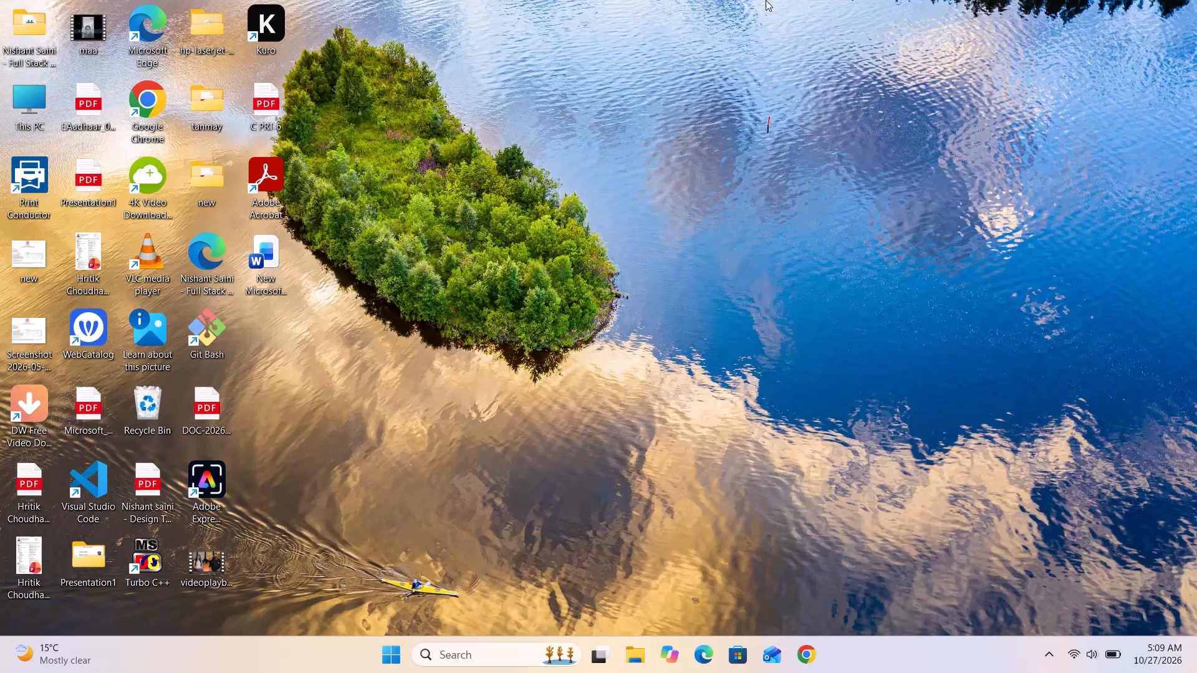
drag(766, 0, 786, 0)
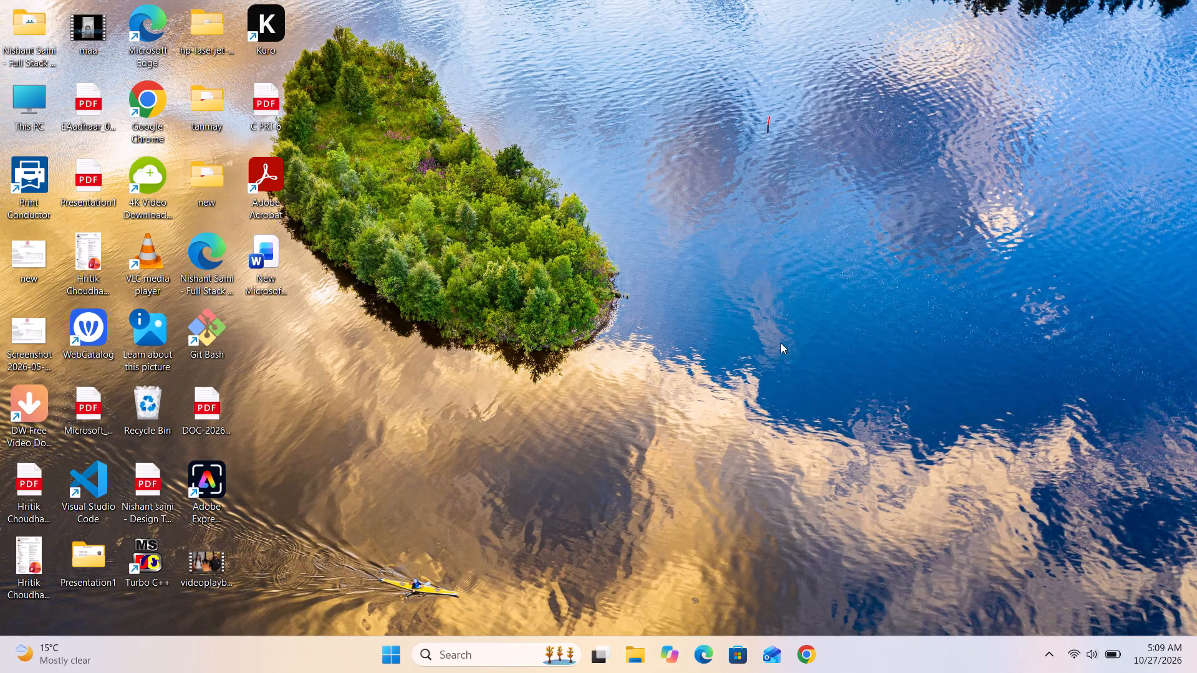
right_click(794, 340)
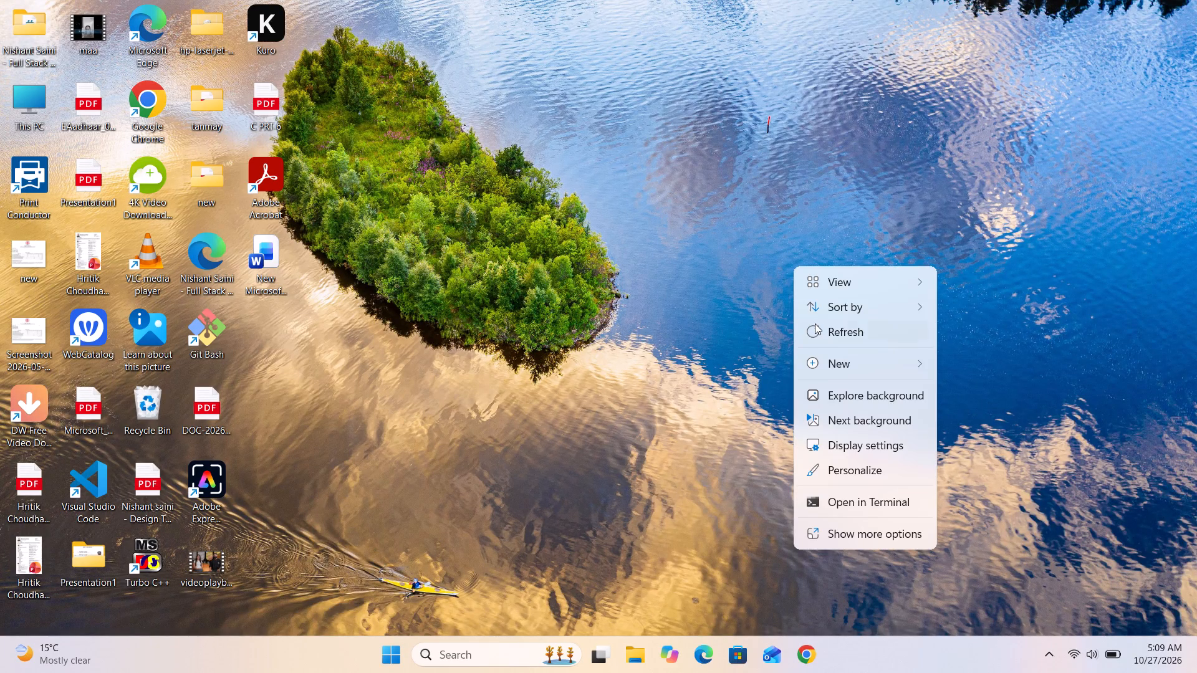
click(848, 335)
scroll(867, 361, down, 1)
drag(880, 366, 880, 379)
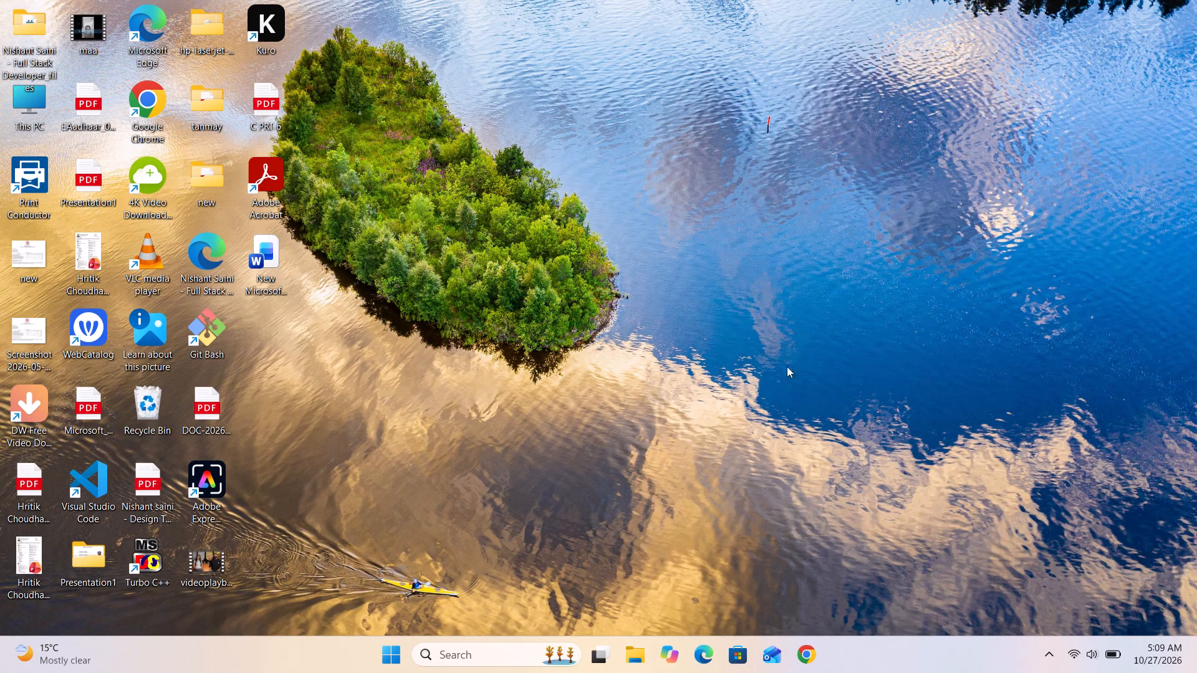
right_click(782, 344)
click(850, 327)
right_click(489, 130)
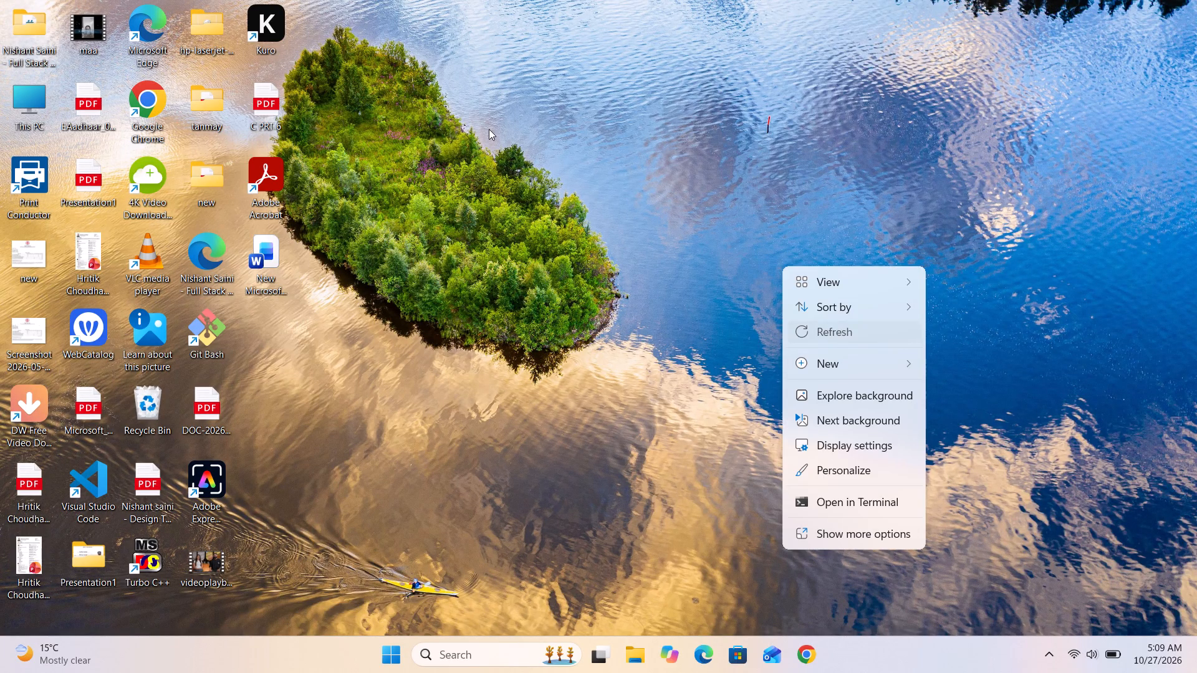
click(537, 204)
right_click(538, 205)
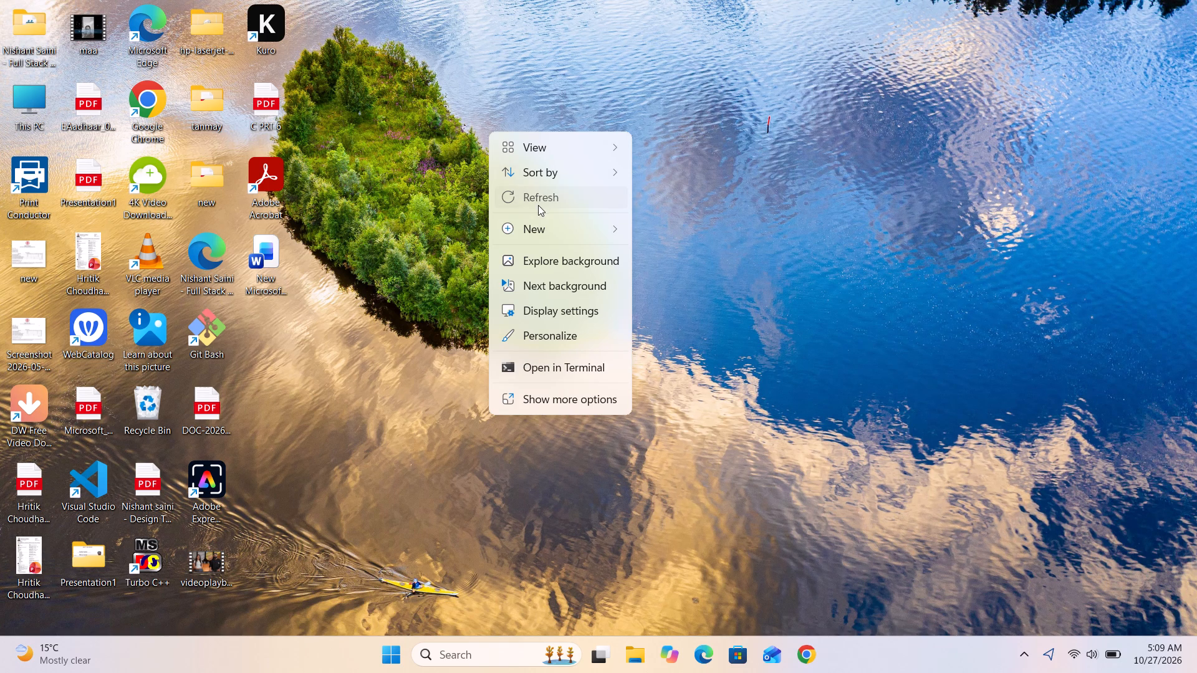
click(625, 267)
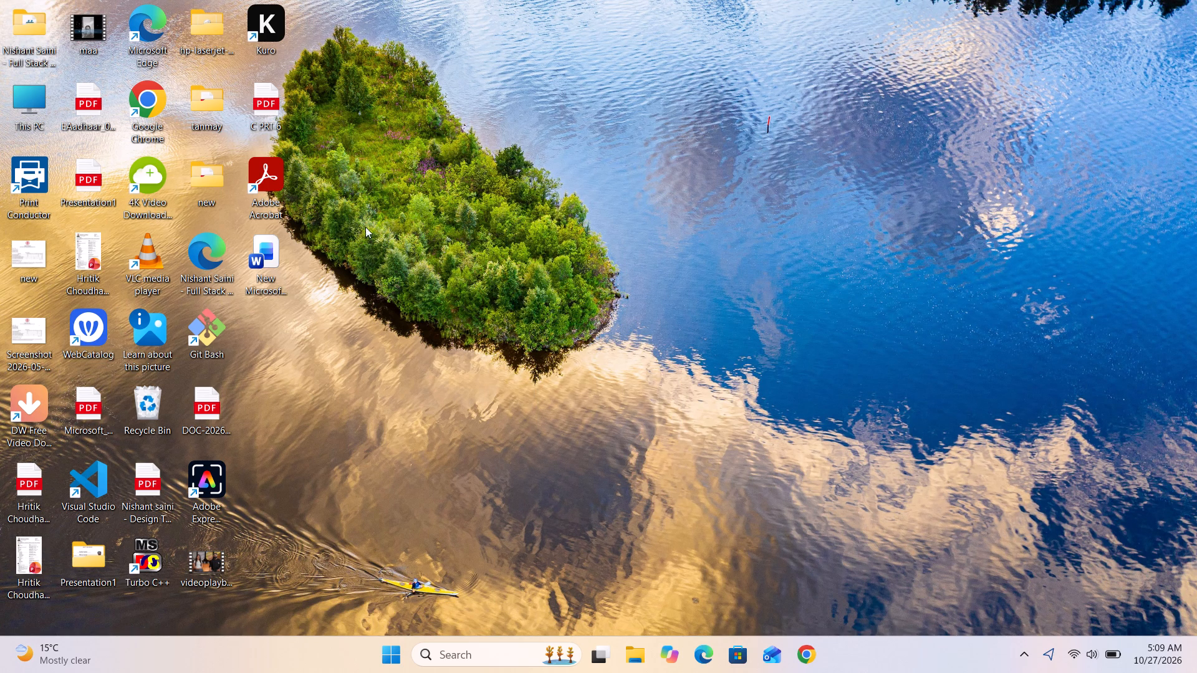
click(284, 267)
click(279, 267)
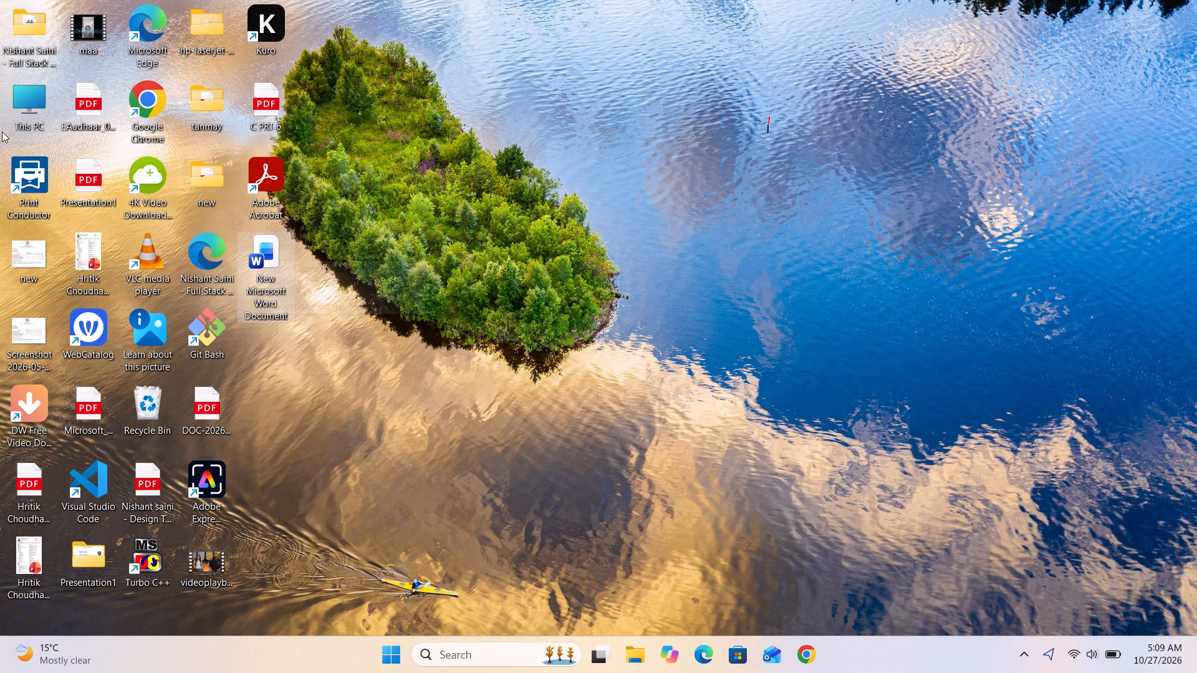
Open the Word document New_Microsoft_Word_Document (1) from the Downloads folder.
click(17, 115)
double_click(26, 108)
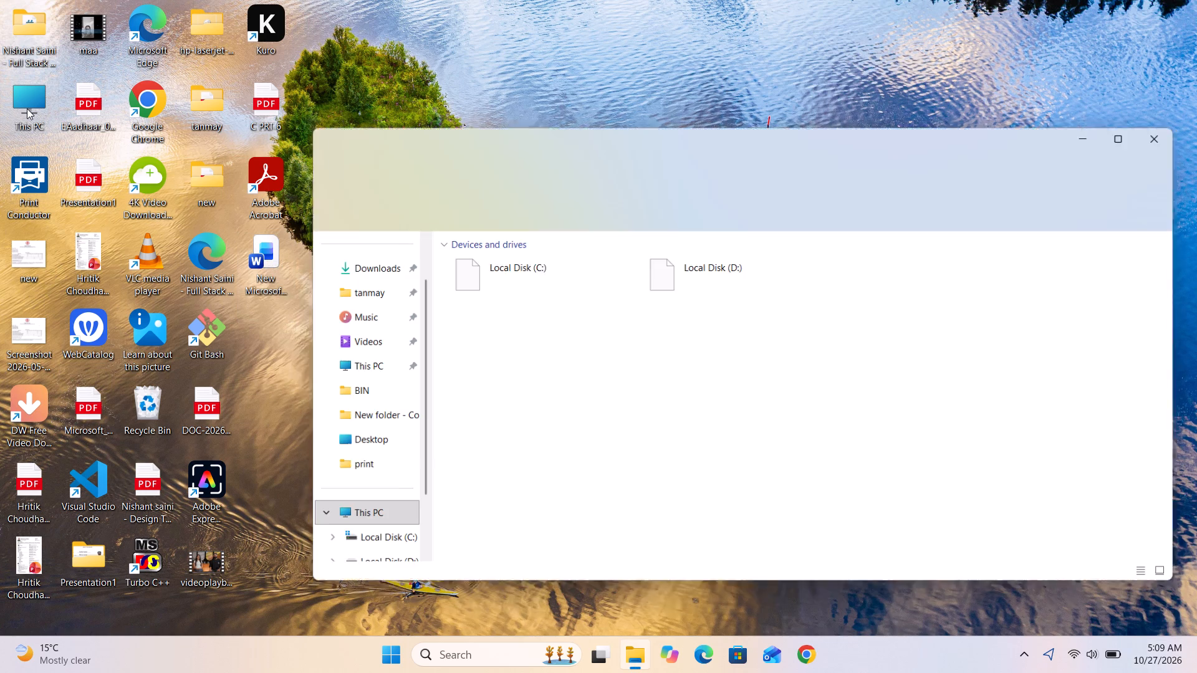
click(378, 275)
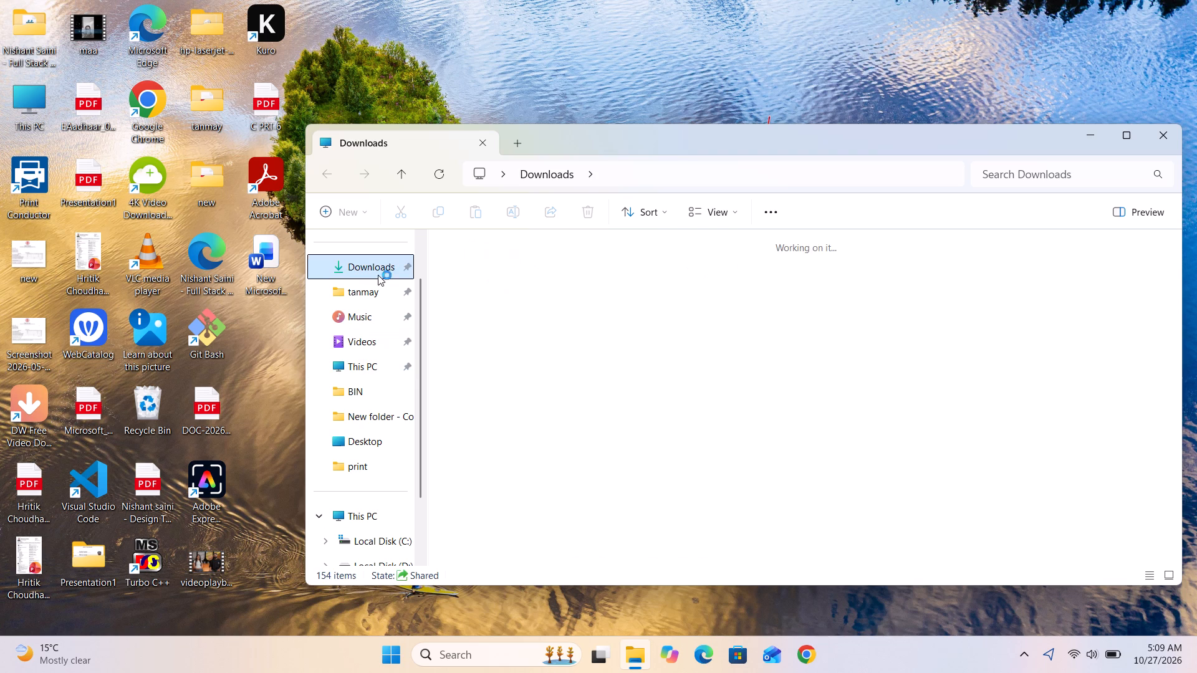
double_click(536, 289)
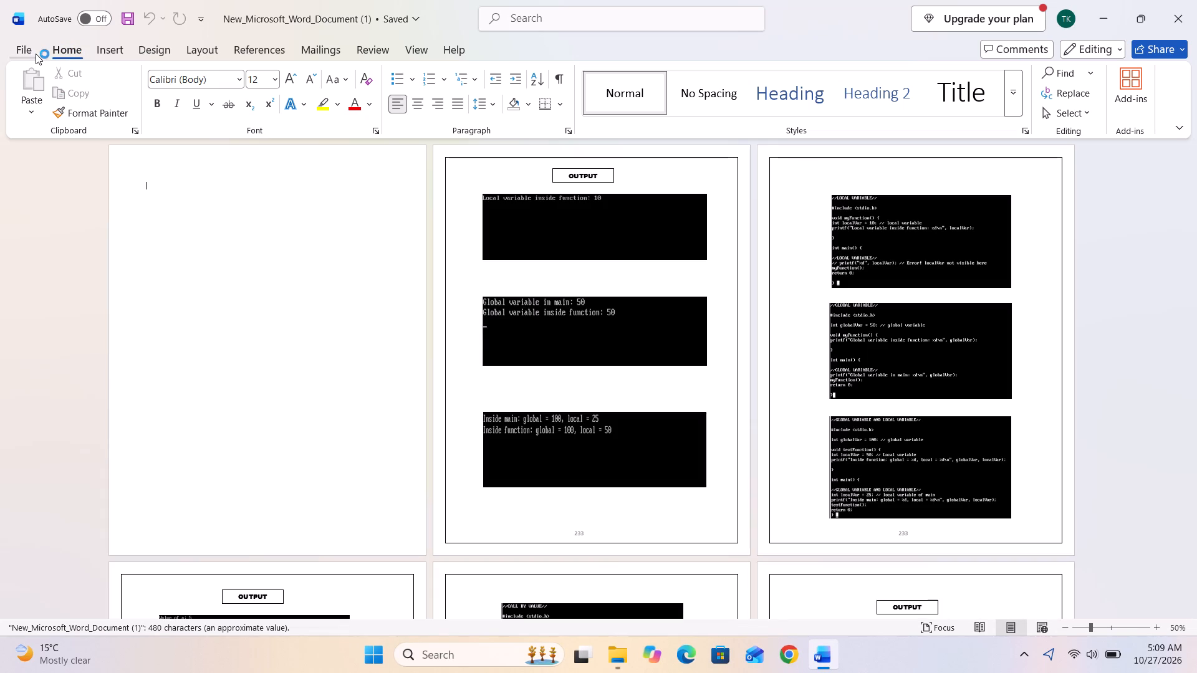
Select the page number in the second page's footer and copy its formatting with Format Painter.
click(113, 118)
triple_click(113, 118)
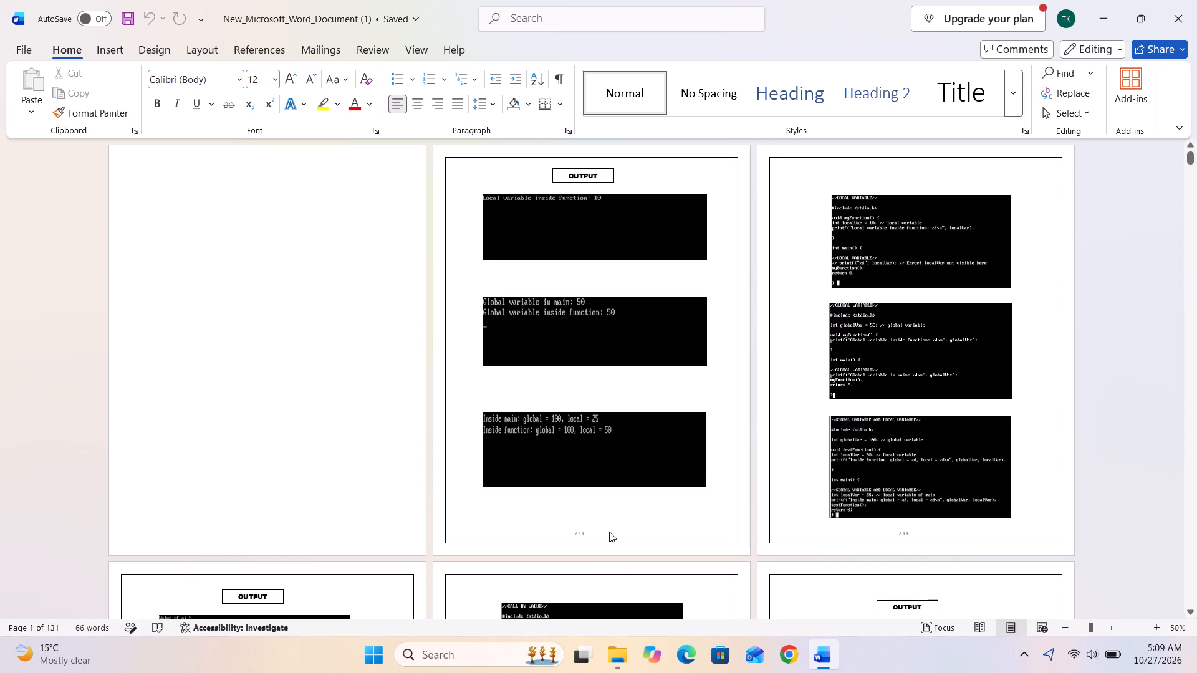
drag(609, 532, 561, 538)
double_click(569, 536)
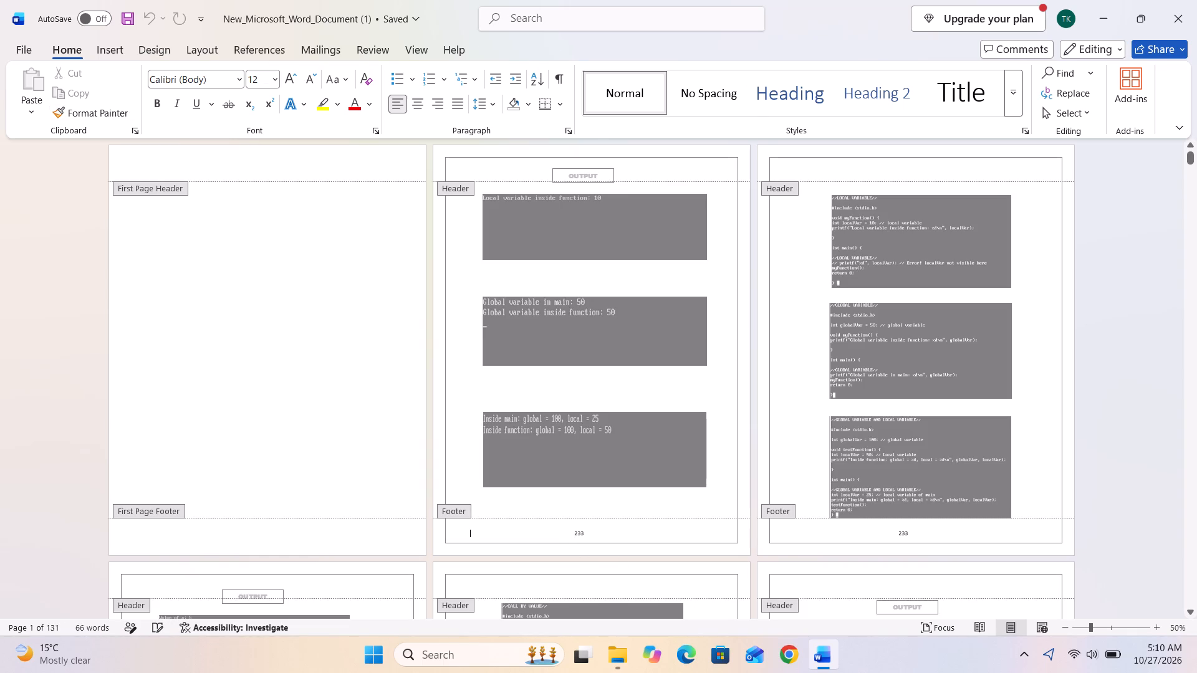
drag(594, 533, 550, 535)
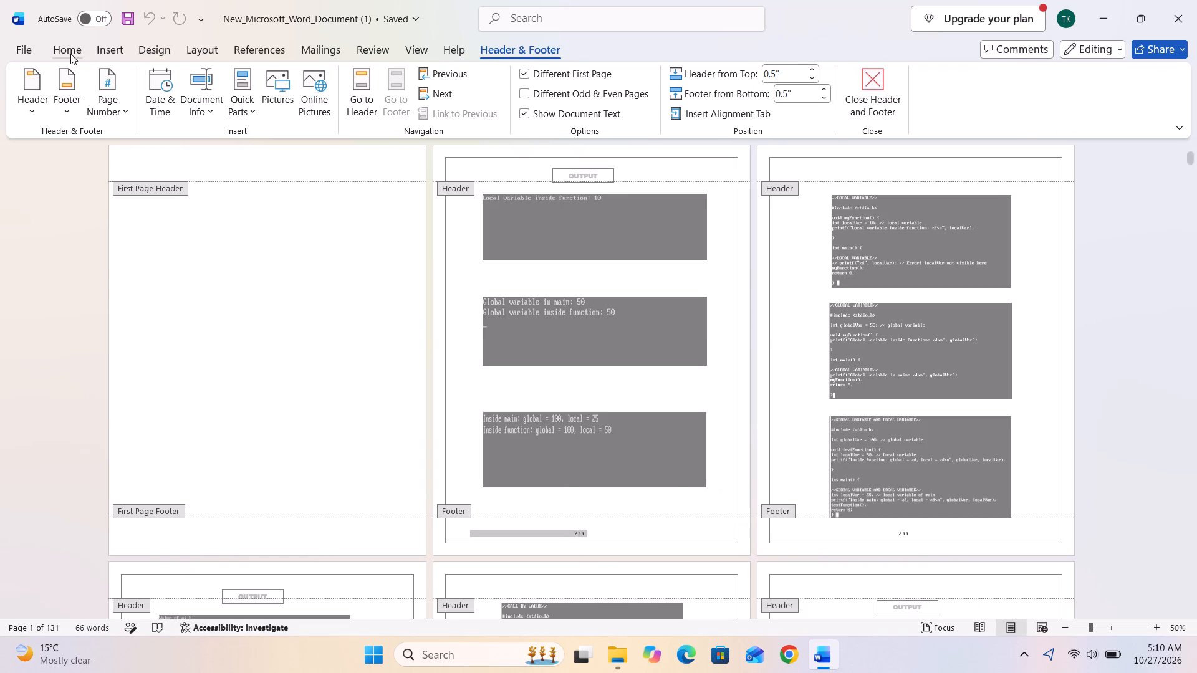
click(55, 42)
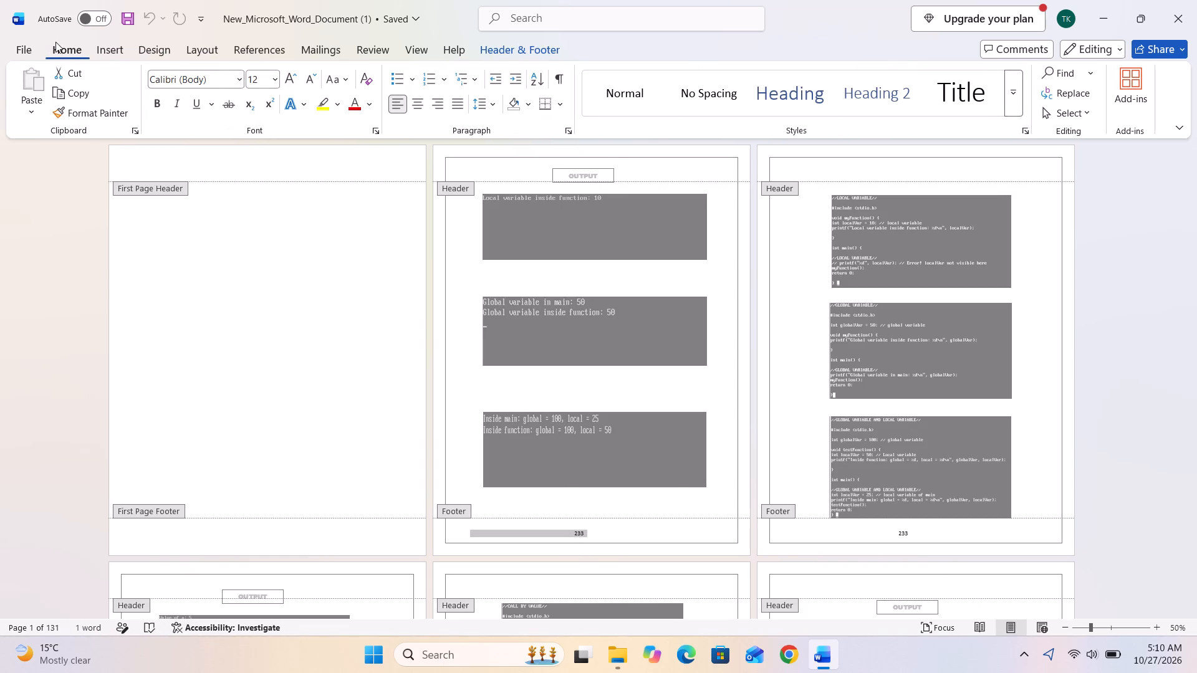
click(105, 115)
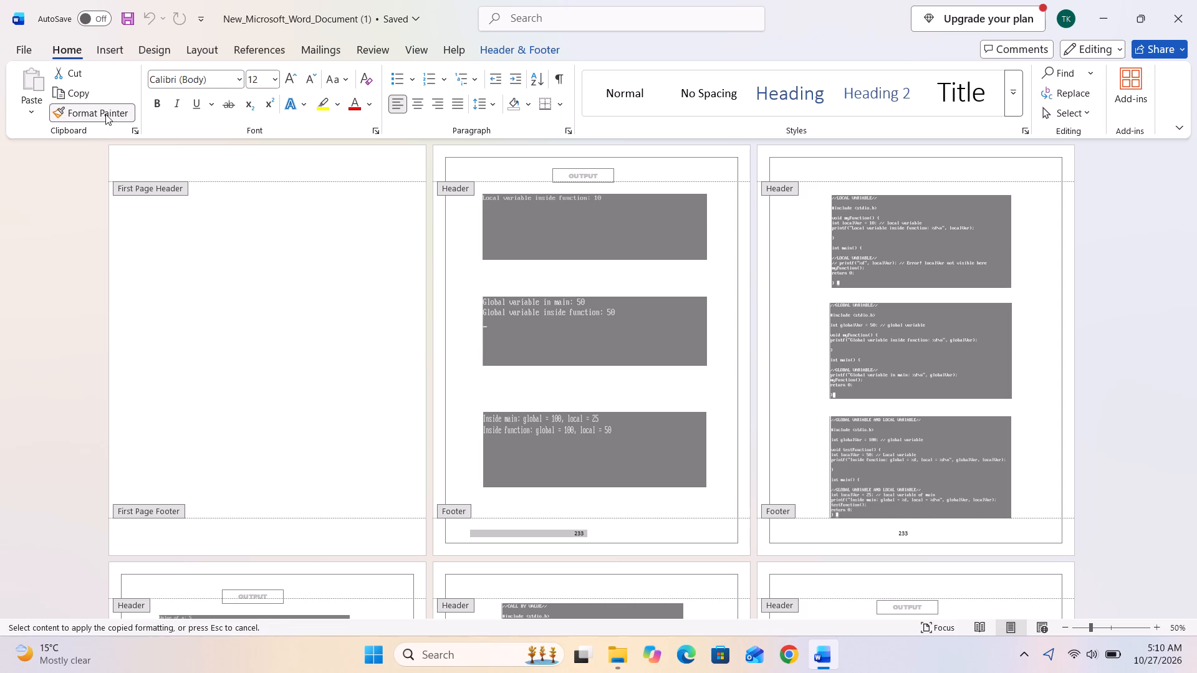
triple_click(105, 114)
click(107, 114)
Check the page number format settings and accept them as they are.
click(110, 39)
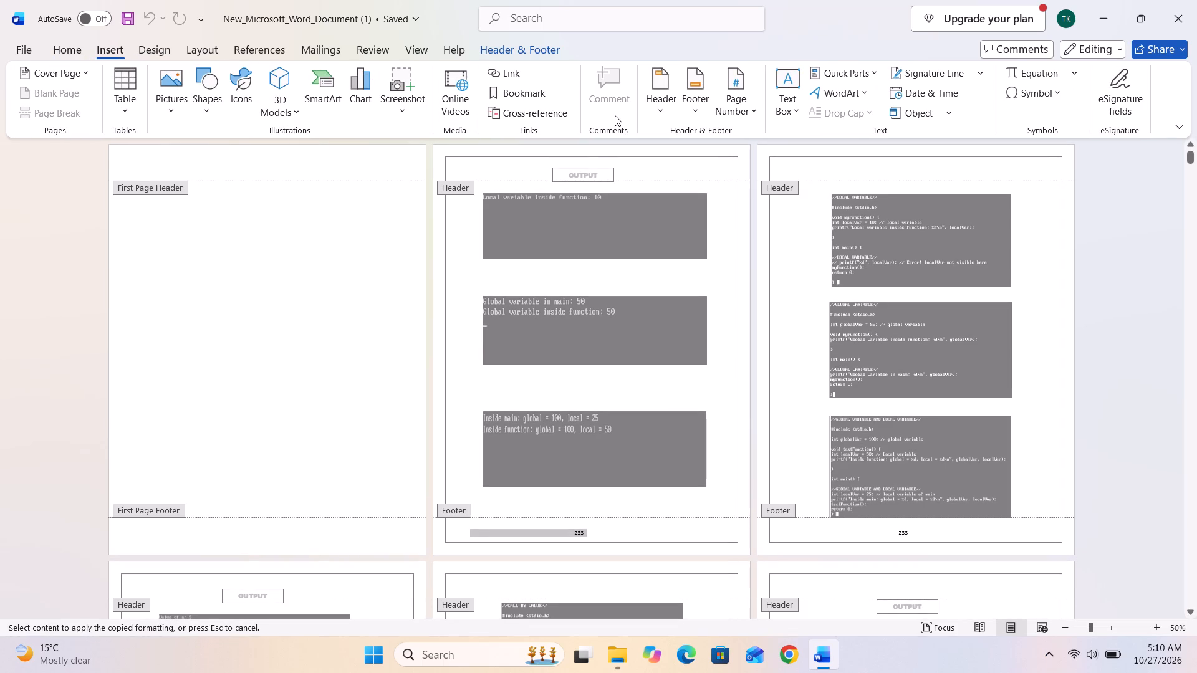
click(741, 113)
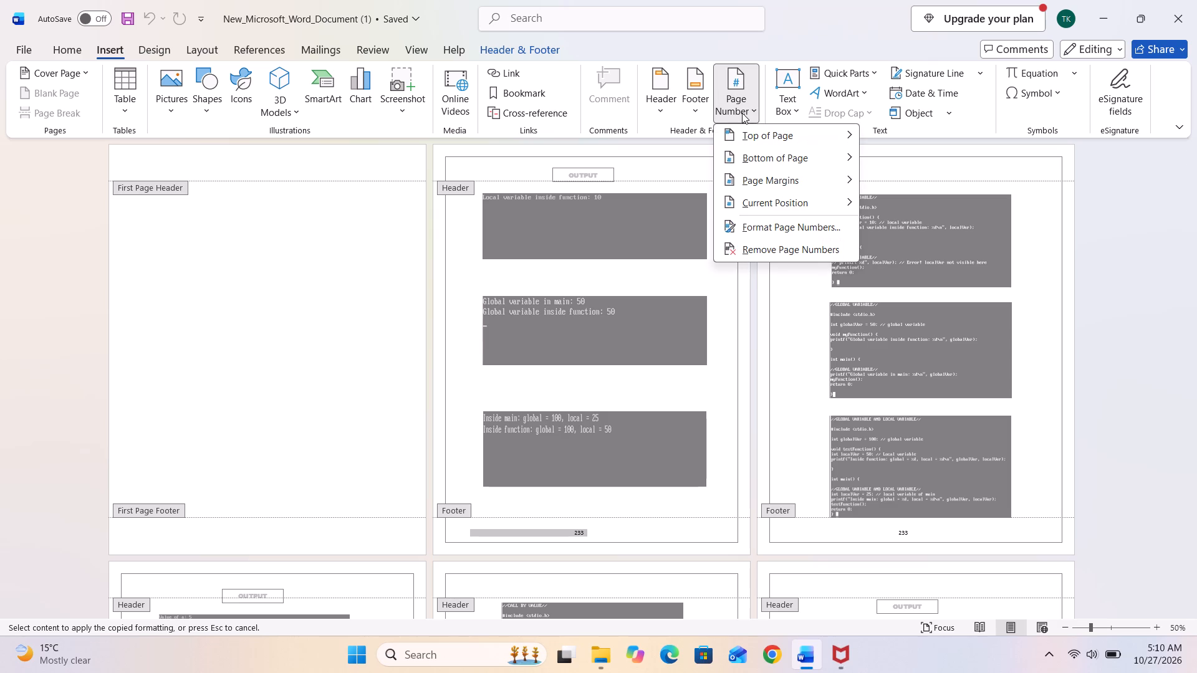
click(774, 233)
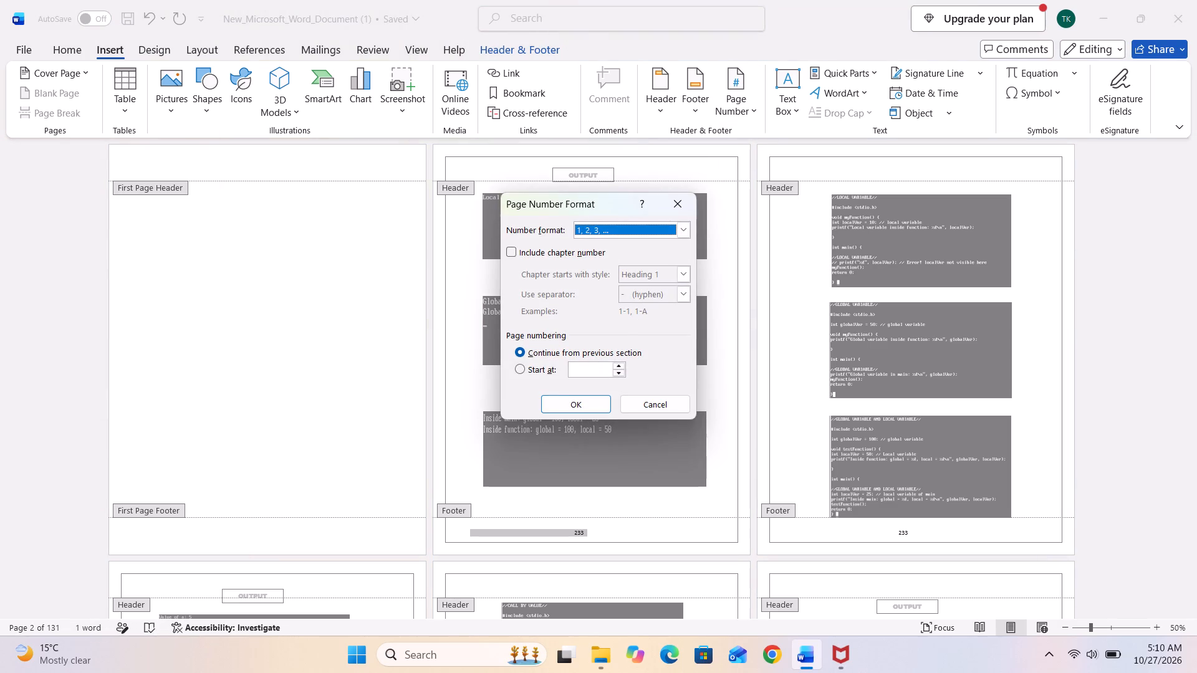
click(586, 406)
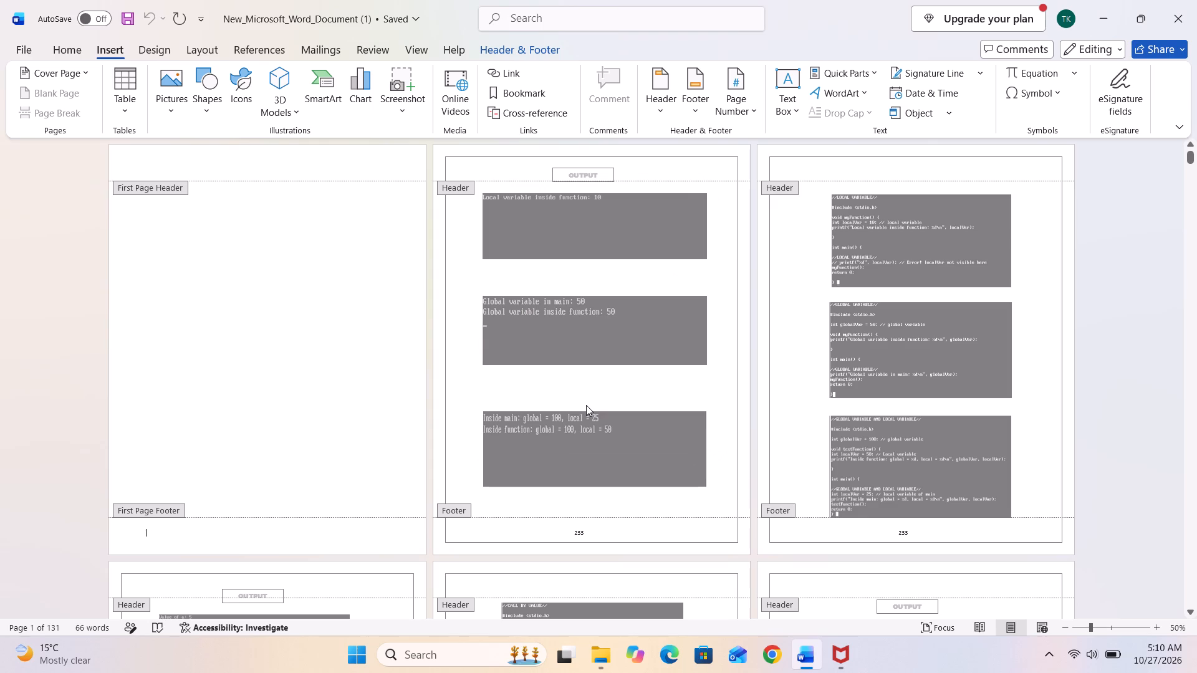
Remove the existing footer with its page number from the document pages.
click(686, 109)
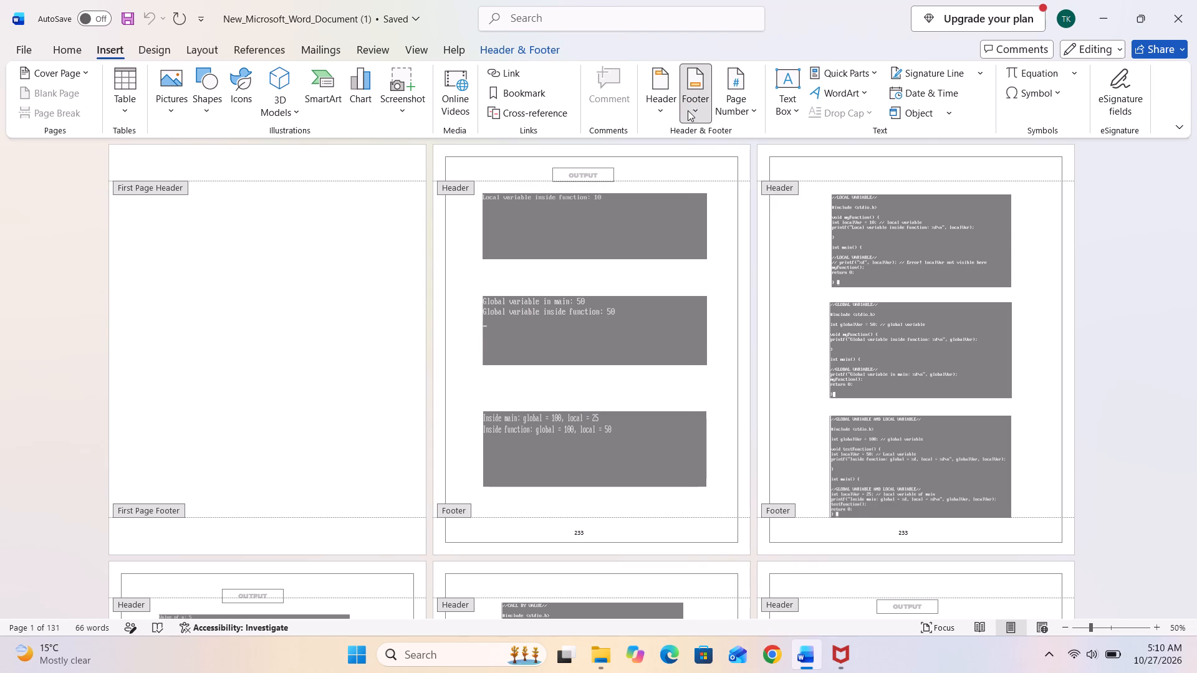
click(757, 563)
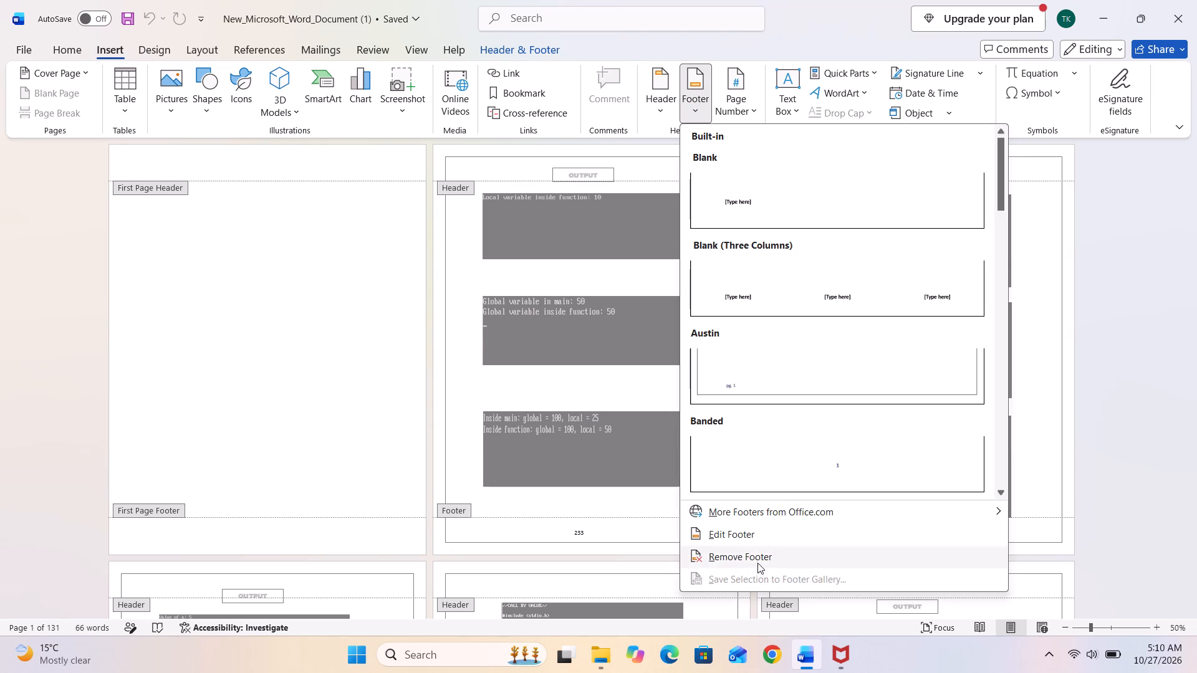
click(686, 106)
click(736, 554)
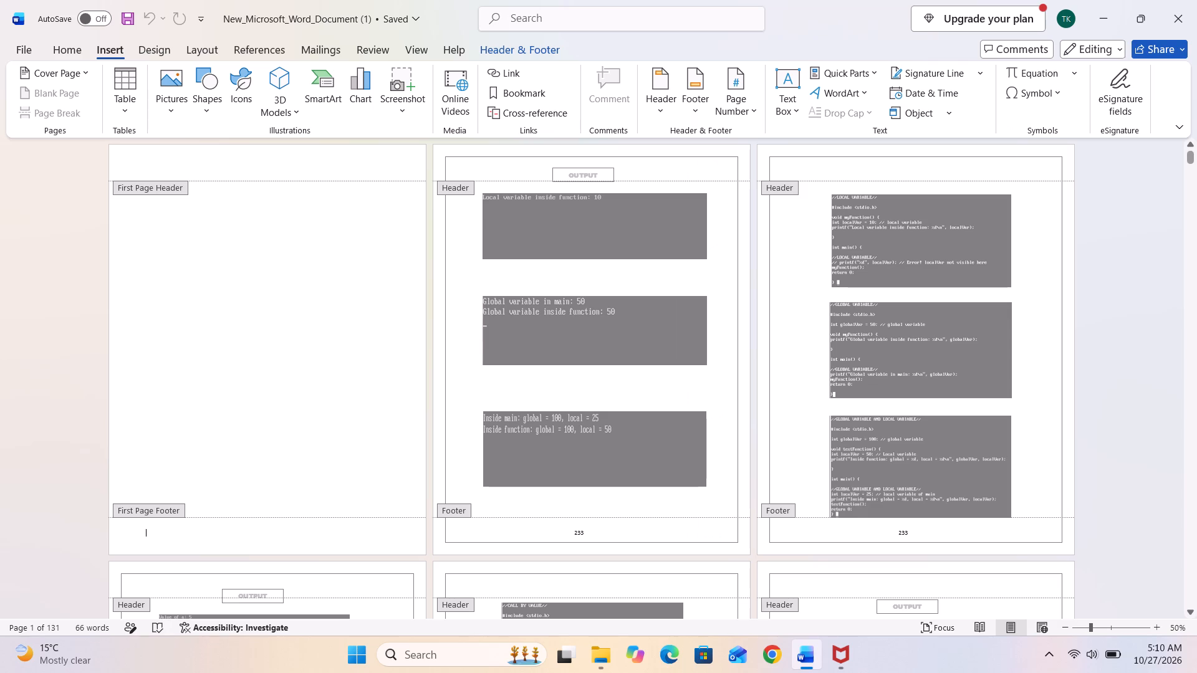
double_click(646, 527)
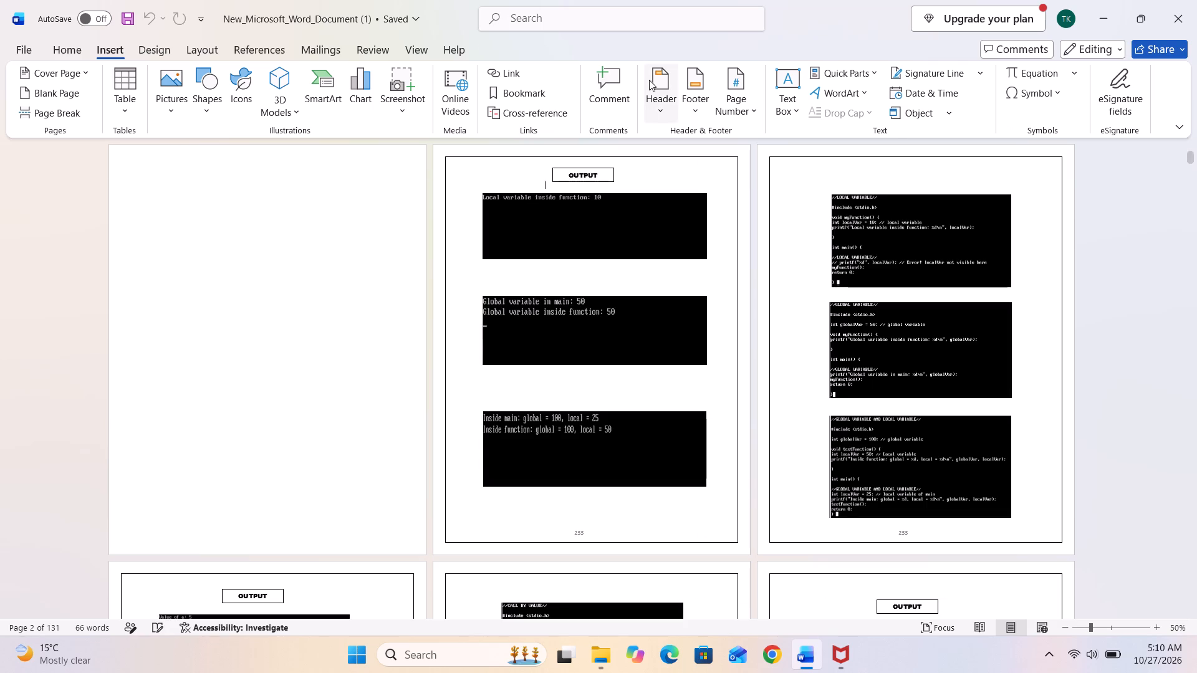
click(685, 107)
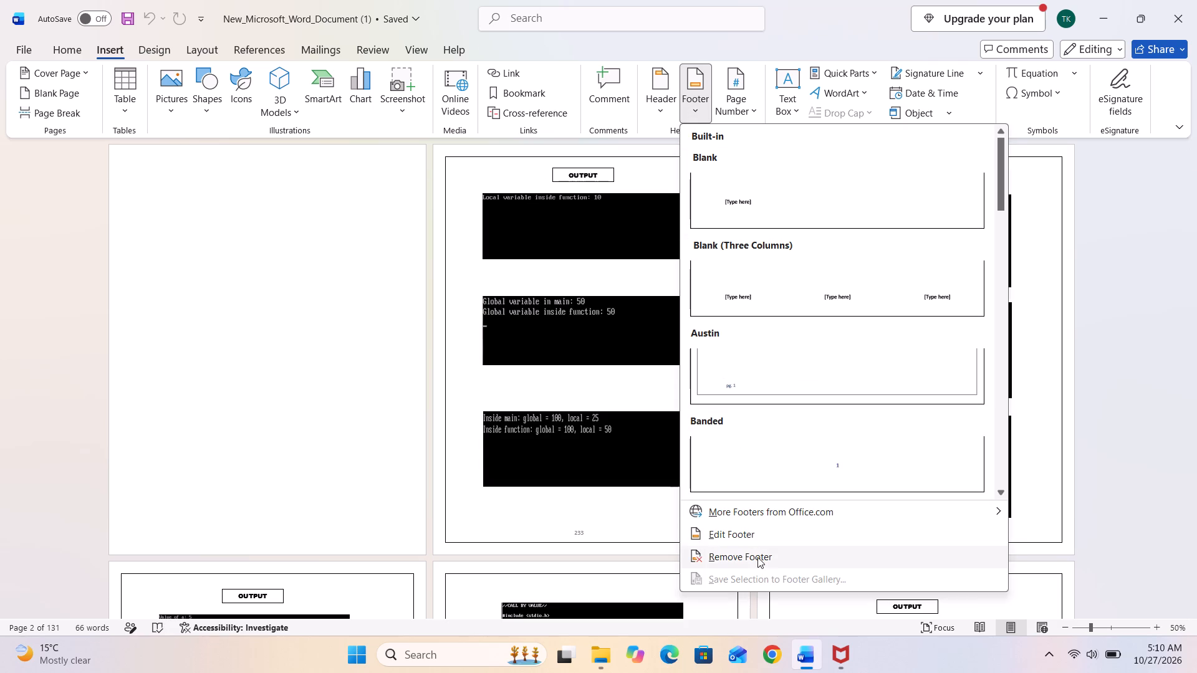
click(757, 557)
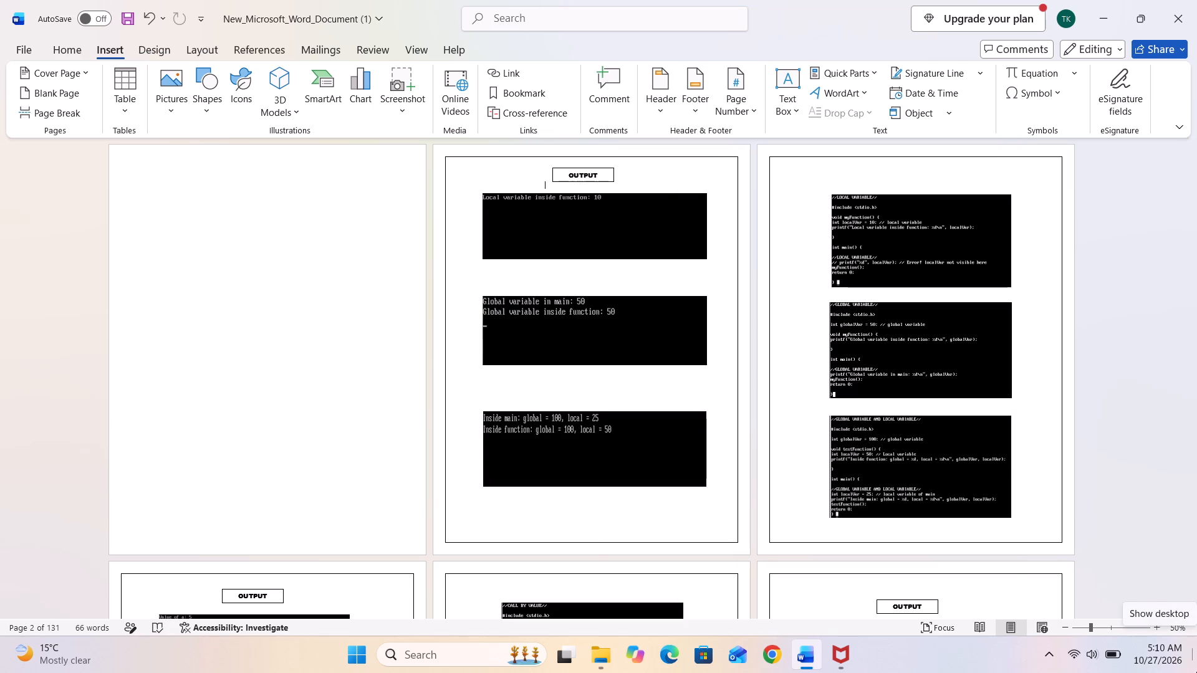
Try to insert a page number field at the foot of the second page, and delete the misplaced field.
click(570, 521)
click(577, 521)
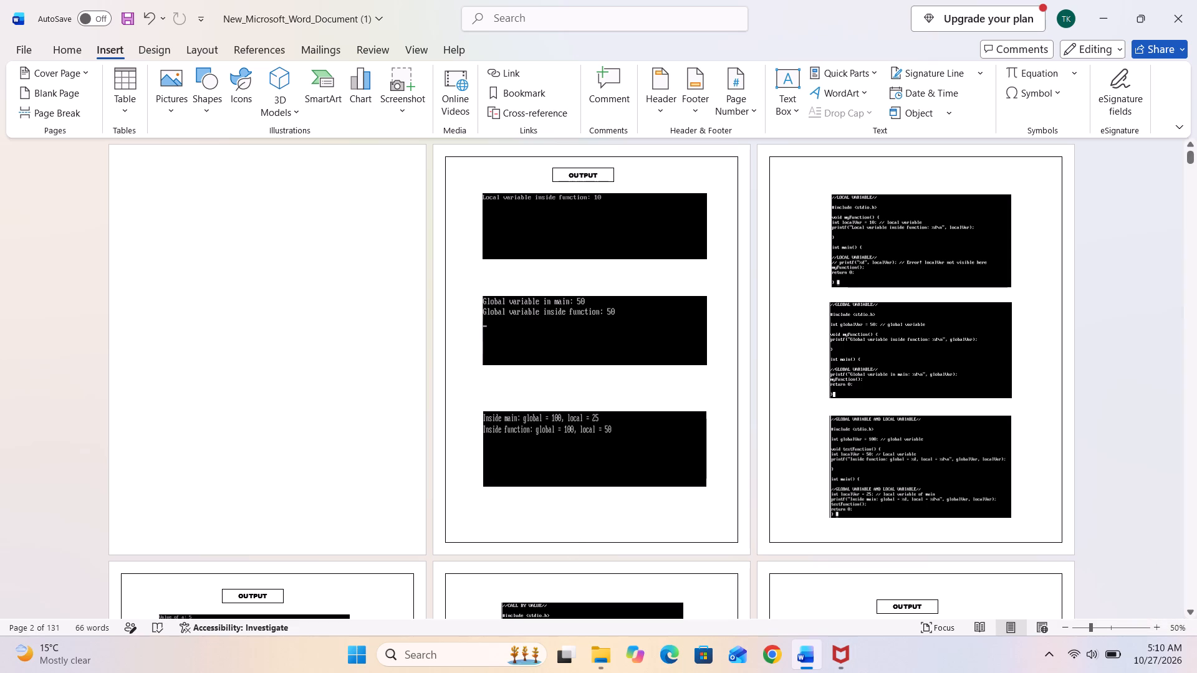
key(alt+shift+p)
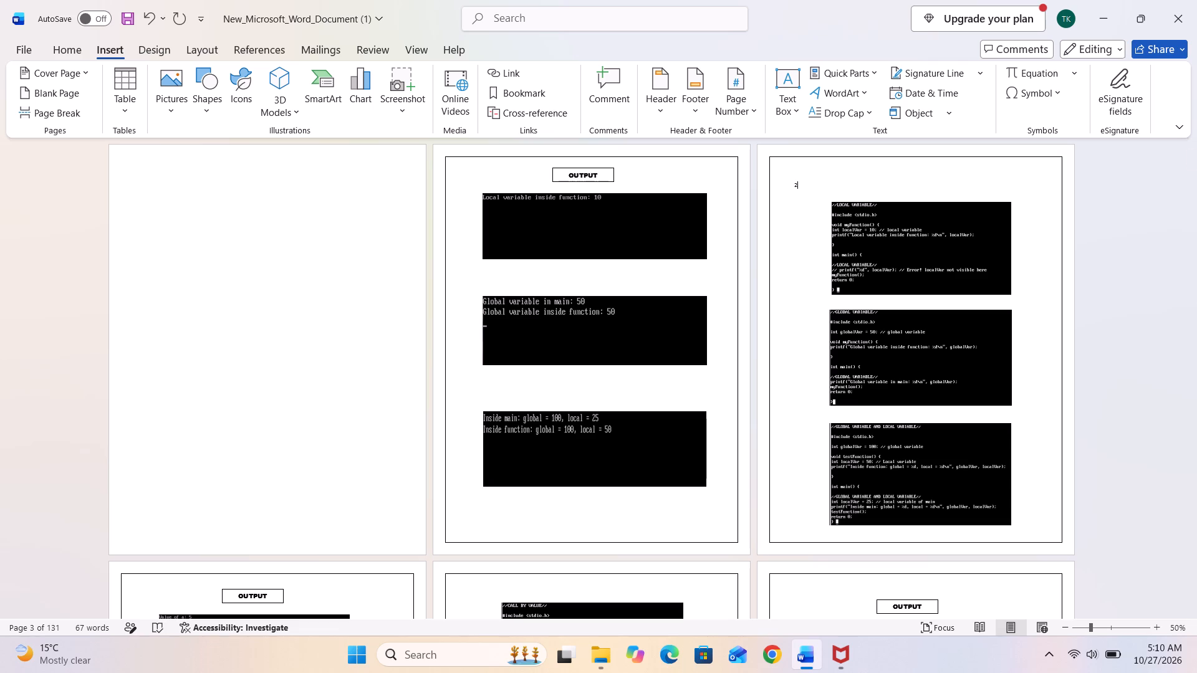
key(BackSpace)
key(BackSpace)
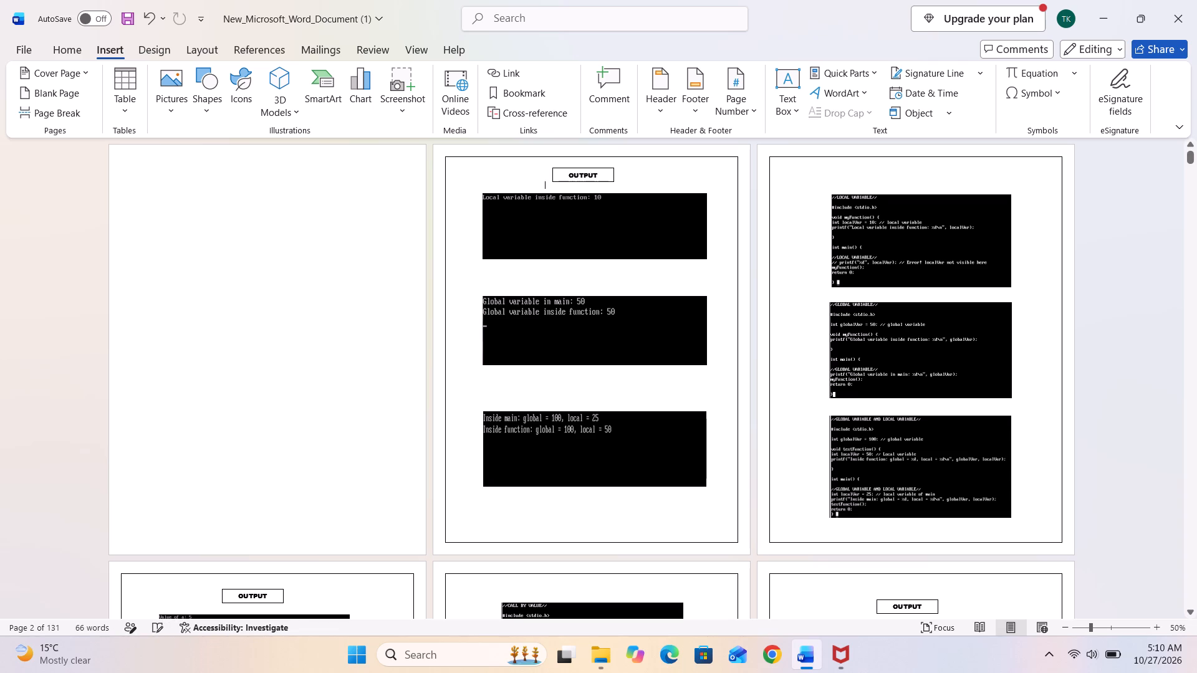
Insert a page number field in the second page's footer and add 132 directly after it.
click(577, 523)
click(577, 524)
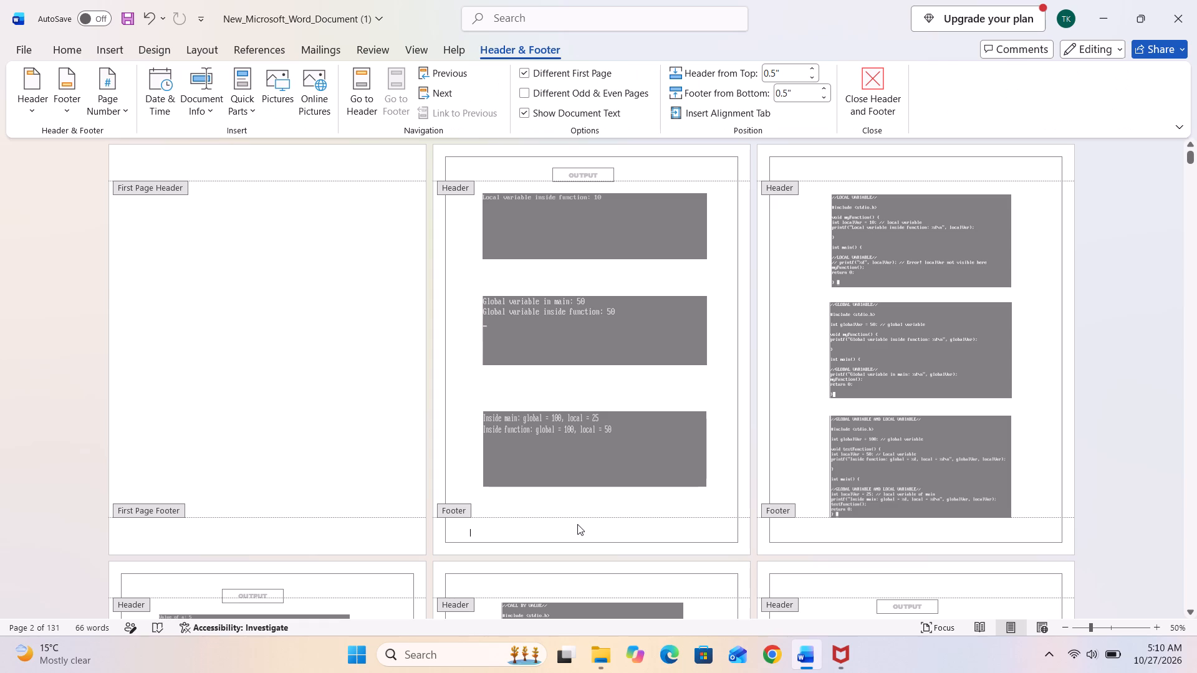
key(alt+shift+p)
text(132)
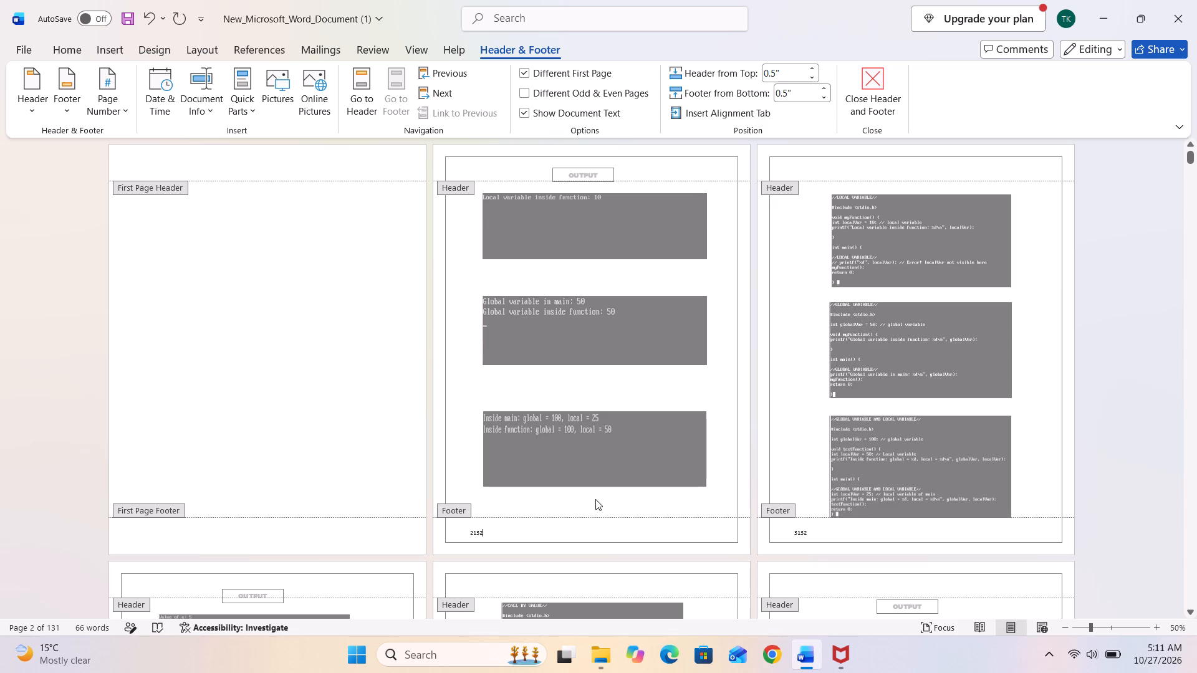
Capture a screenshot of the lower part of the document window, including the second and third pages' footers.
key(shift+super+s)
drag(270, 404, 1196, 631)
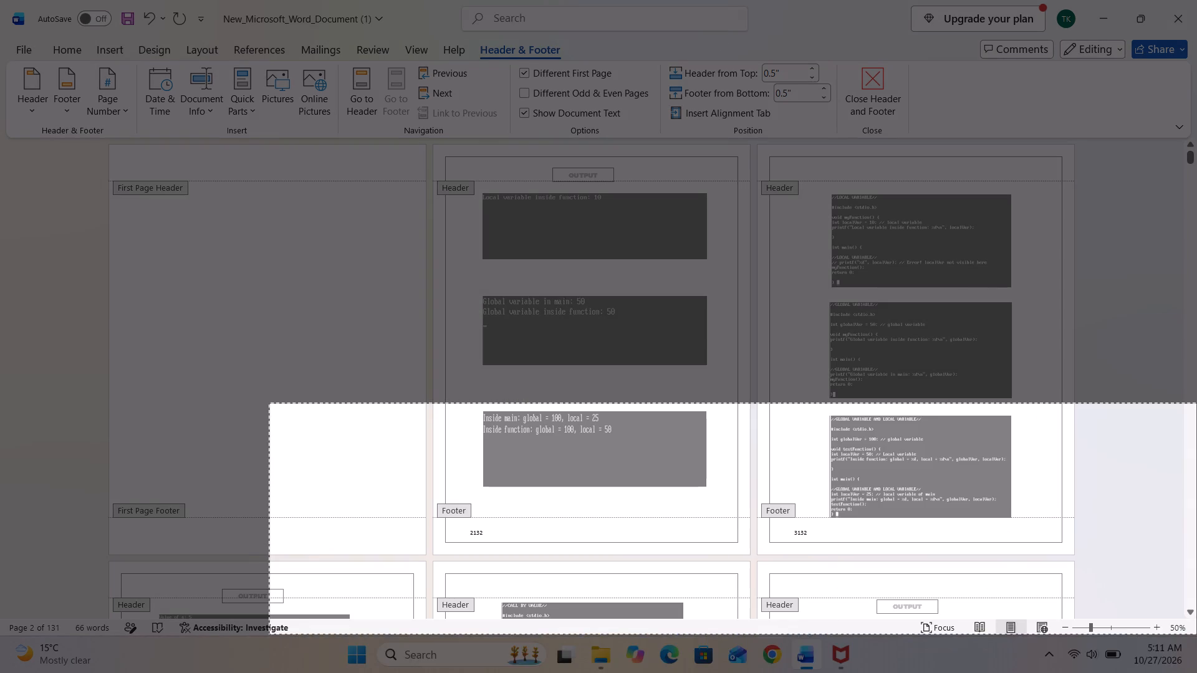
drag(1196, 631, 1196, 630)
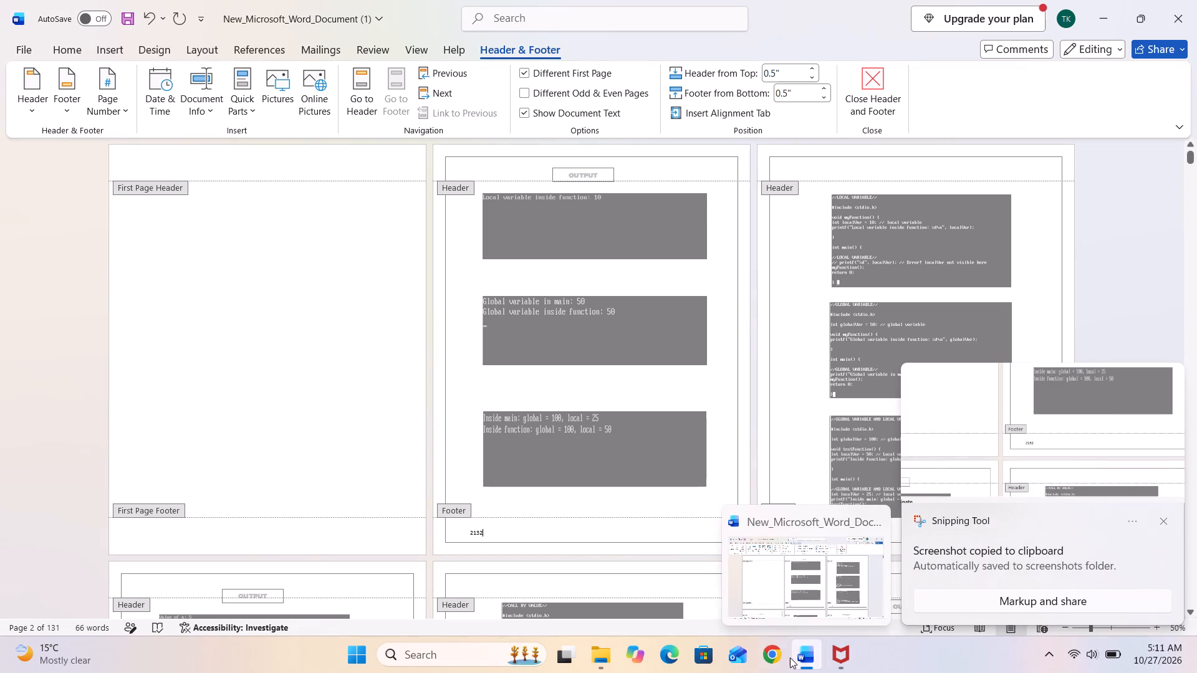
Switch to Chrome and submit the captured footer screenshot to Google's AI search.
click(785, 657)
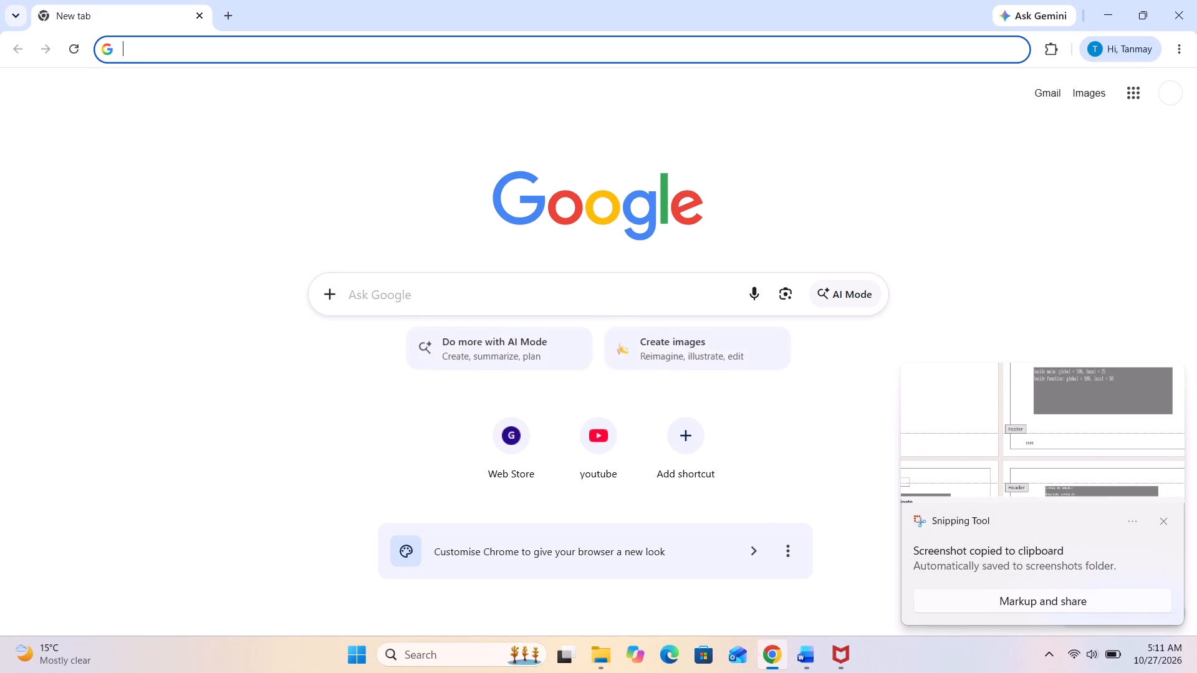
click(465, 294)
key(ctrl+v)
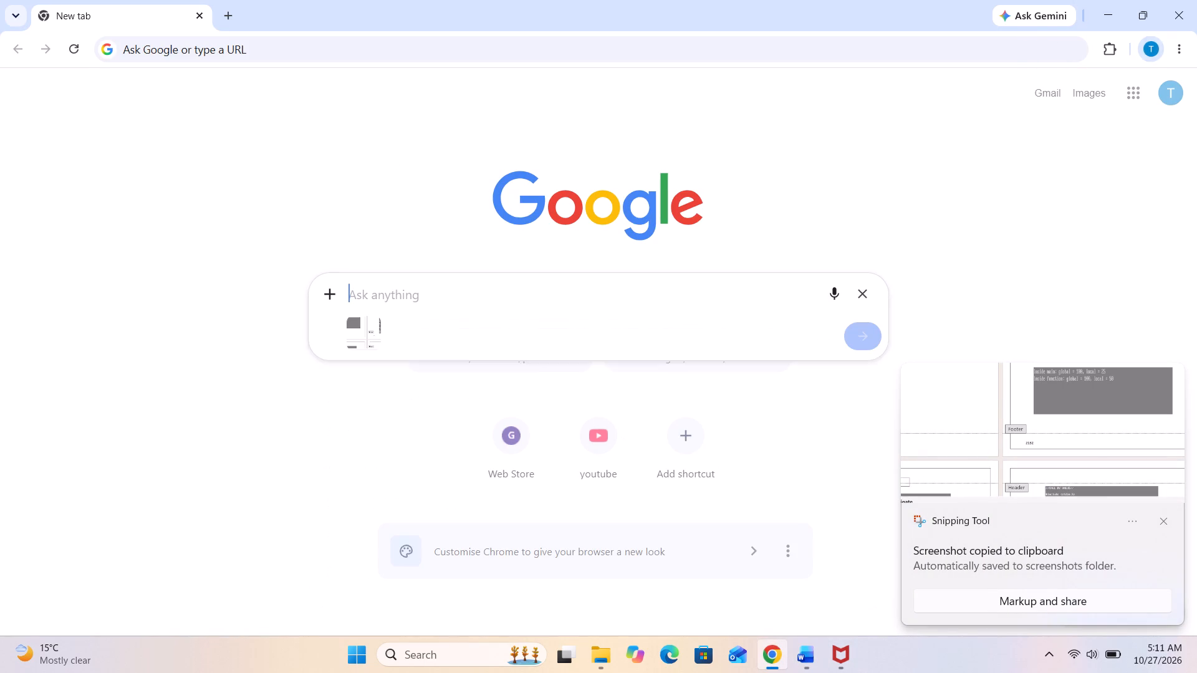
key(Return)
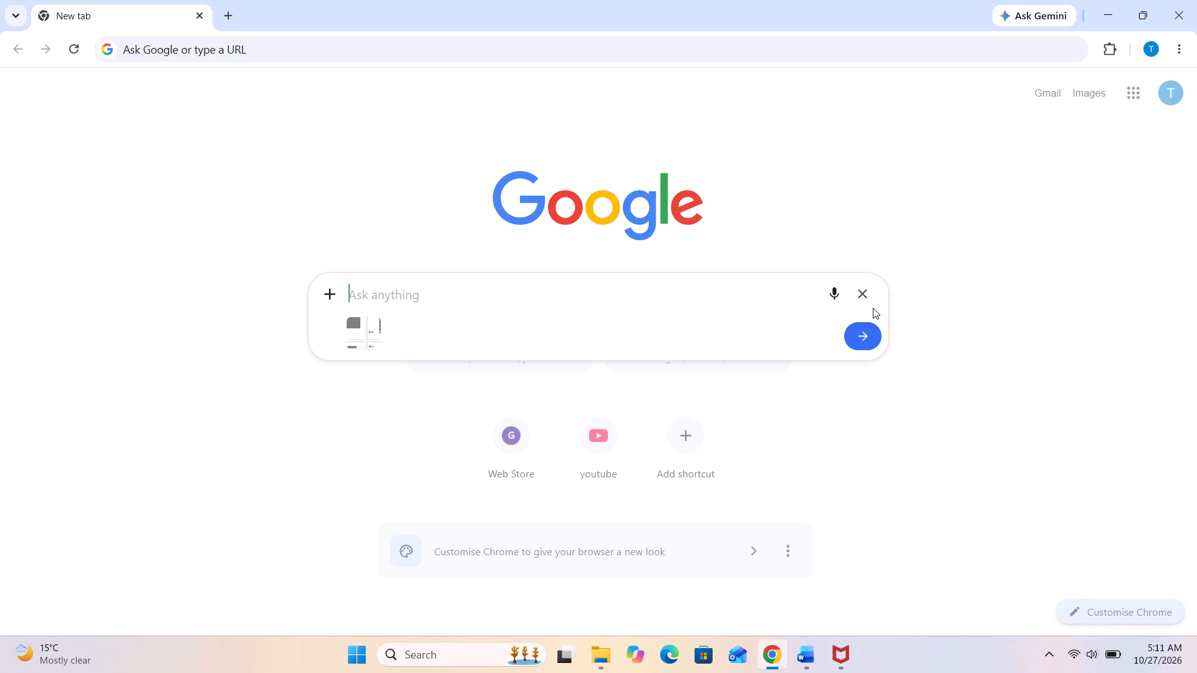
click(859, 327)
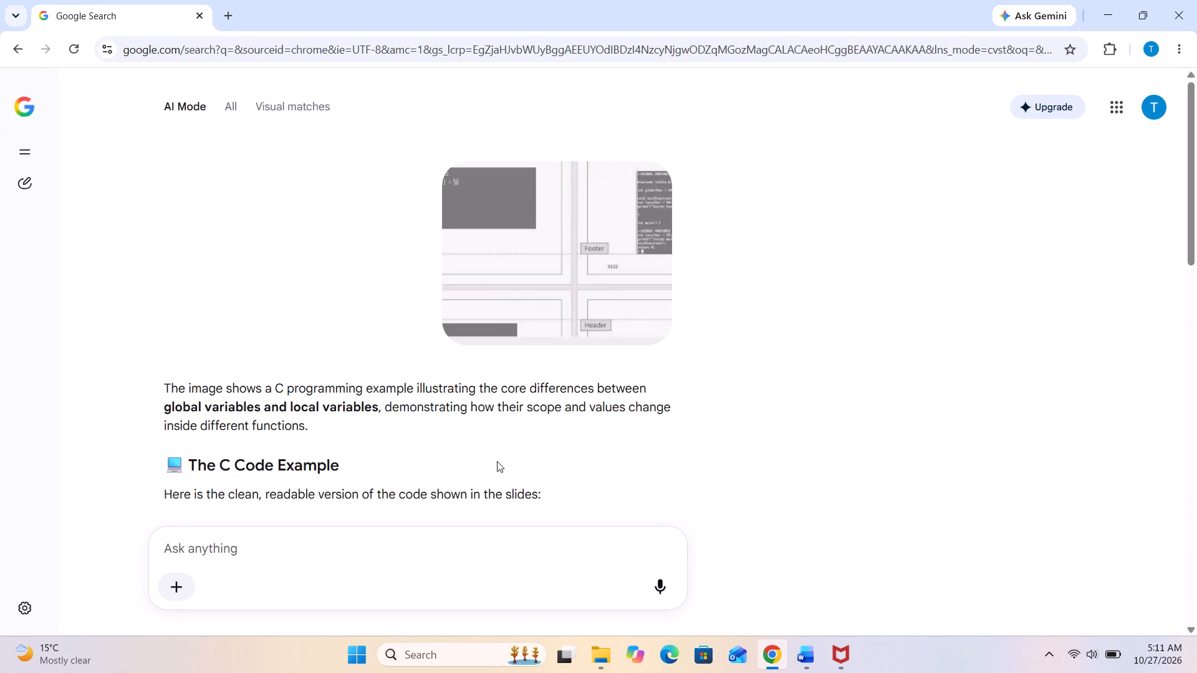
scroll(497, 461, down, 2)
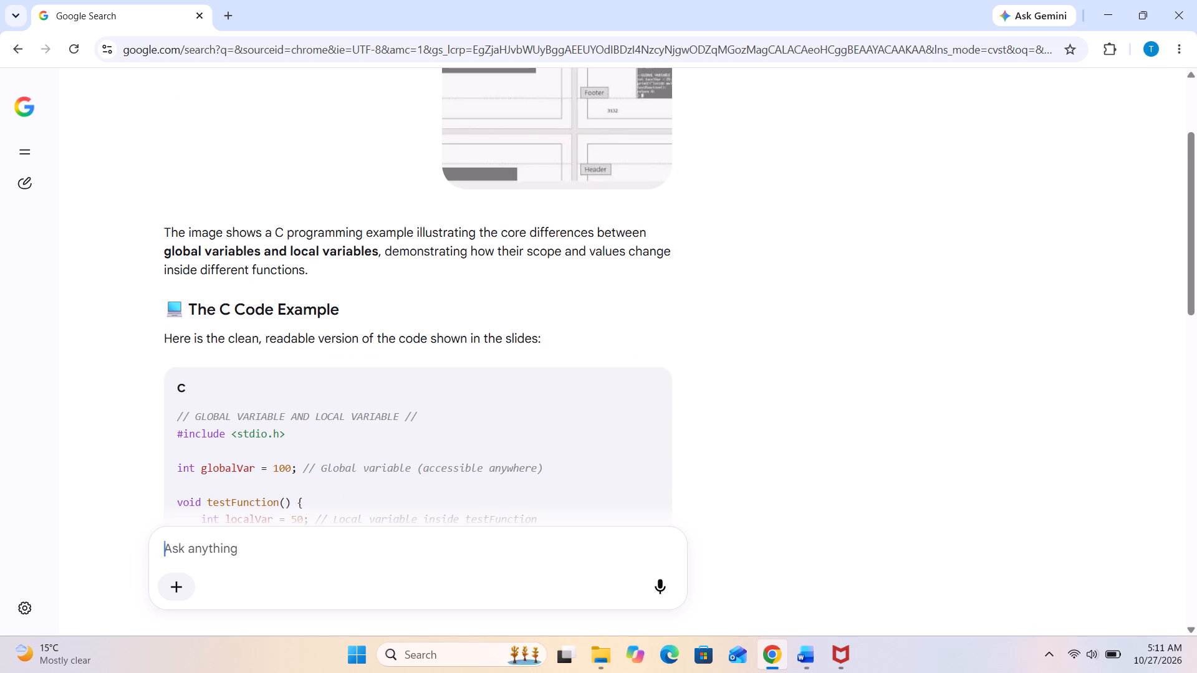
Ask the AI search a follow-up about the screenshot with the text "page number".
text(pag)
text(e n)
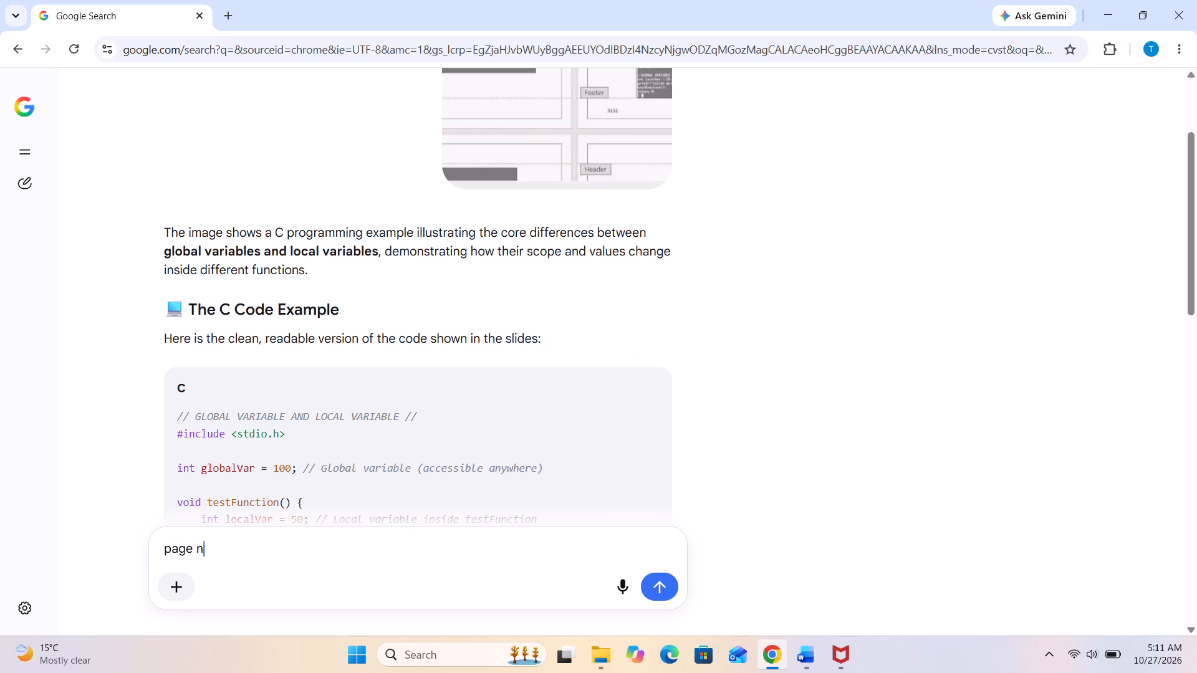
key(u)
text(mber)
key(Return)
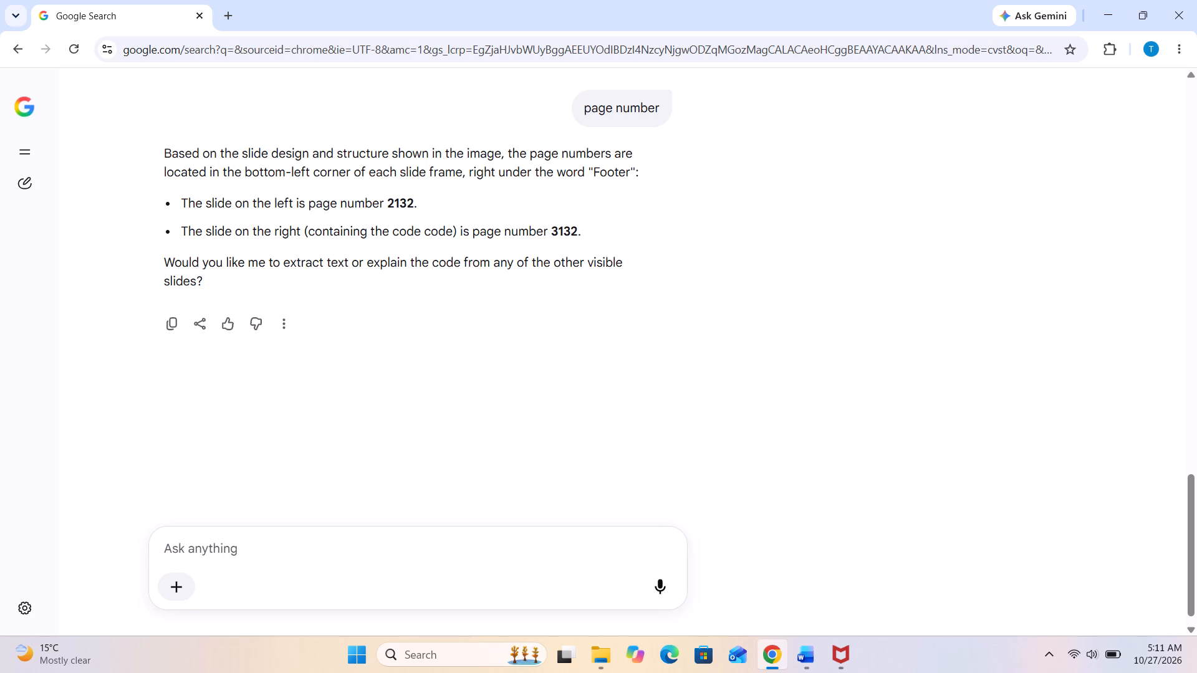
Ask the AI search "why page number is not coming in order" and read the answer.
key(w)
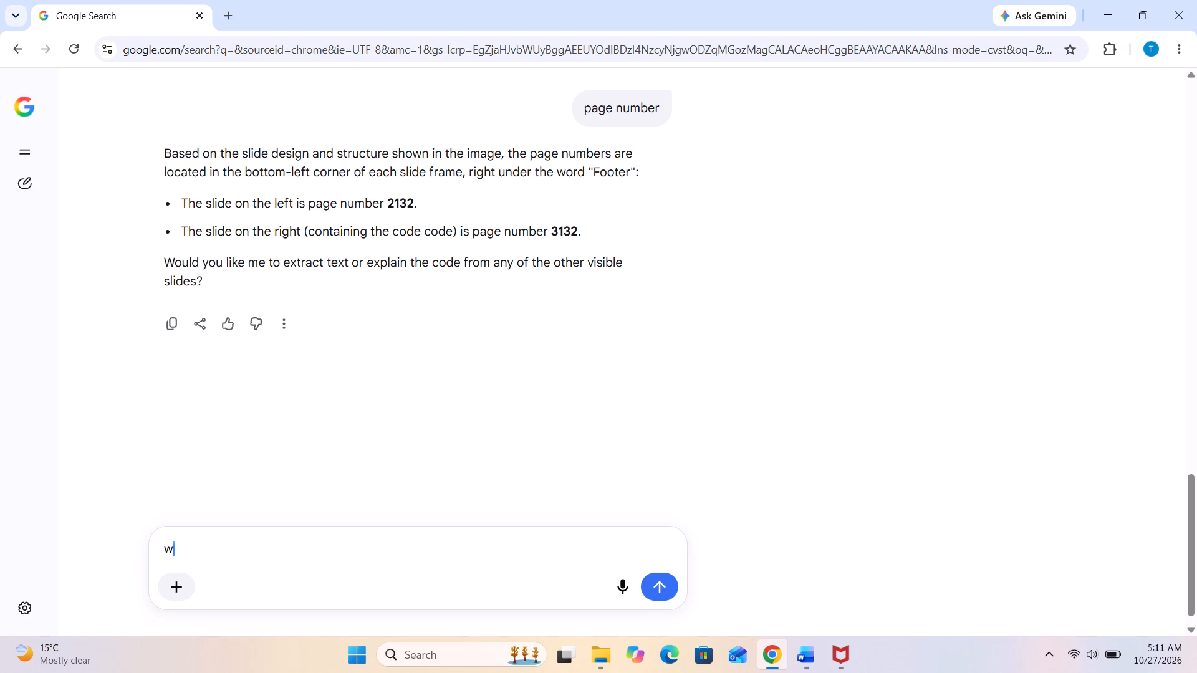
key(h)
key(y)
key(space)
text(page numbe)
key(space)
key(BackSpace)
text(r)
key(space)
key(i)
key(s)
key(space)
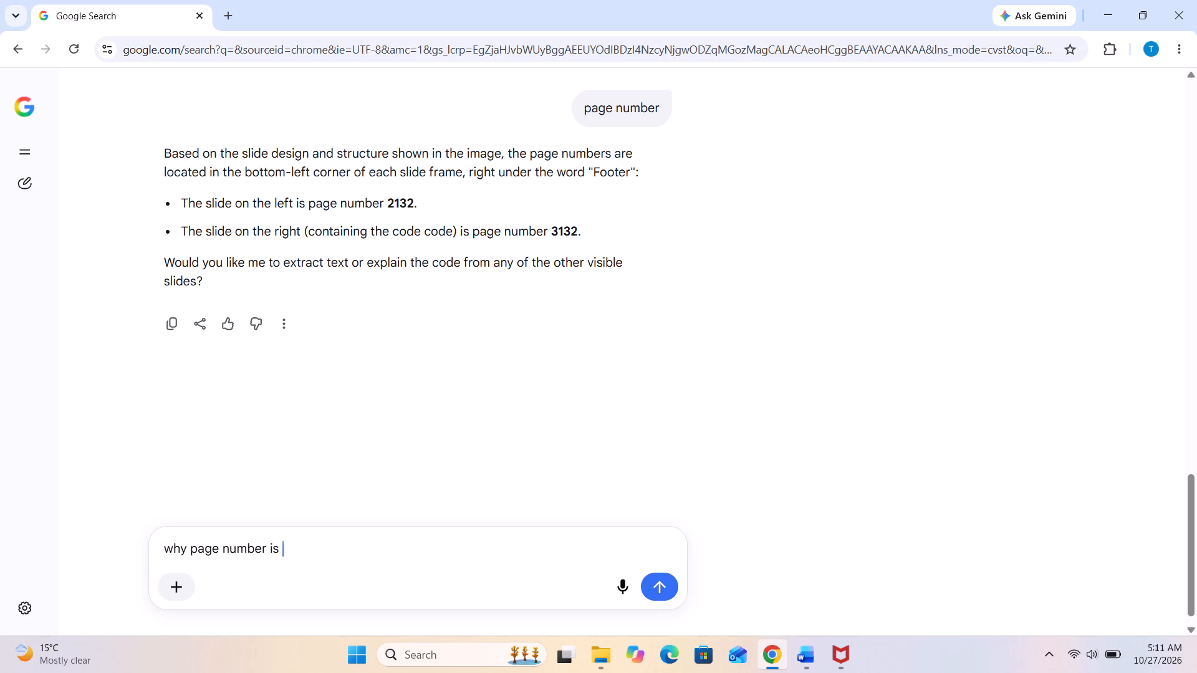
text(not coming i)
key(n)
key(space)
key(o)
key(r)
key(d)
key(e)
key(r)
key(Return)
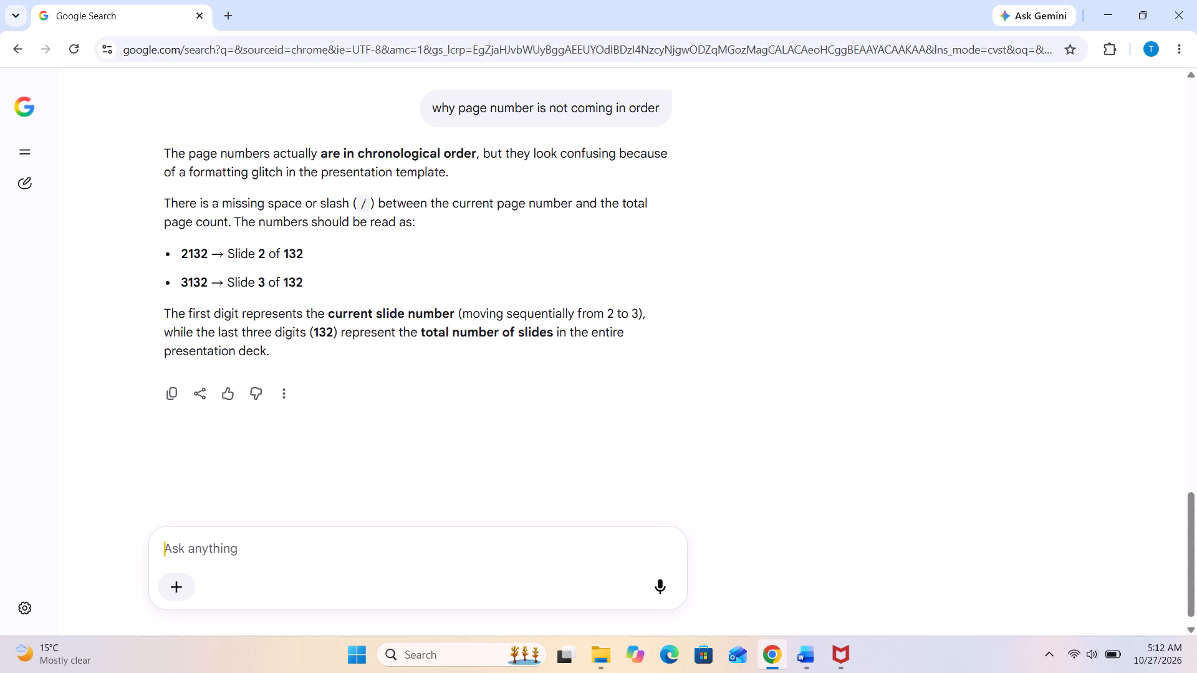
scroll(649, 355, down, 3)
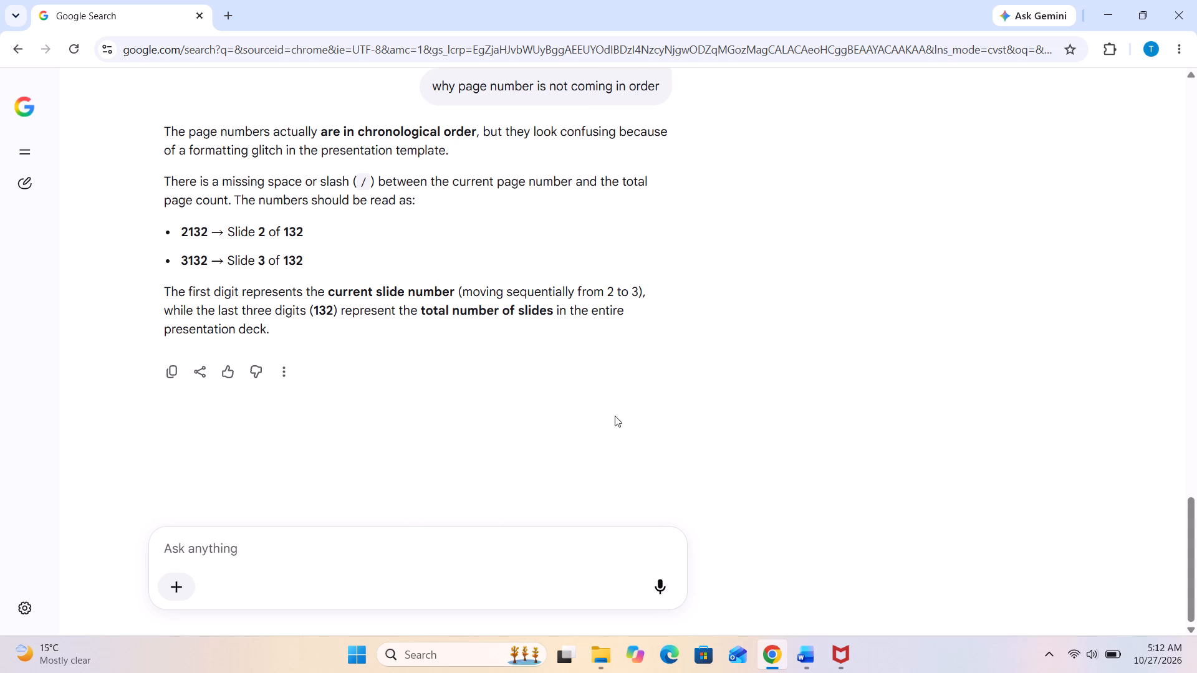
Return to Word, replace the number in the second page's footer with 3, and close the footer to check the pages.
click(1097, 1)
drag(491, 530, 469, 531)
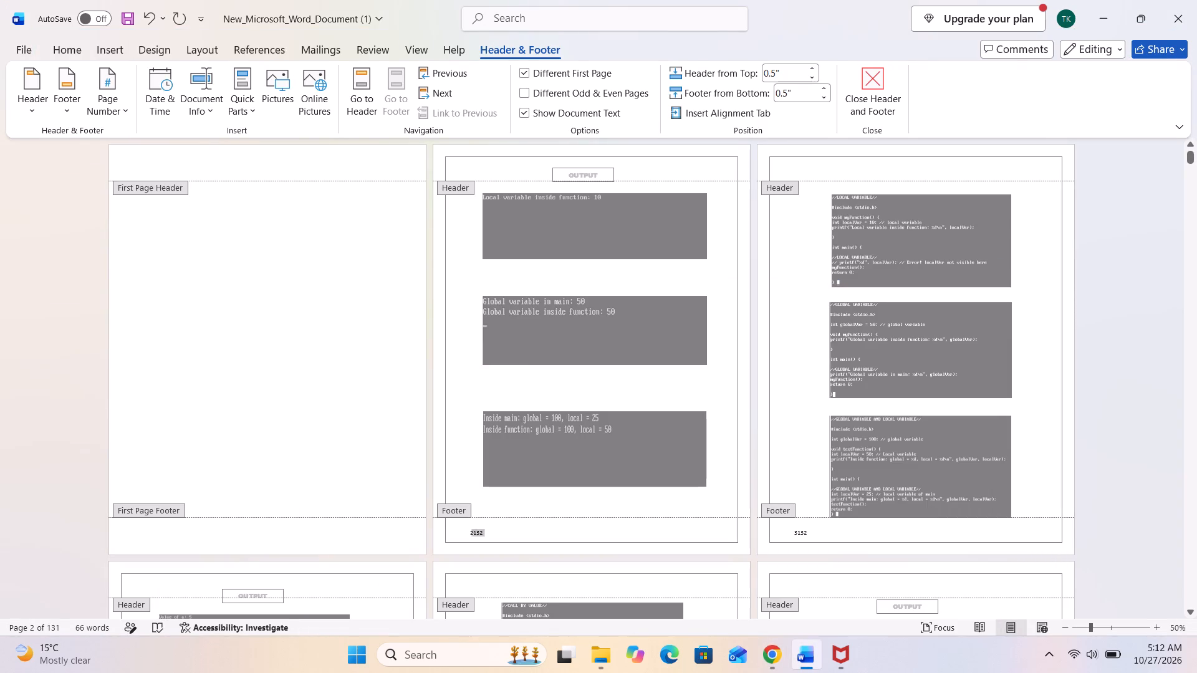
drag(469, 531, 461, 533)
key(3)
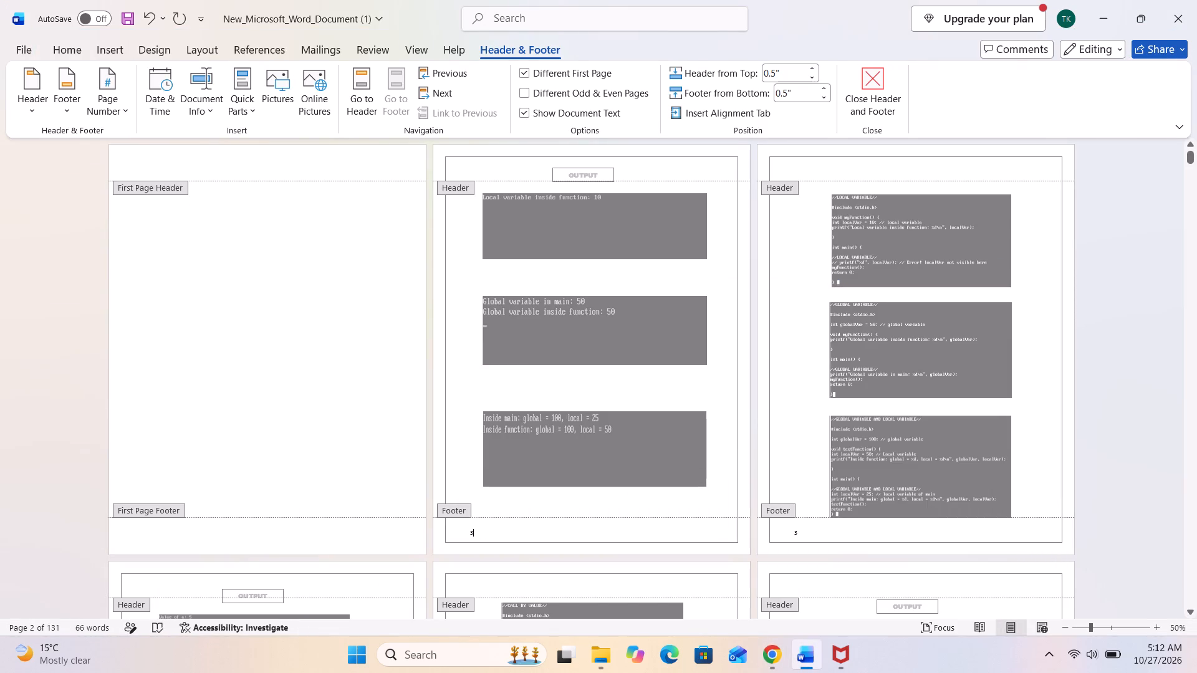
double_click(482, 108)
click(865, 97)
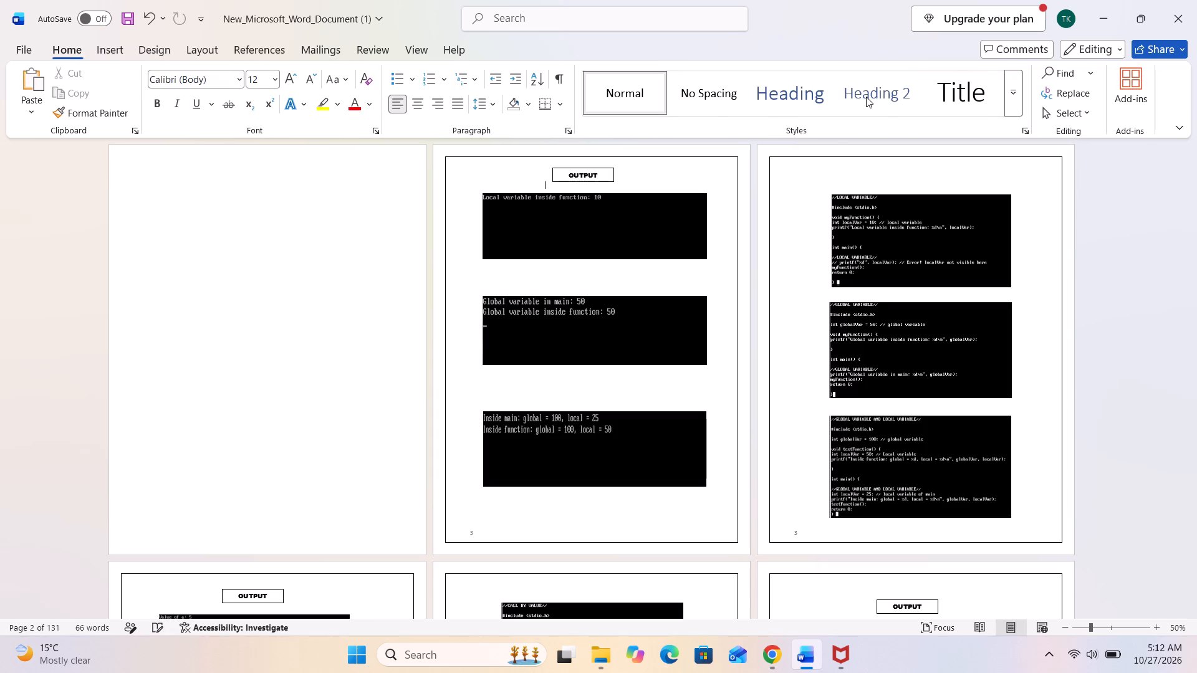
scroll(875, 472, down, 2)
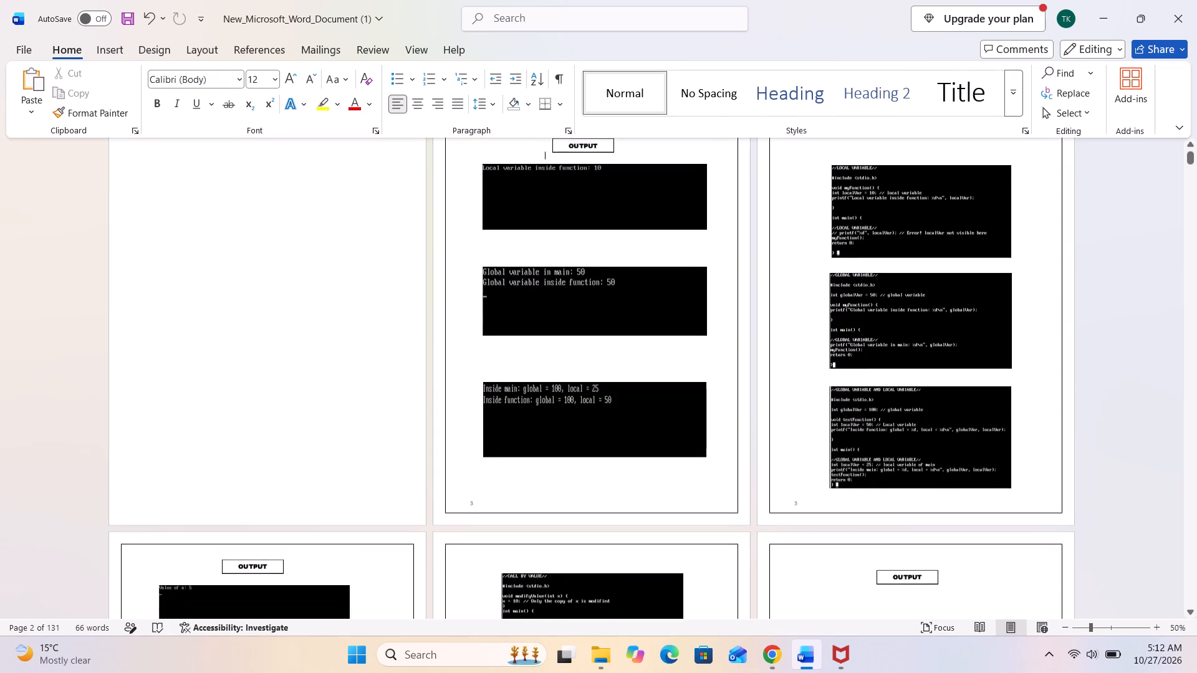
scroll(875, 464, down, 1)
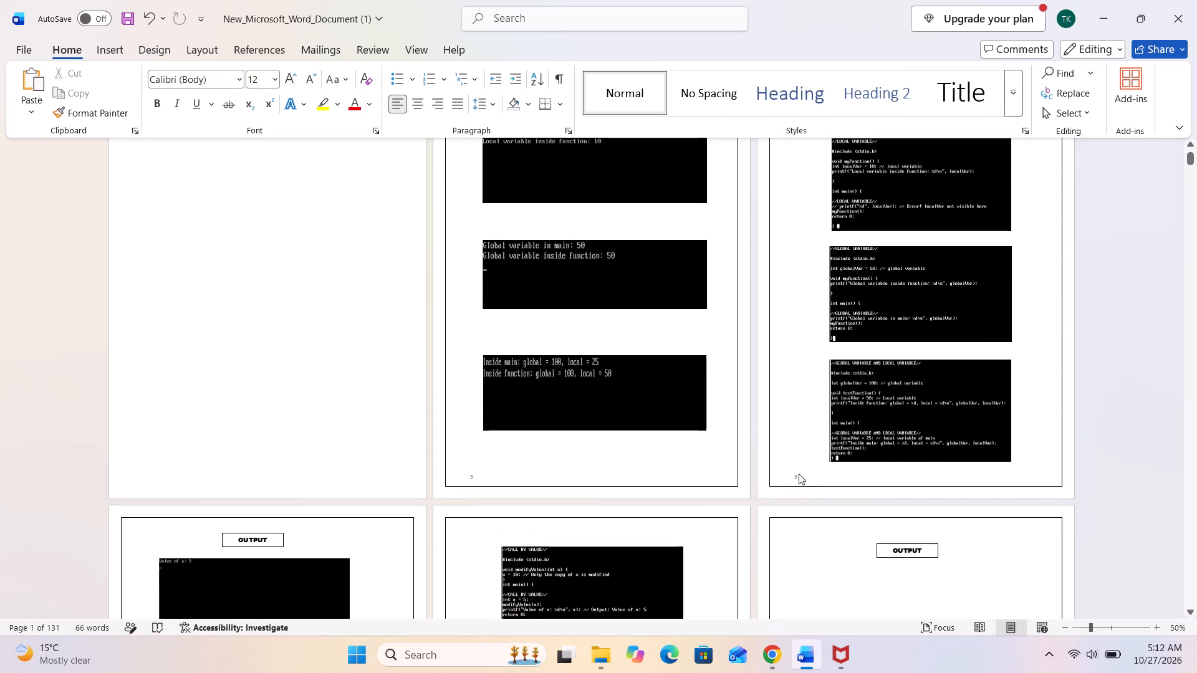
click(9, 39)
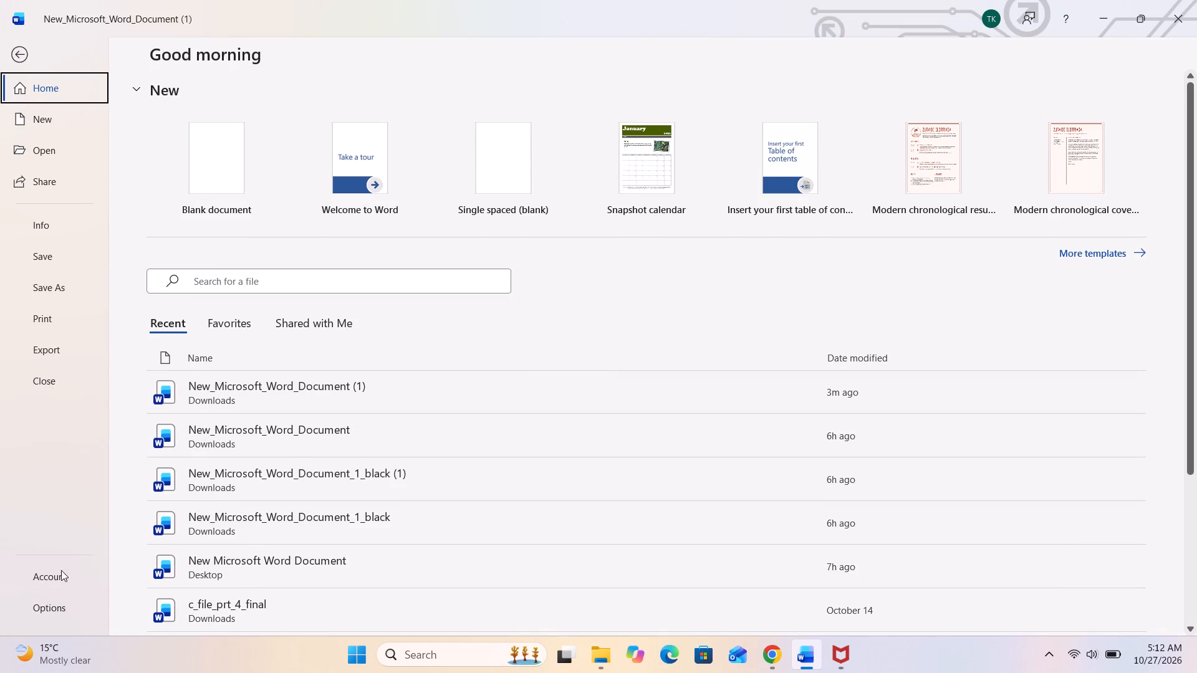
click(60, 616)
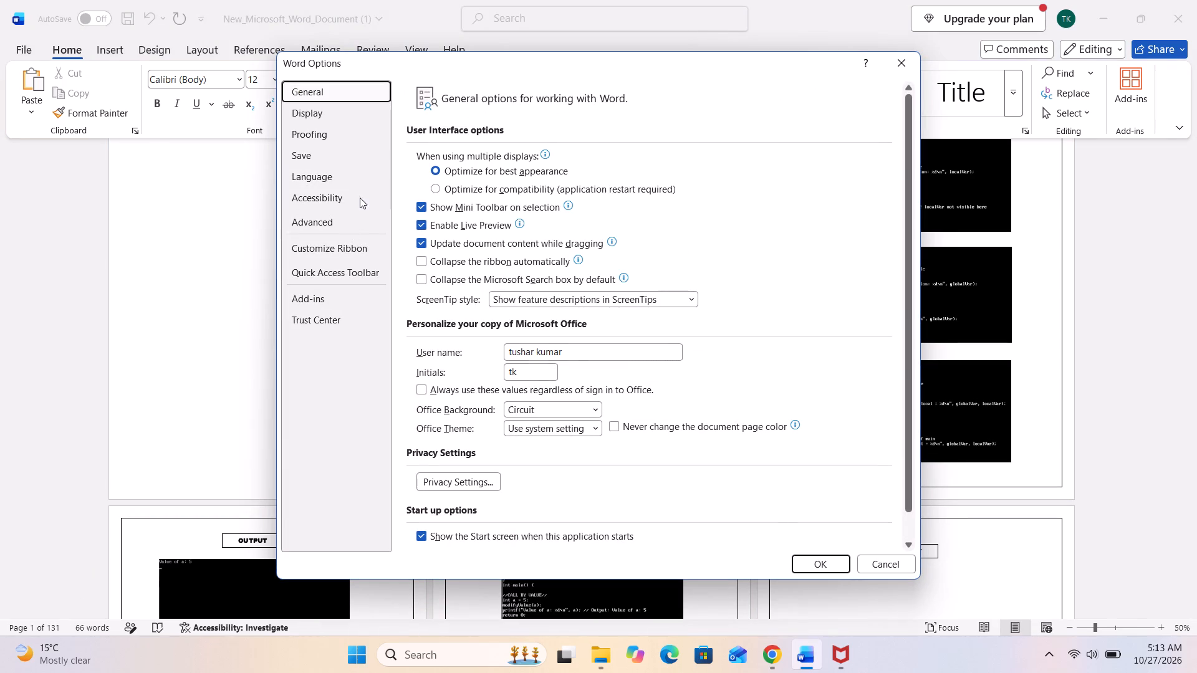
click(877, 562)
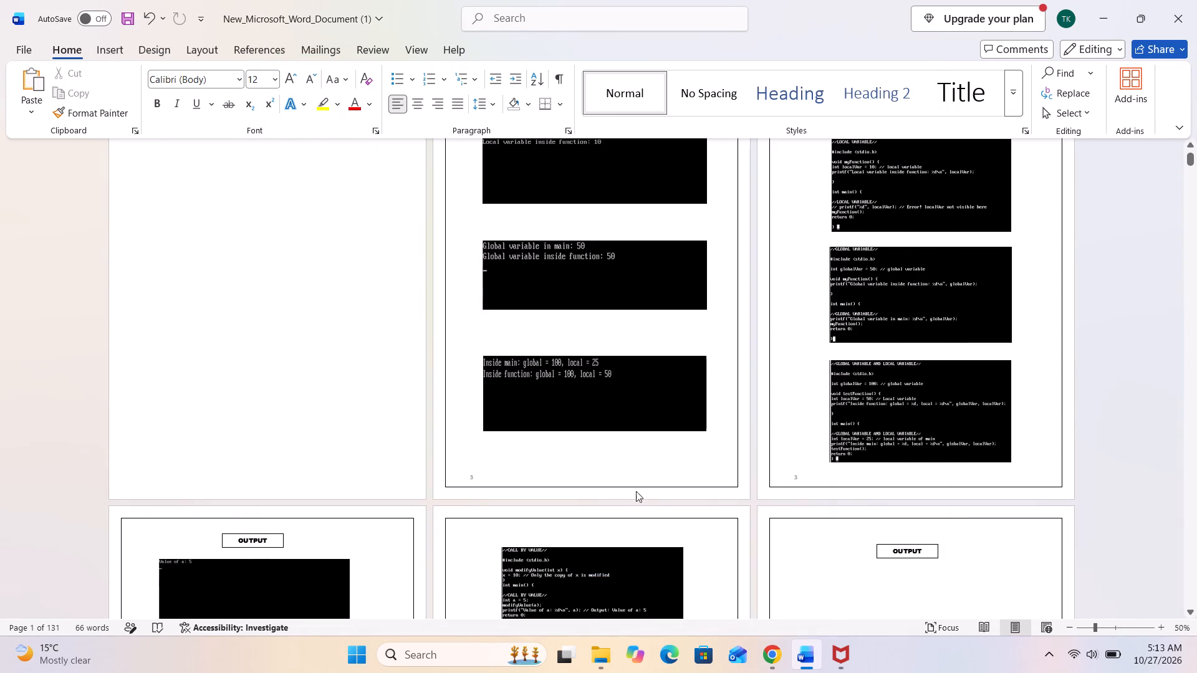
Delete the number from the second page's footer and leave footer editing.
drag(489, 477, 469, 480)
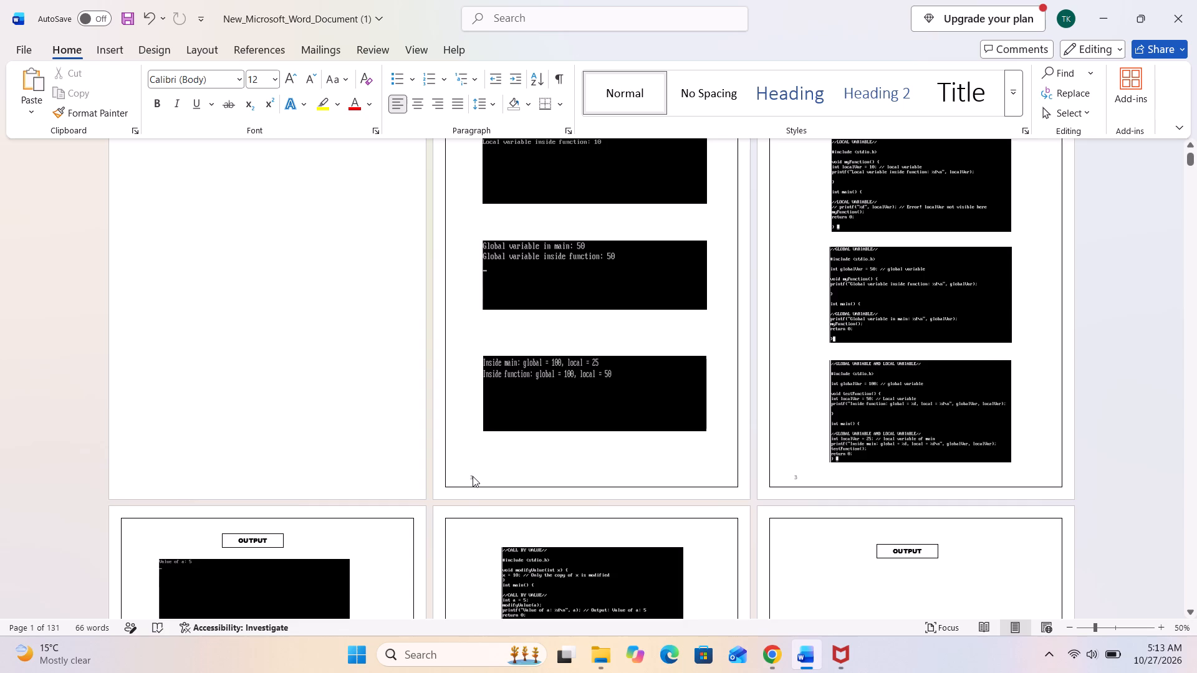
double_click(473, 476)
drag(477, 472, 464, 480)
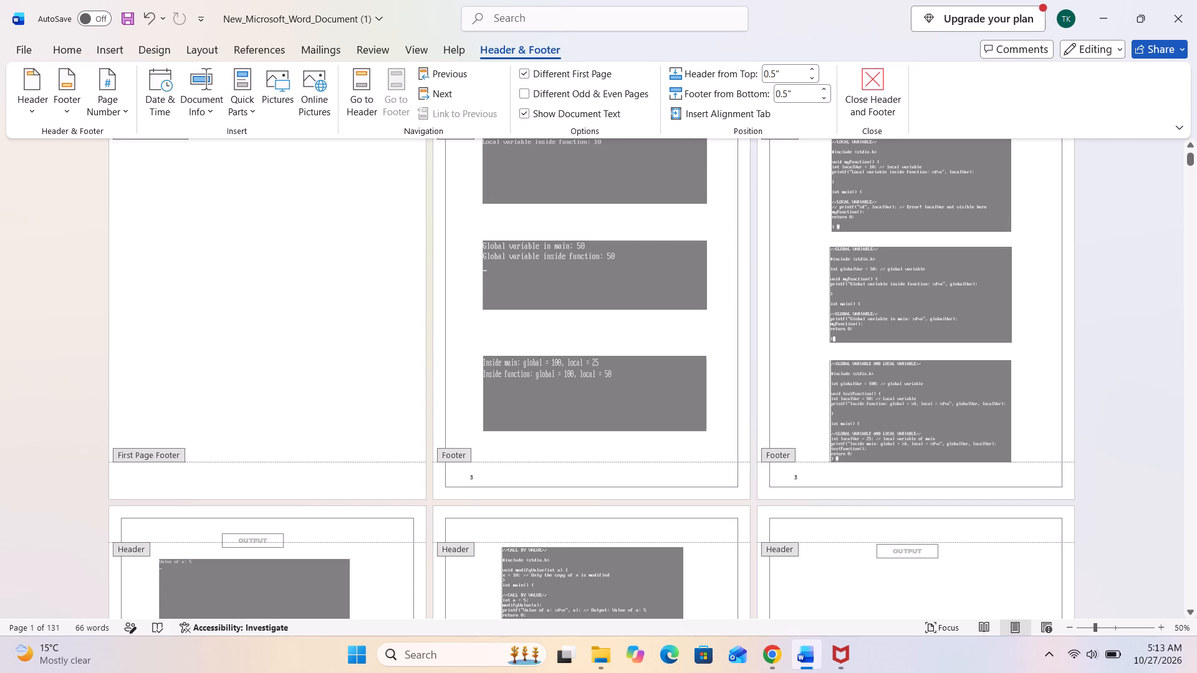
drag(476, 477, 467, 481)
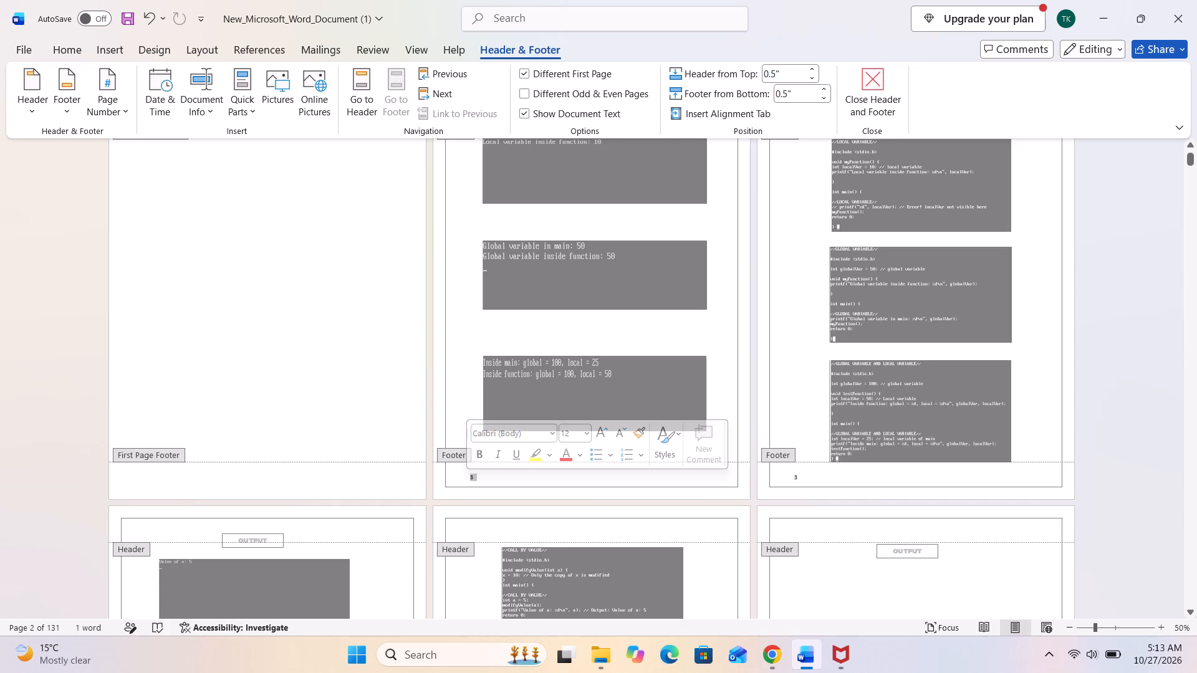
key(BackSpace)
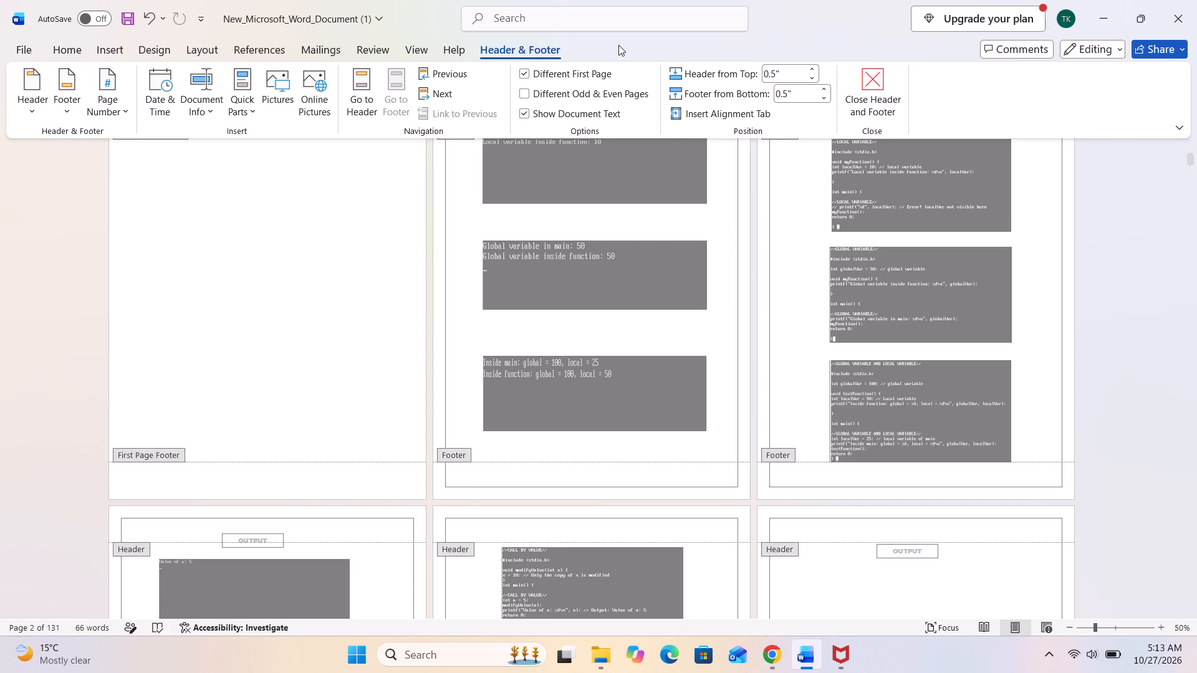
click(859, 91)
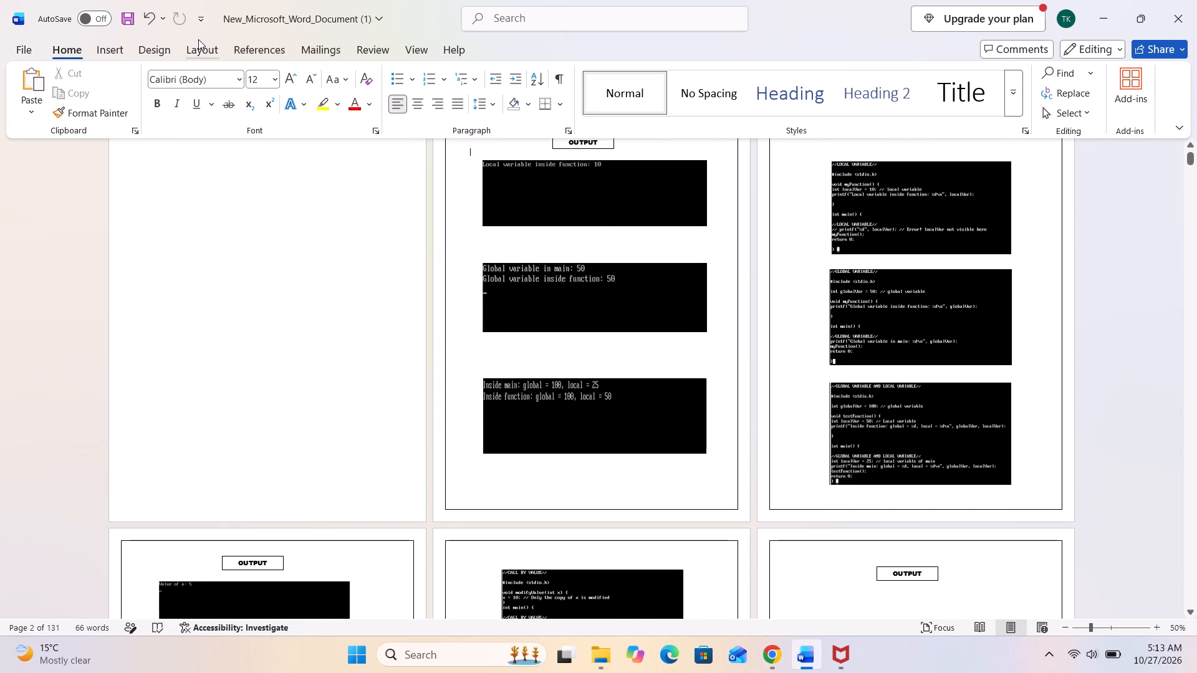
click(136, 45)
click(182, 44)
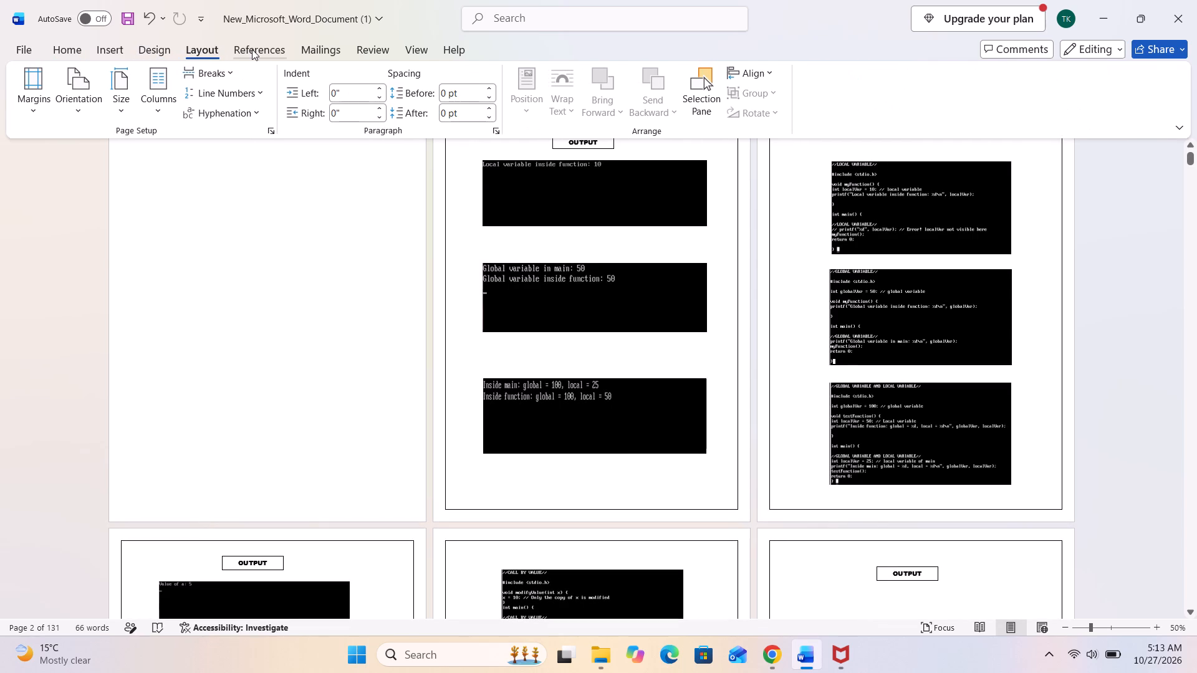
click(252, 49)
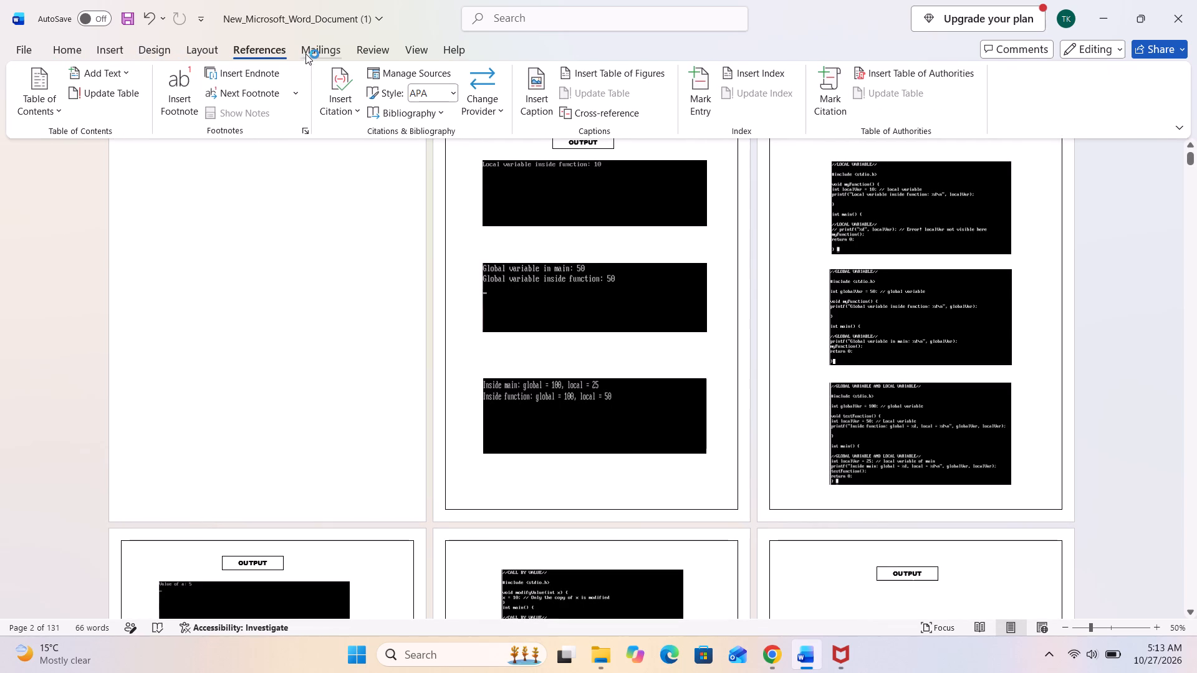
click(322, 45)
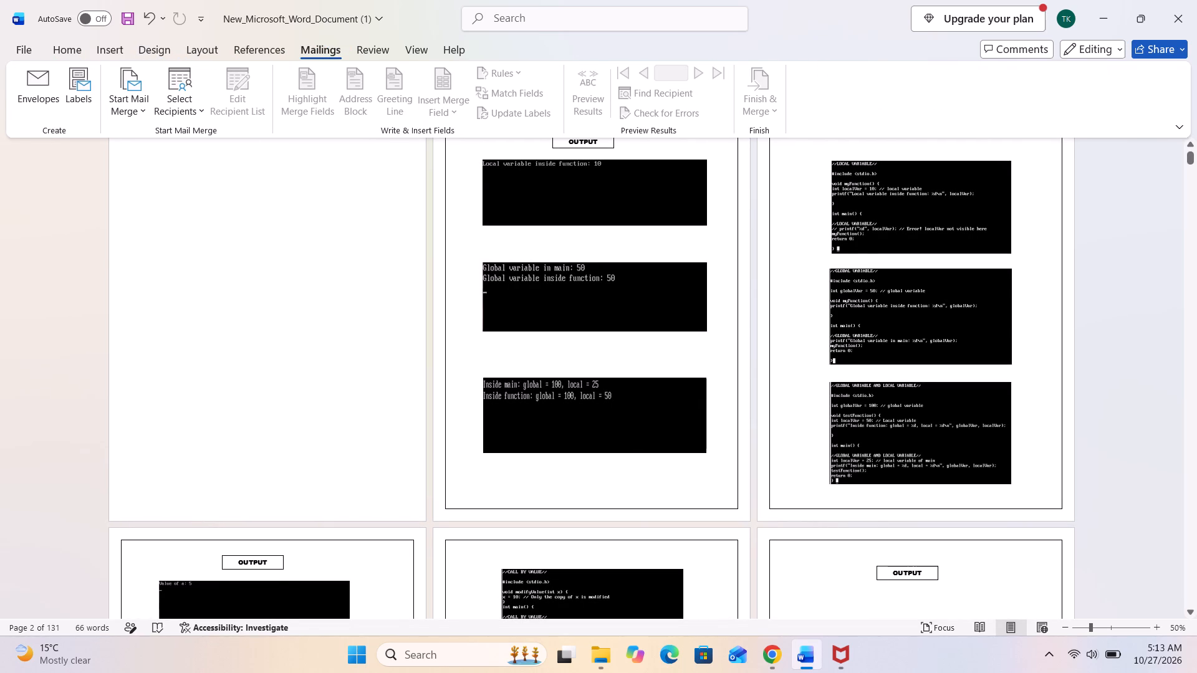
Copy the OUTPUT heading box from the second page and place the copy above the code on the third page.
scroll(666, 283, up, 3)
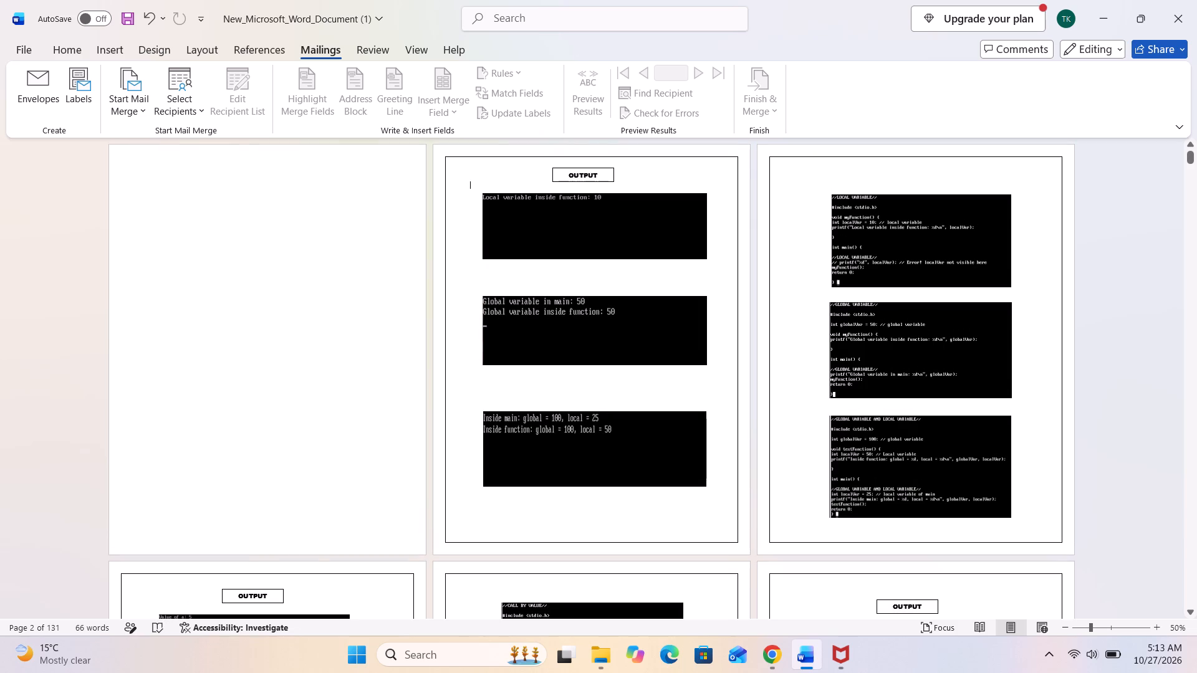
click(613, 170)
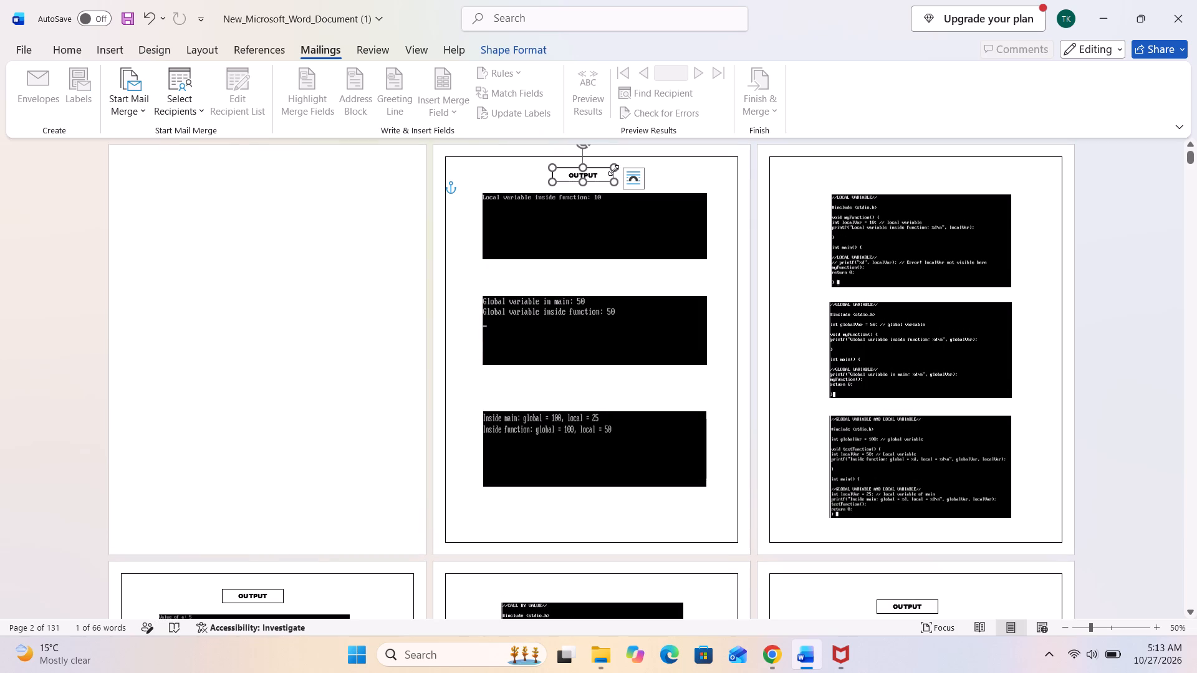
key(ctrl+c)
click(885, 174)
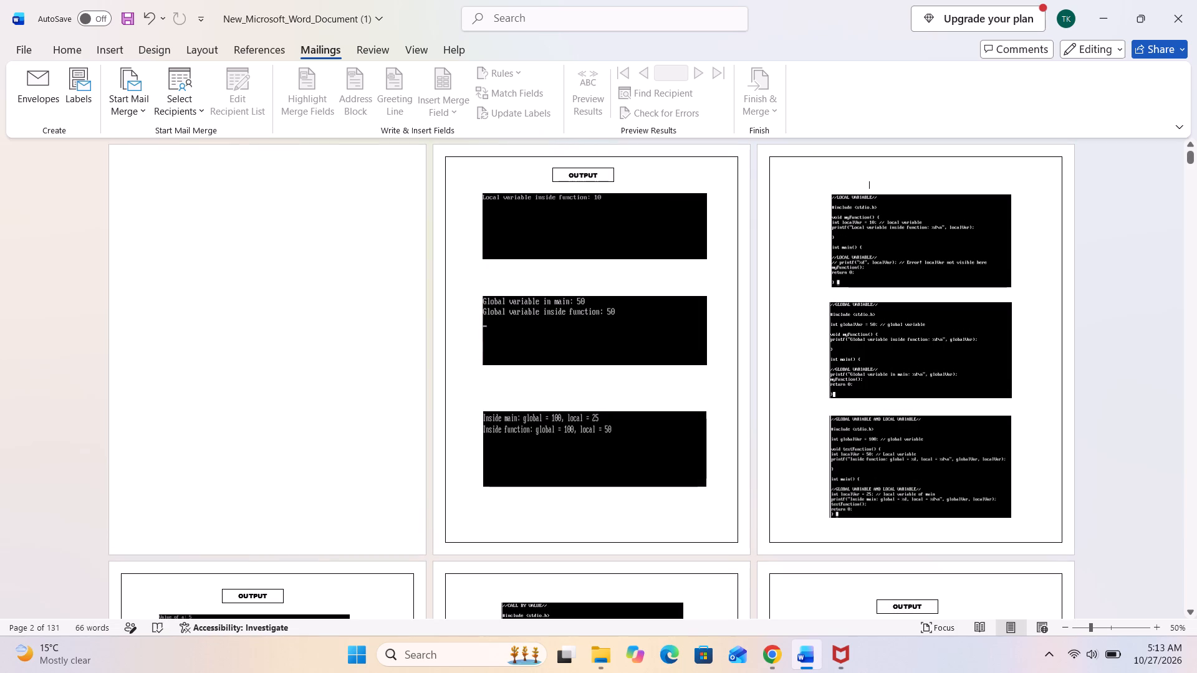
ctrl+scroll(870, 211, up, 4)
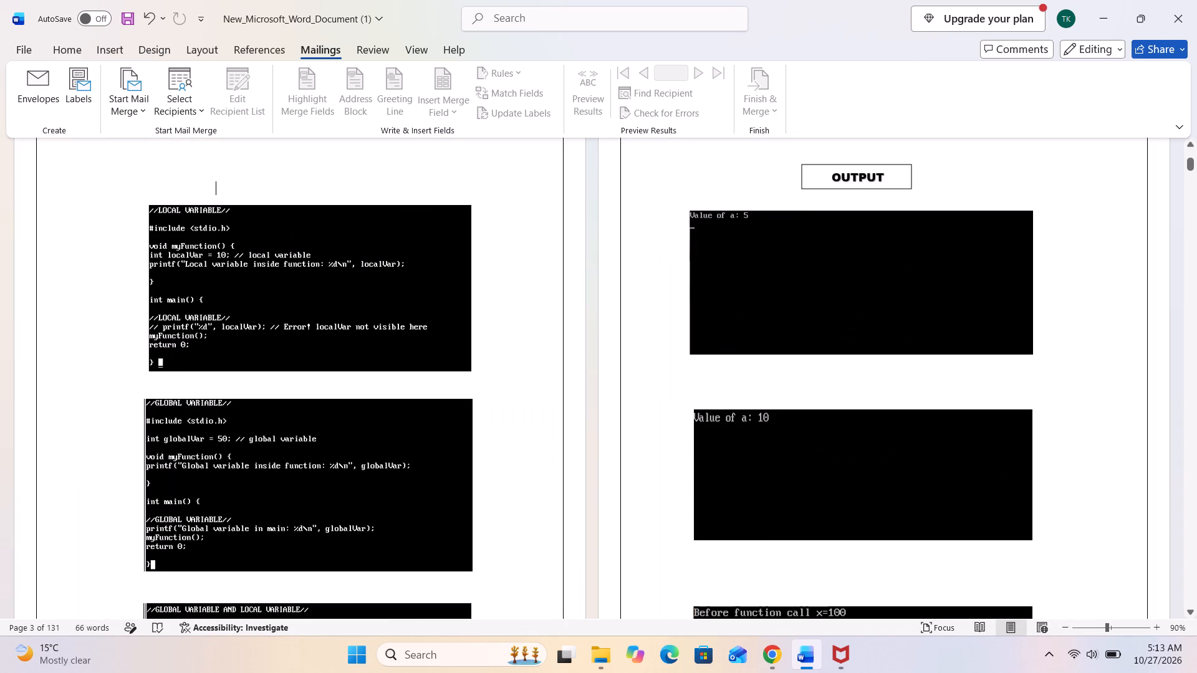
scroll(609, 335, up, 8)
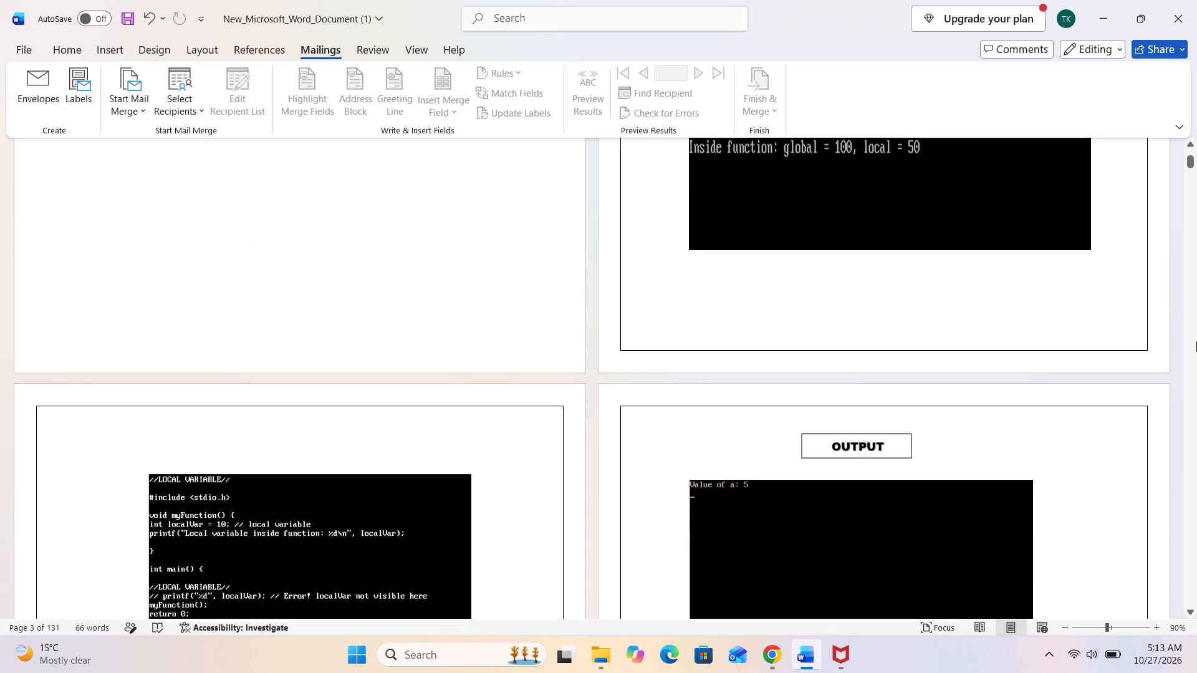
drag(1195, 161, 1196, 123)
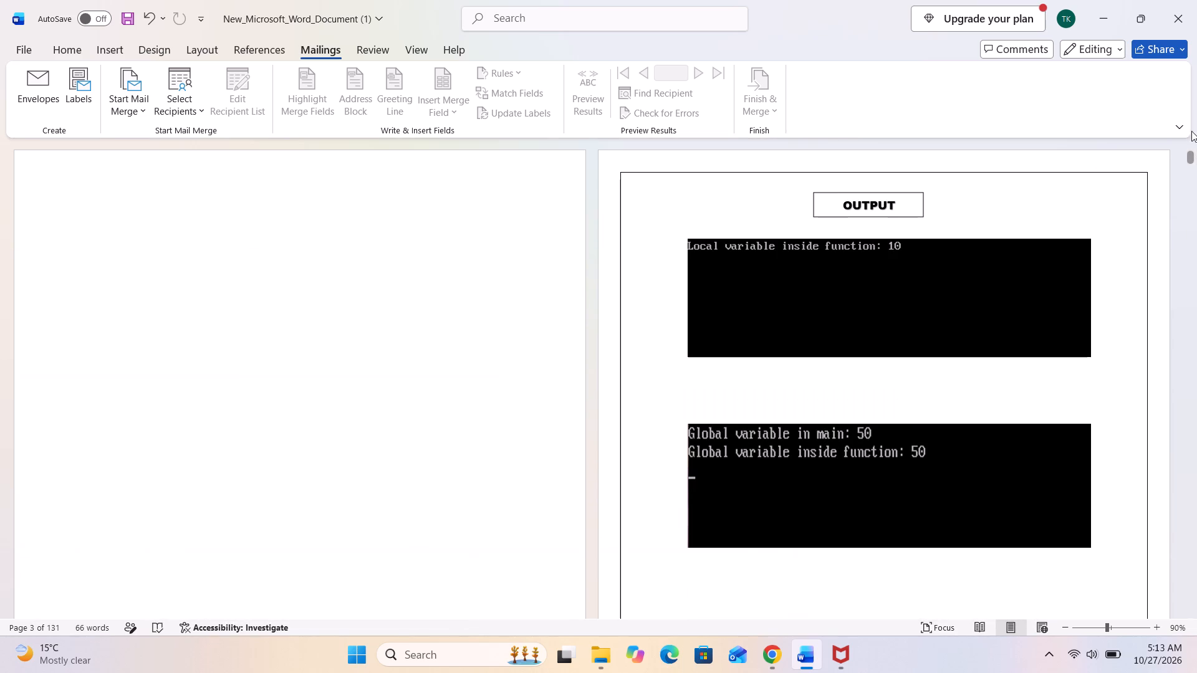
scroll(760, 476, down, 17)
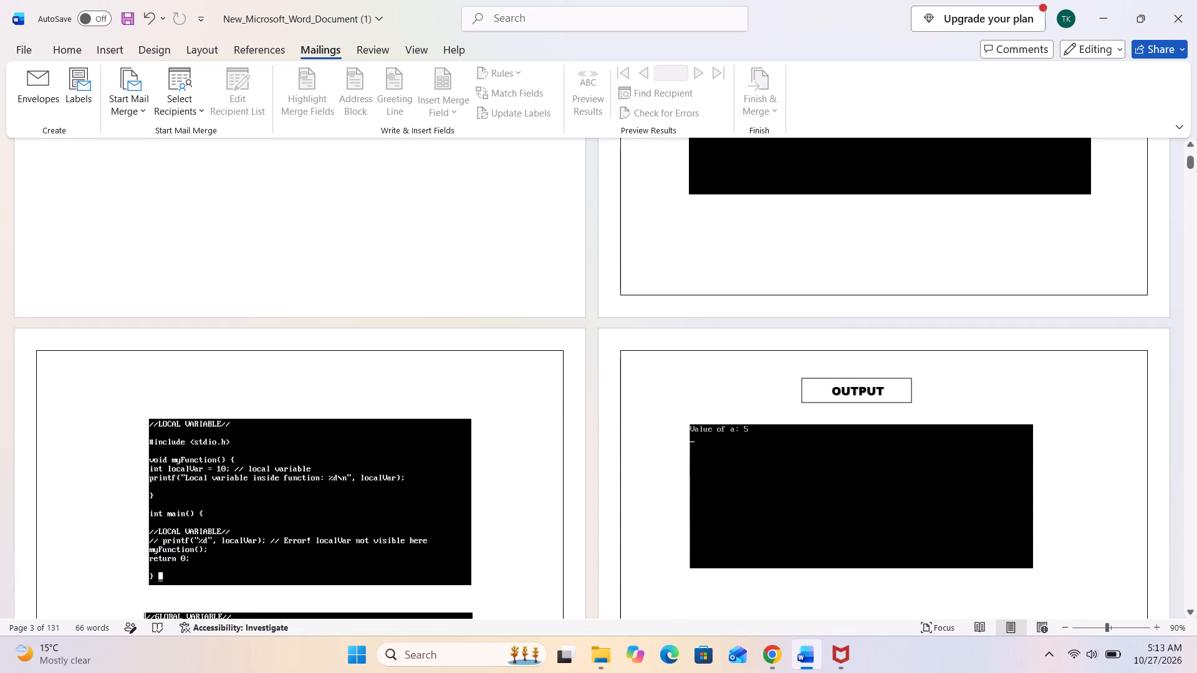
key(ctrl+v)
drag(153, 396, 164, 370)
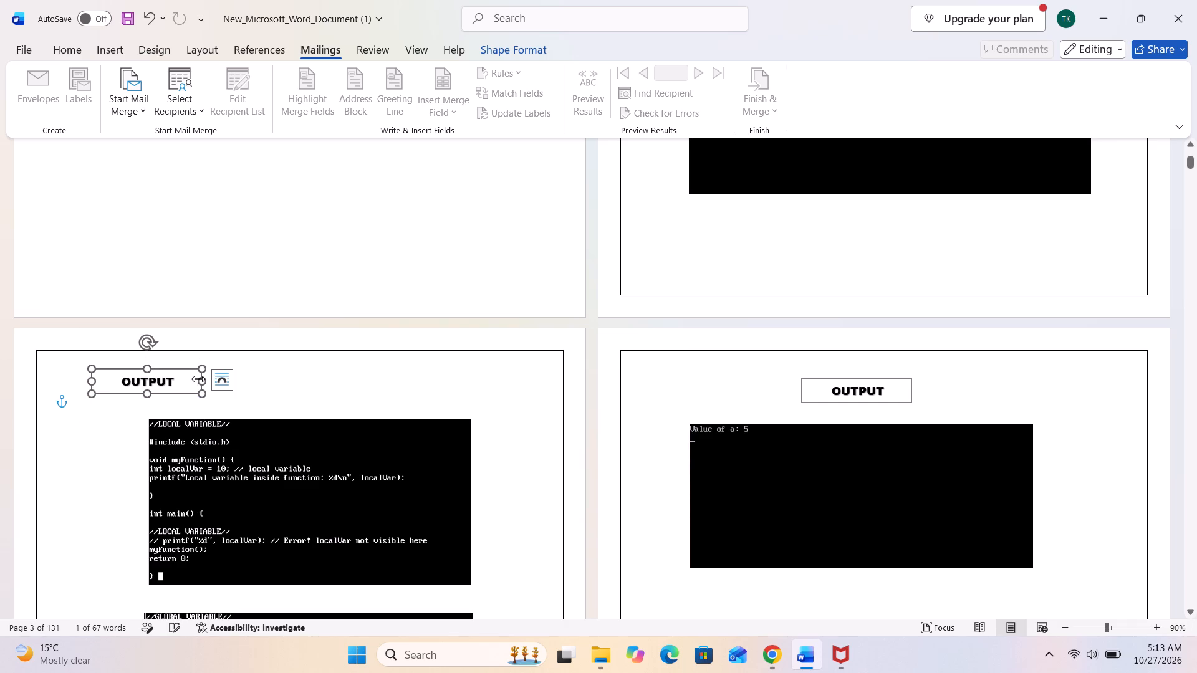
Widen the copied heading box to span the area above the code and delete its OUTPUT text.
drag(206, 384, 430, 393)
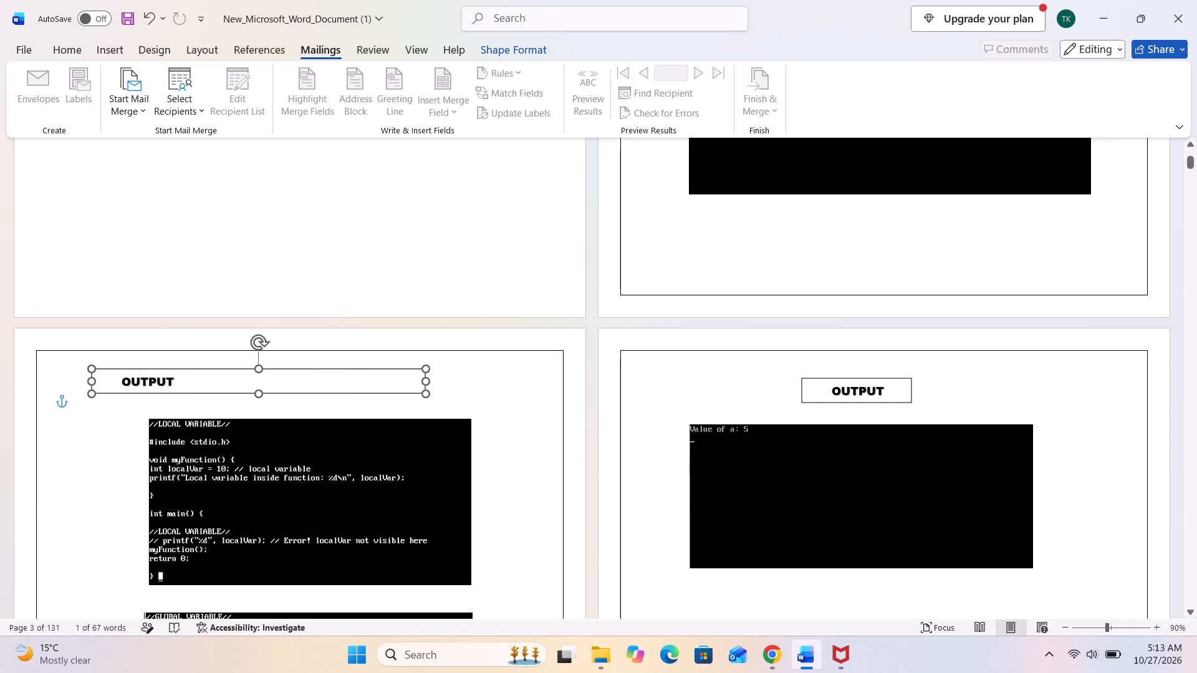
drag(430, 393, 505, 393)
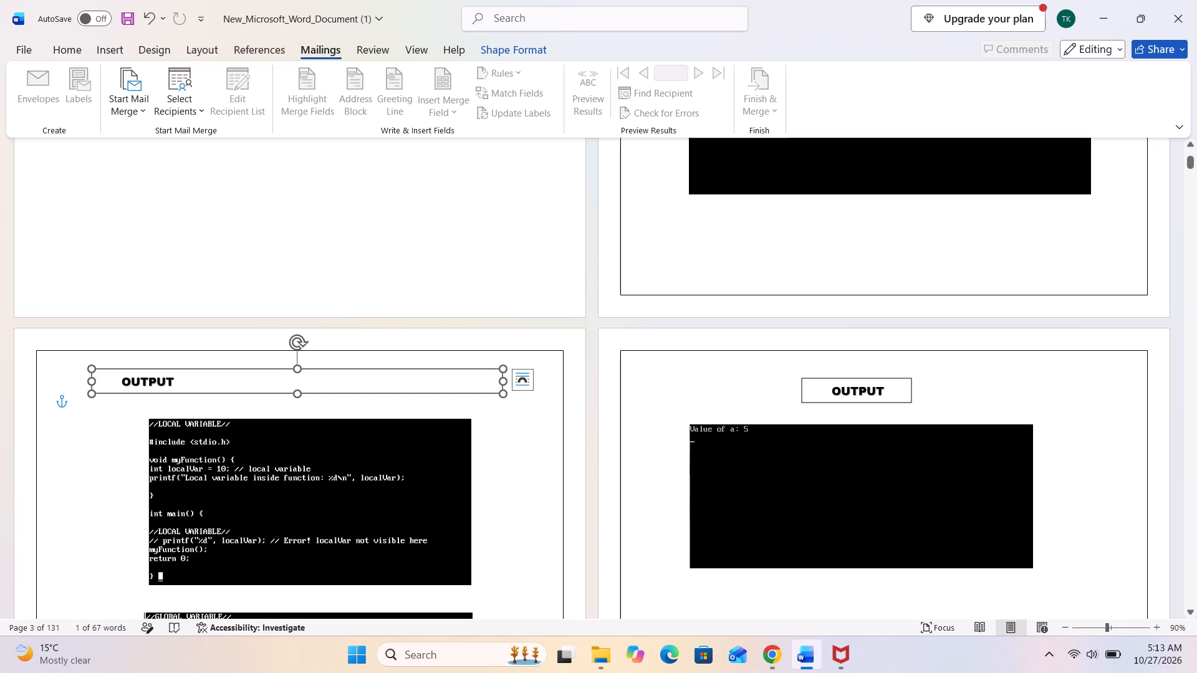
drag(182, 381, 178, 382)
drag(178, 382, 118, 385)
key(BackSpace)
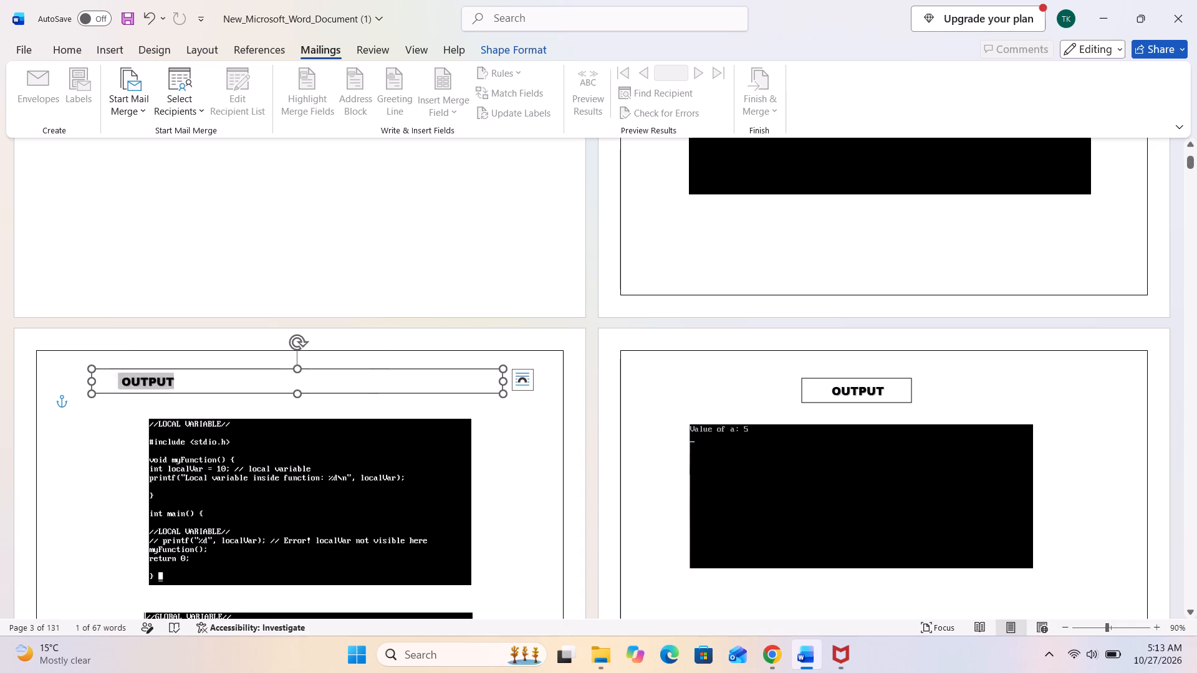
Switch to File Explorer and open C_PRT_6_all_output_text_bright_white from the print folder inside tanmay's c folder.
click(601, 659)
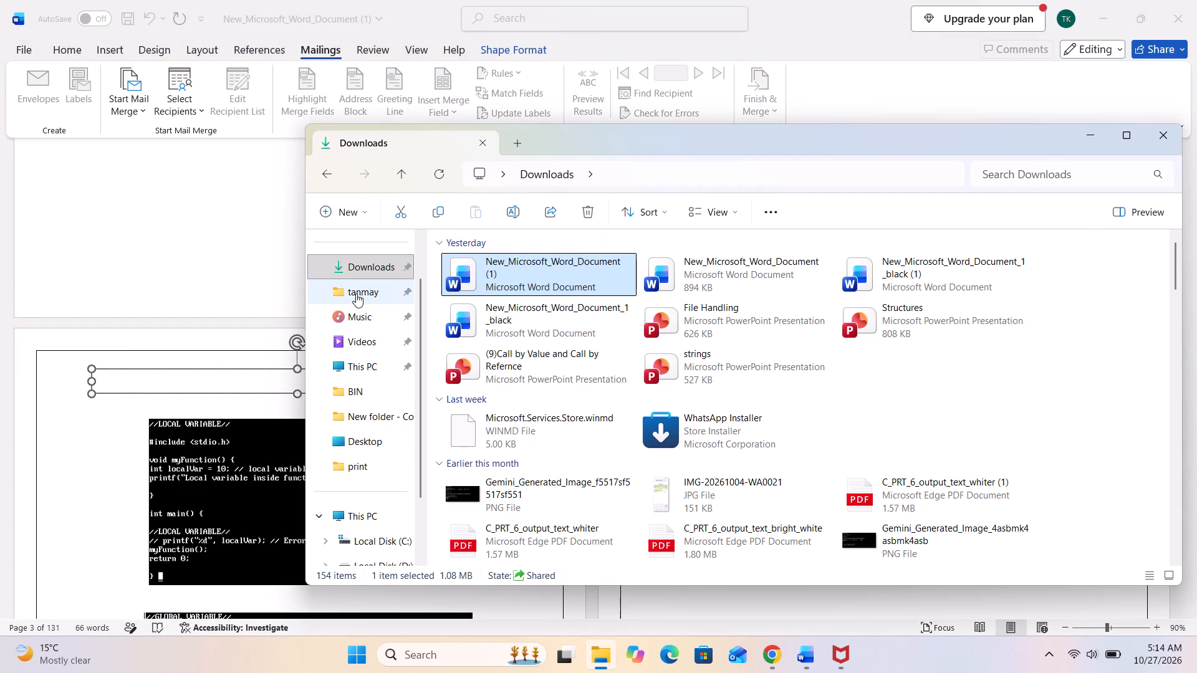
click(357, 294)
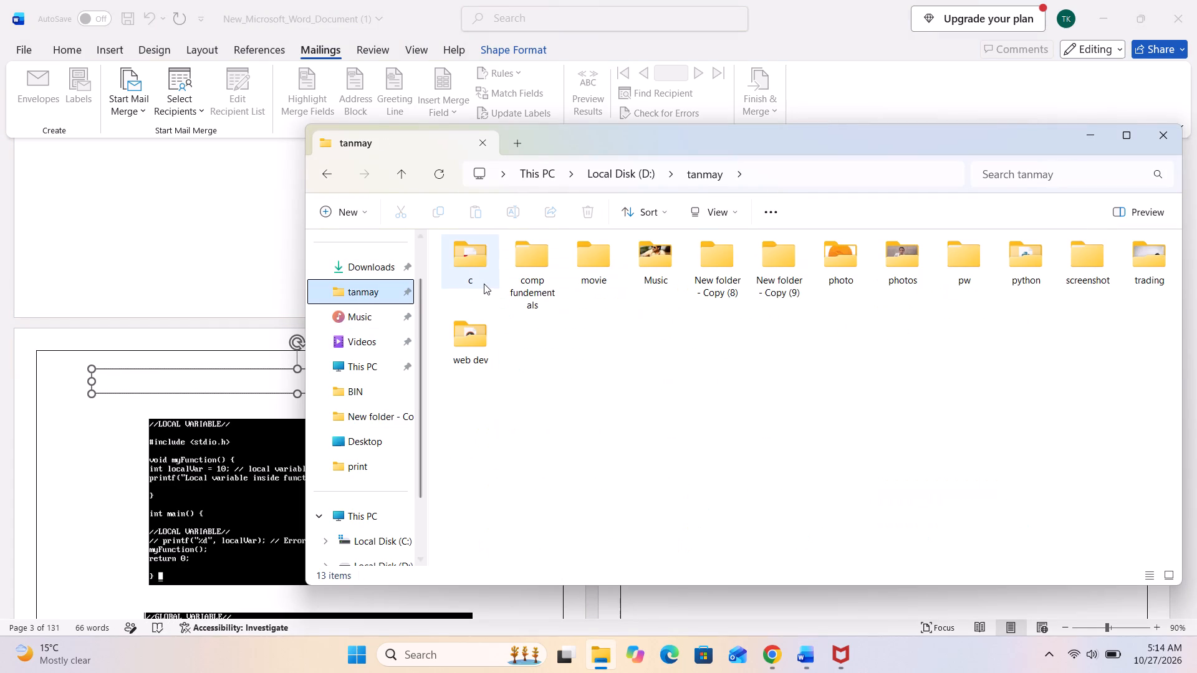
click(484, 282)
click(484, 282)
double_click(484, 282)
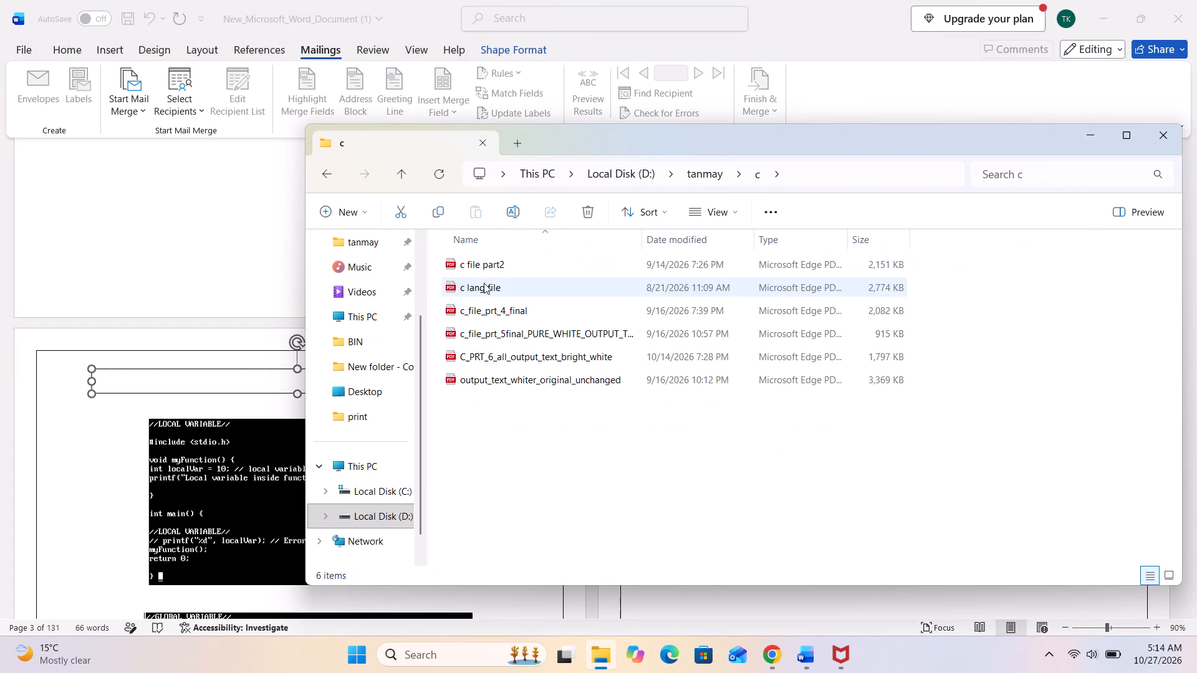
double_click(506, 350)
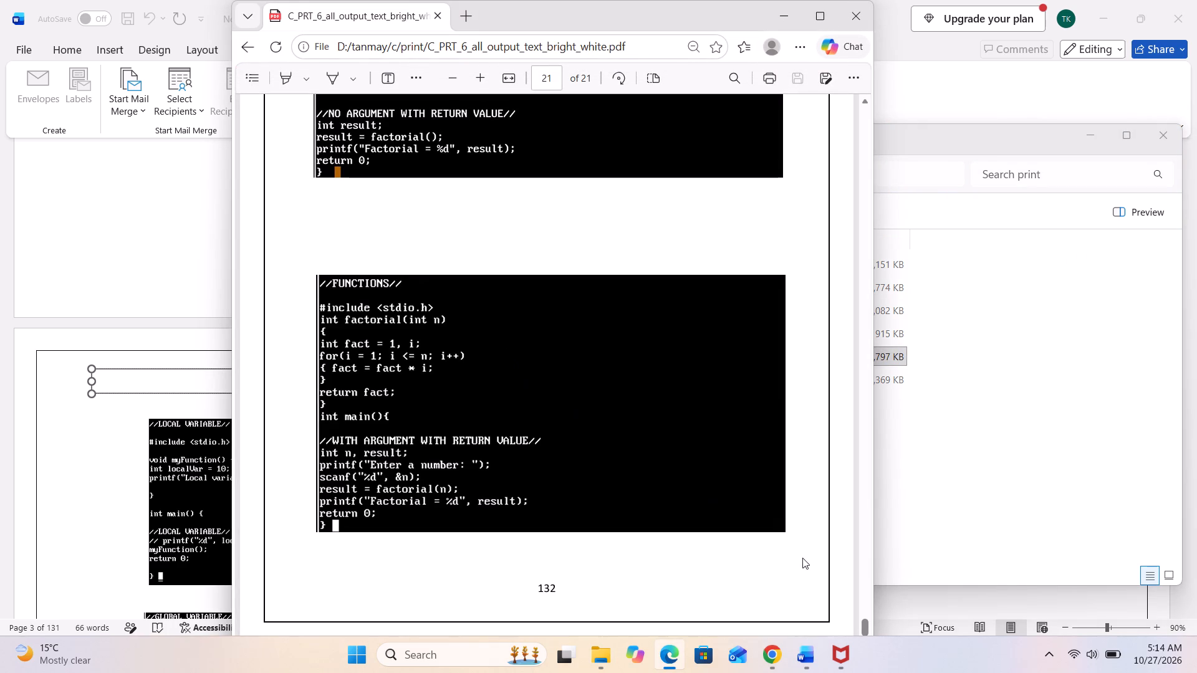
Look through the PDF for the last numbered section heading and its box style, close it and return to Word.
scroll(803, 556, up, 20)
scroll(803, 556, up, 3)
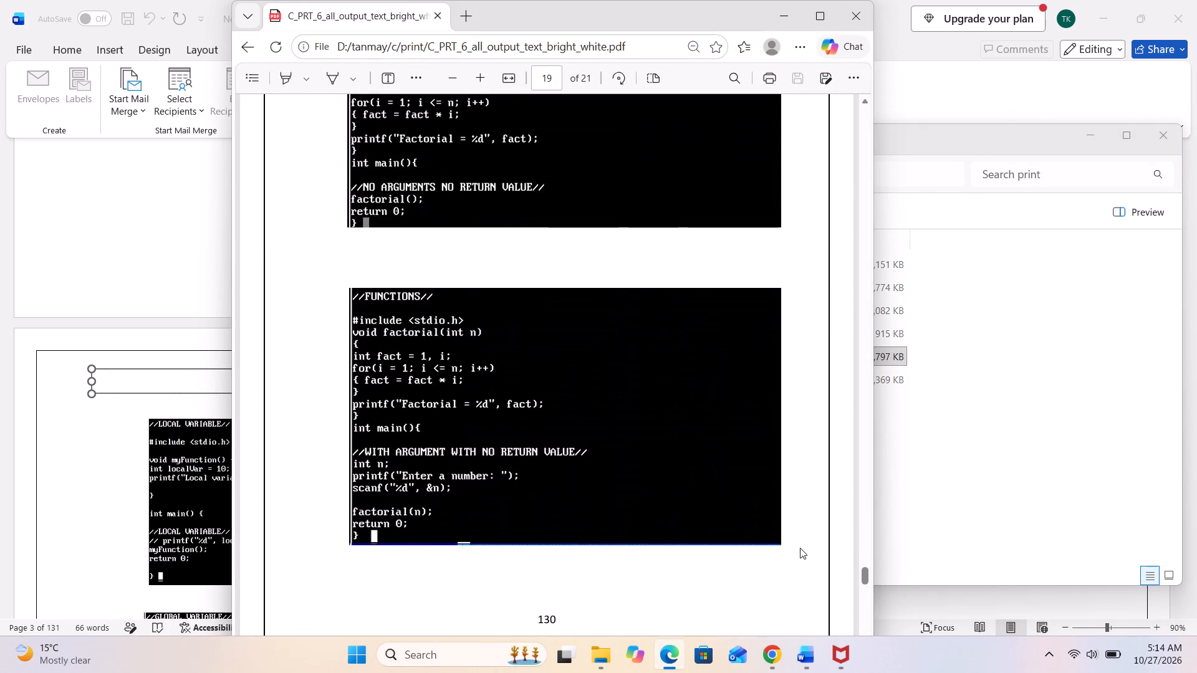
scroll(800, 548, up, 20)
scroll(800, 548, up, 7)
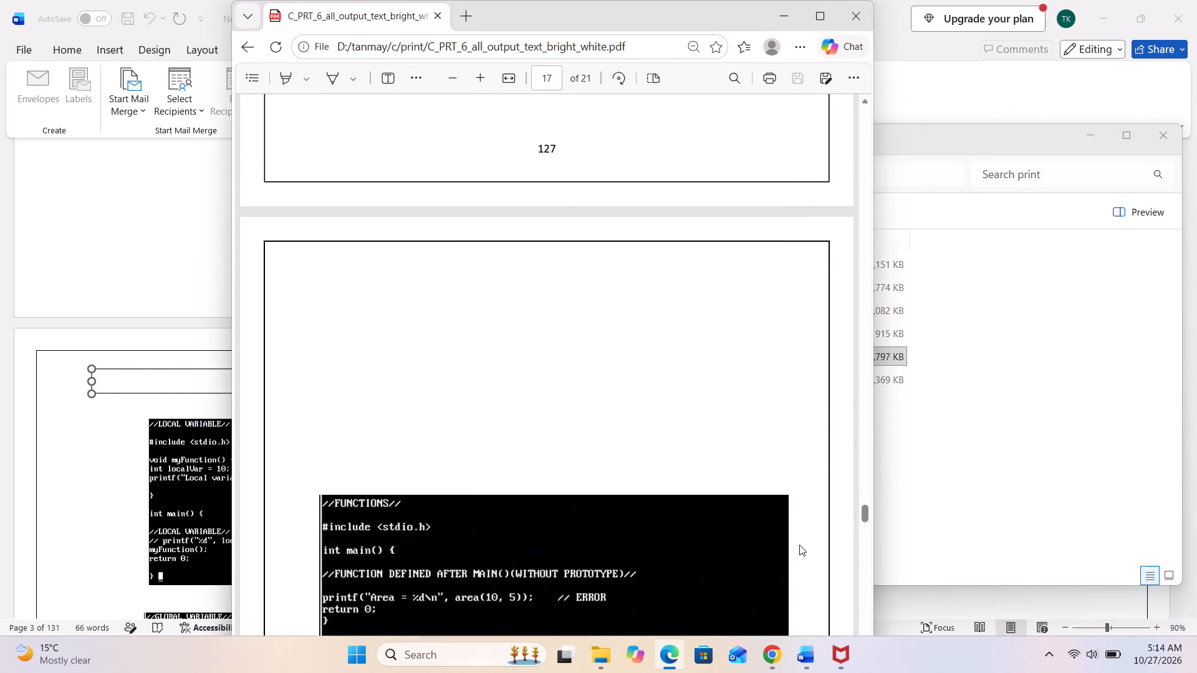
scroll(799, 545, up, 17)
scroll(799, 543, up, 7)
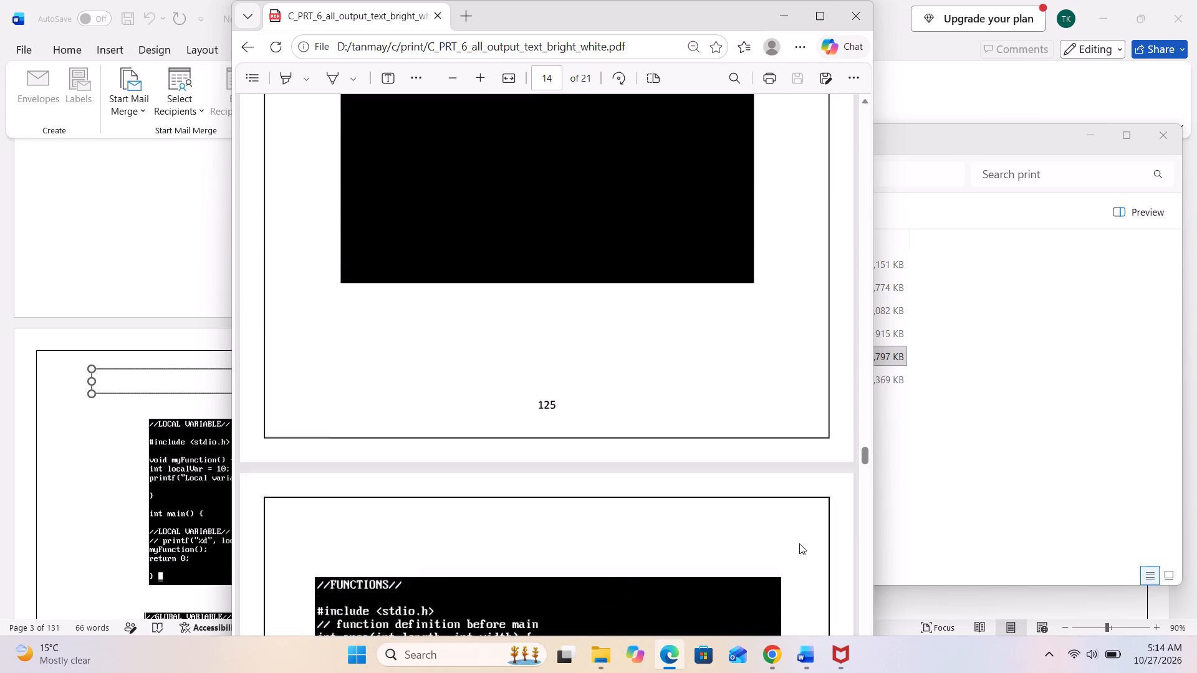
scroll(799, 543, up, 16)
scroll(799, 543, up, 5)
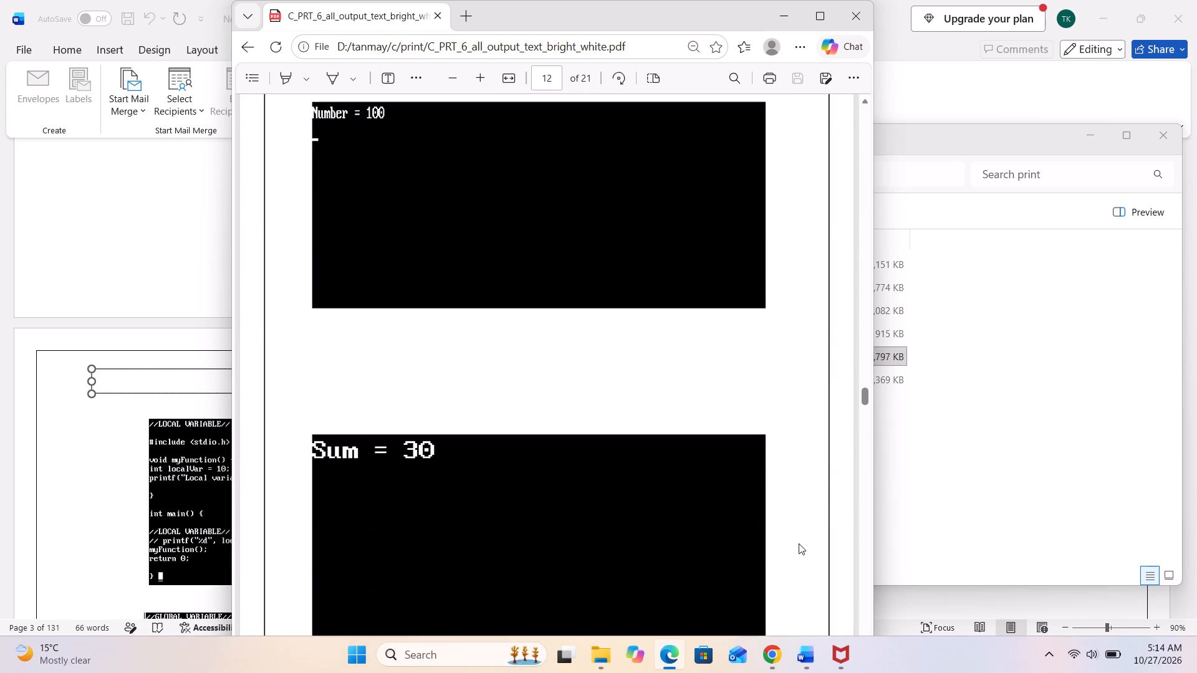
scroll(799, 543, up, 15)
scroll(799, 543, up, 8)
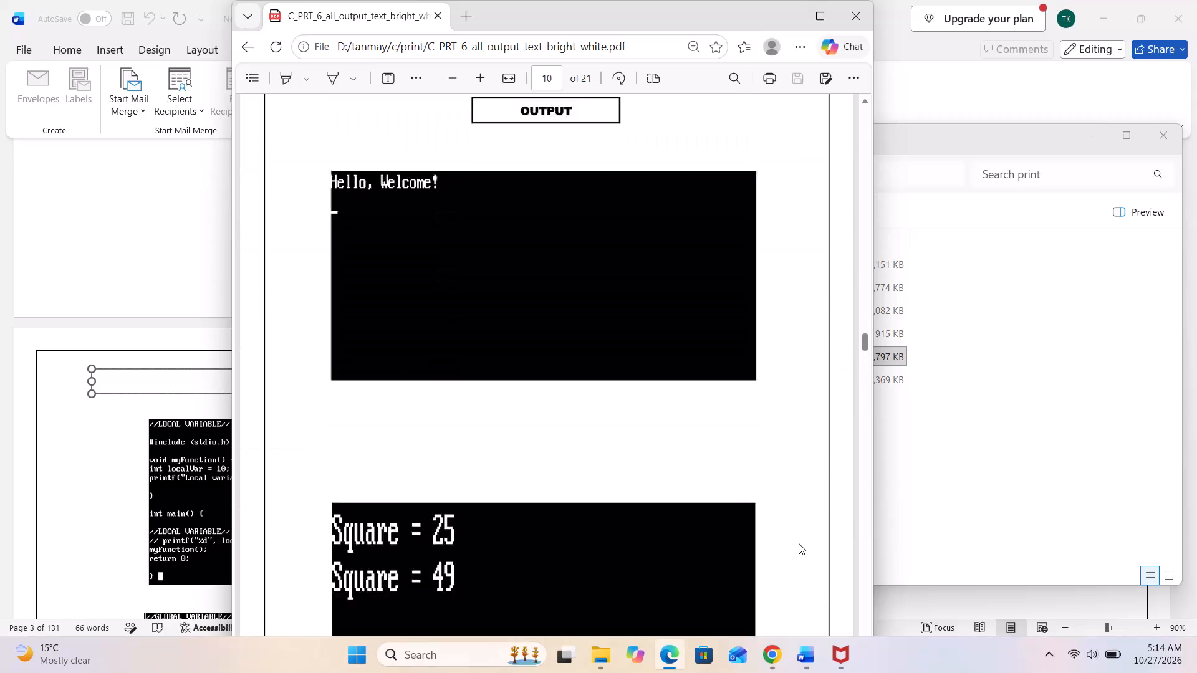
scroll(799, 543, up, 20)
scroll(799, 543, up, 6)
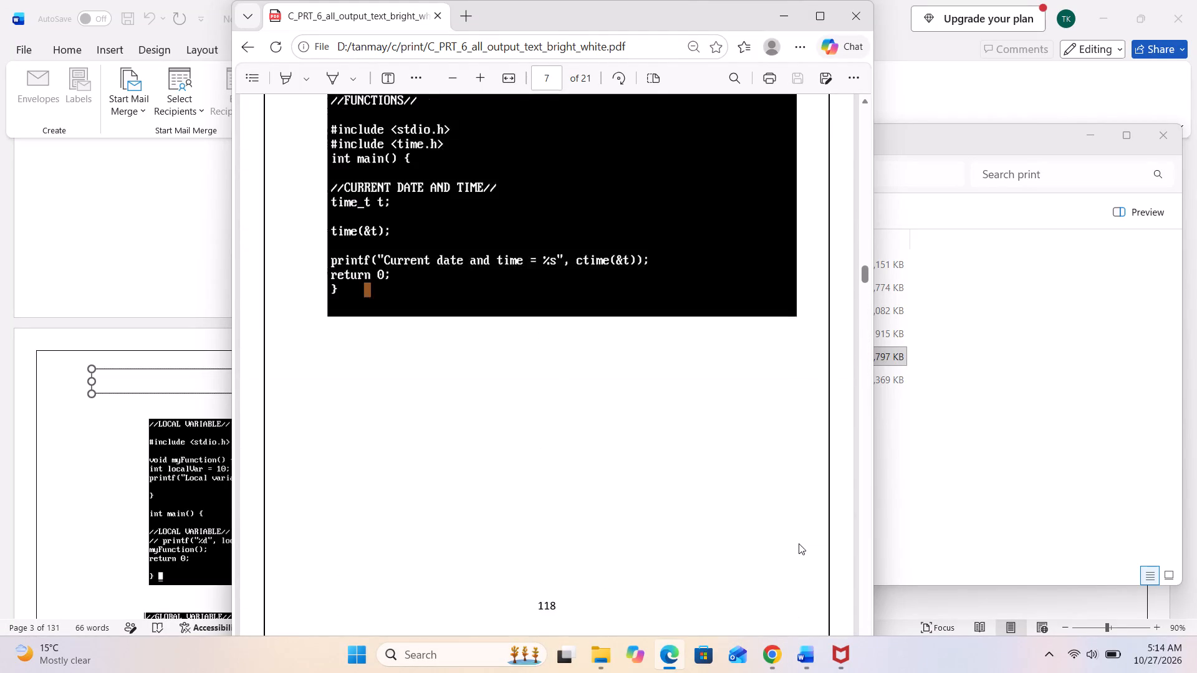
scroll(799, 543, up, 20)
scroll(799, 543, up, 6)
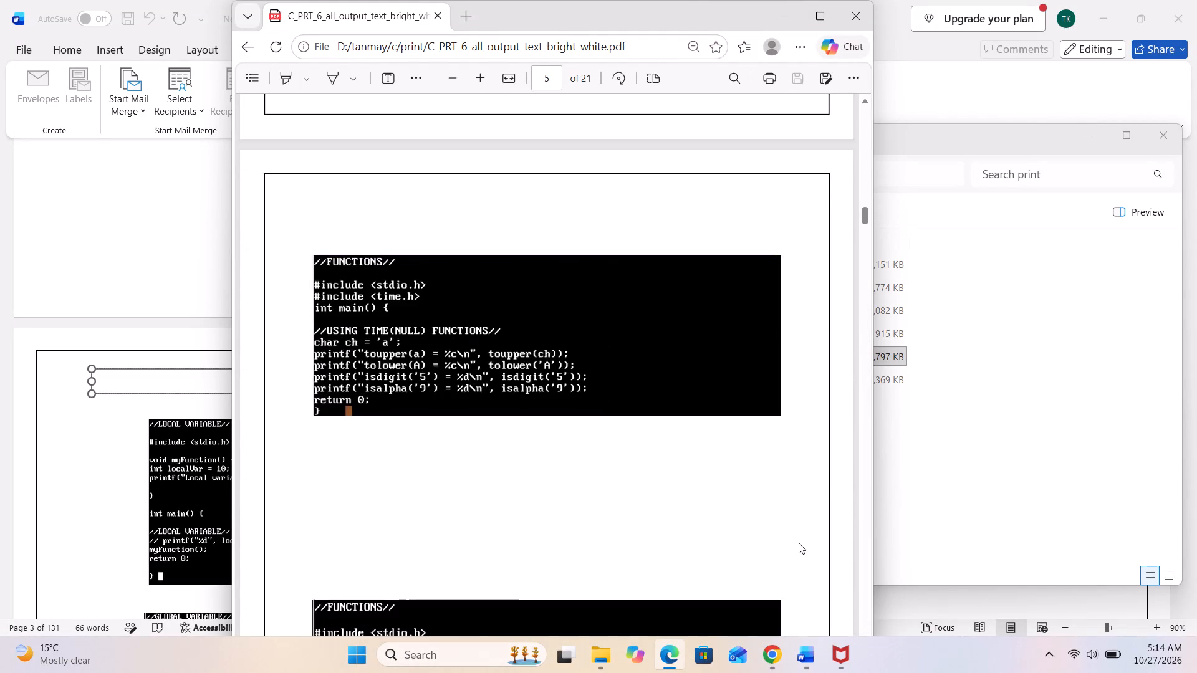
scroll(799, 543, up, 18)
scroll(797, 539, up, 5)
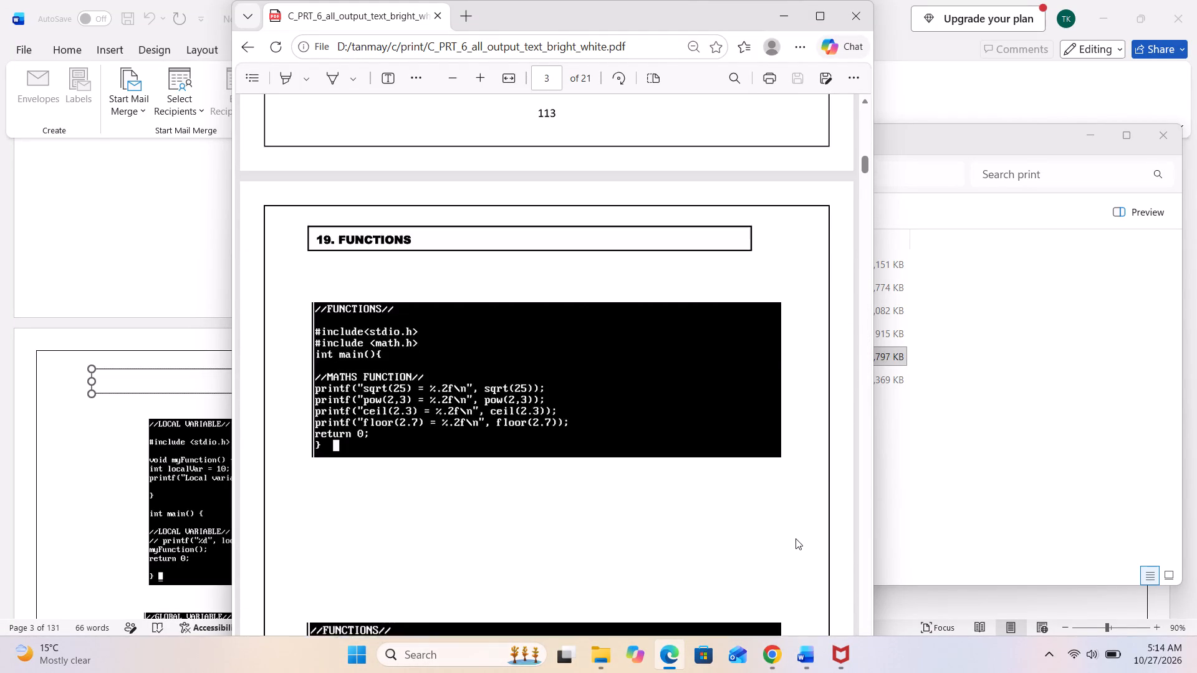
scroll(796, 538, up, 4)
scroll(796, 538, down, 5)
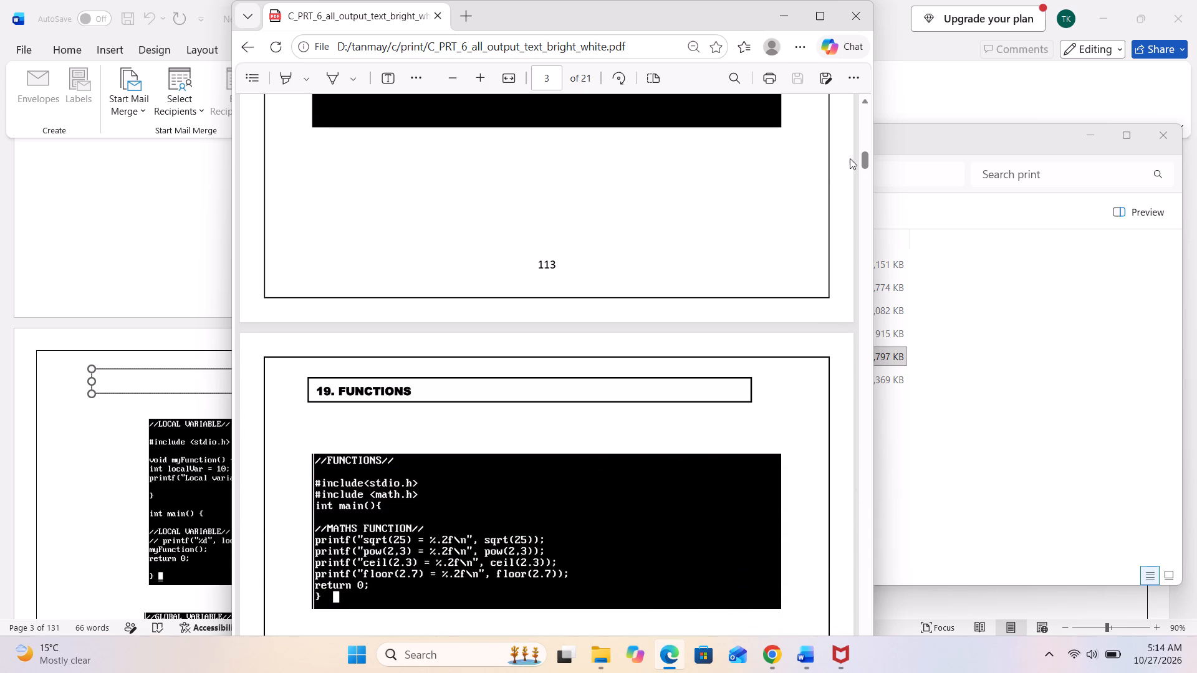
drag(868, 166, 912, 277)
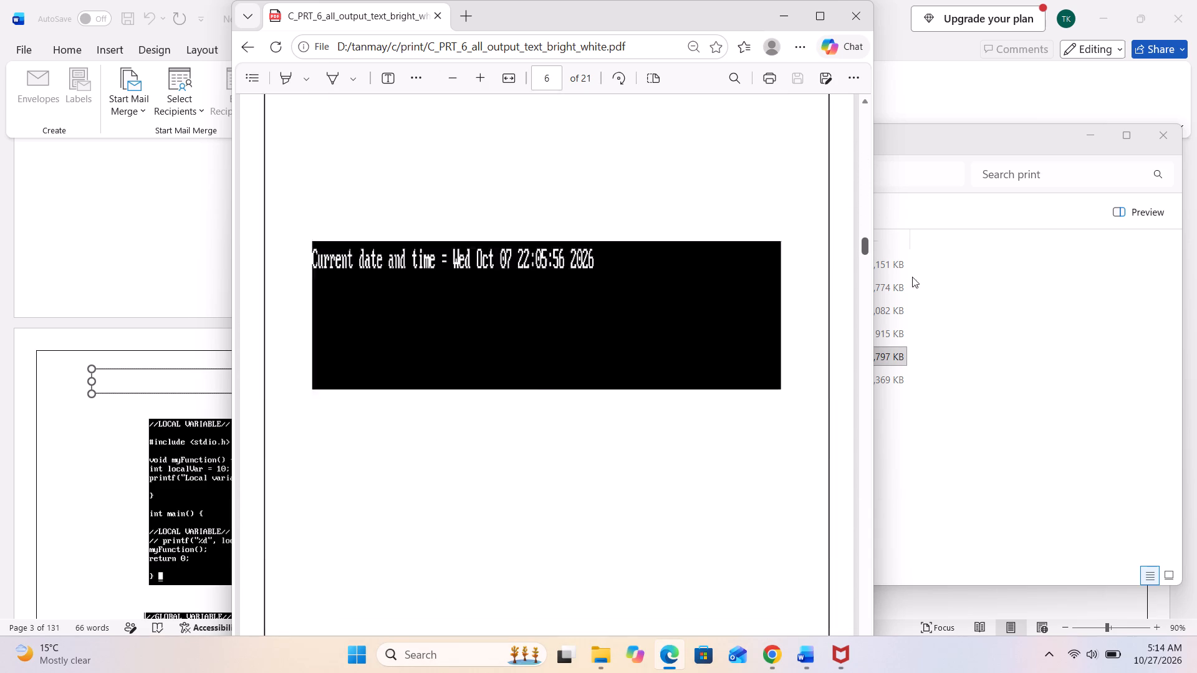
drag(912, 277, 945, 667)
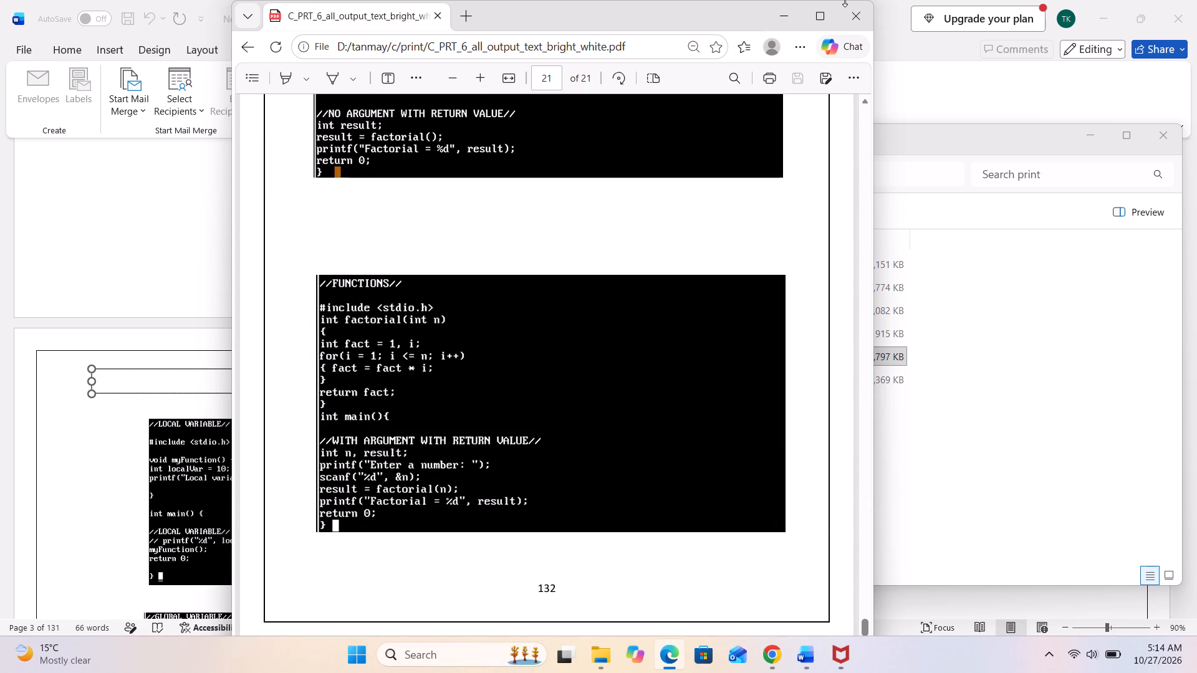
click(846, 13)
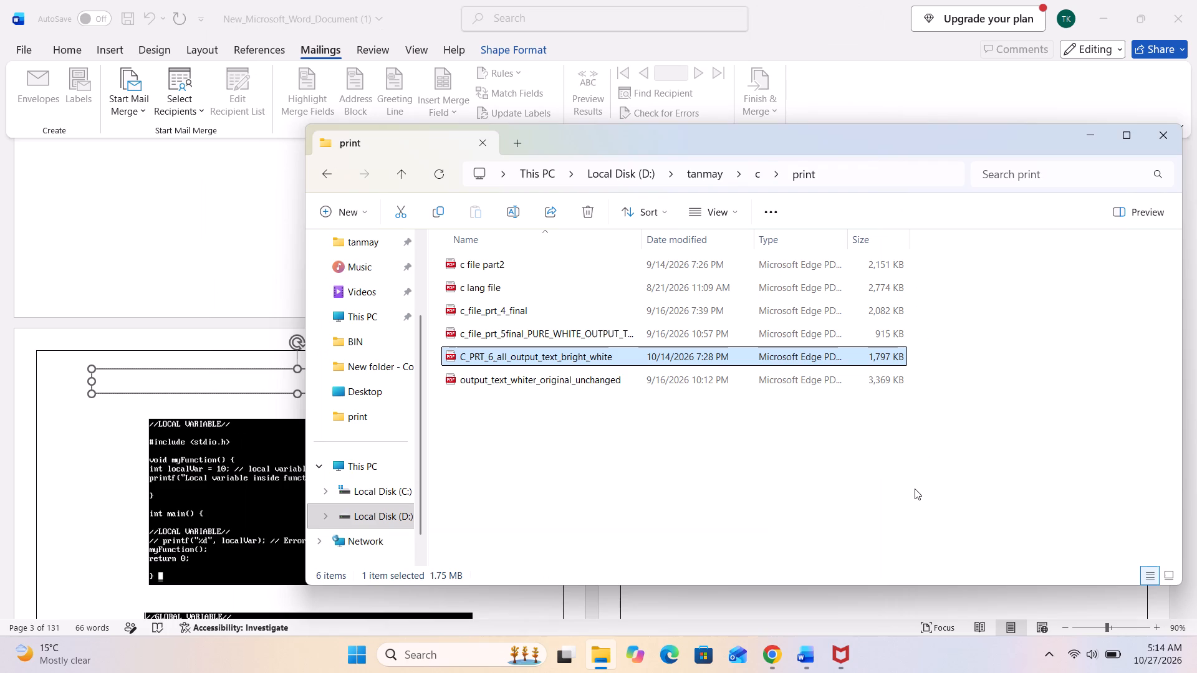
click(1080, 136)
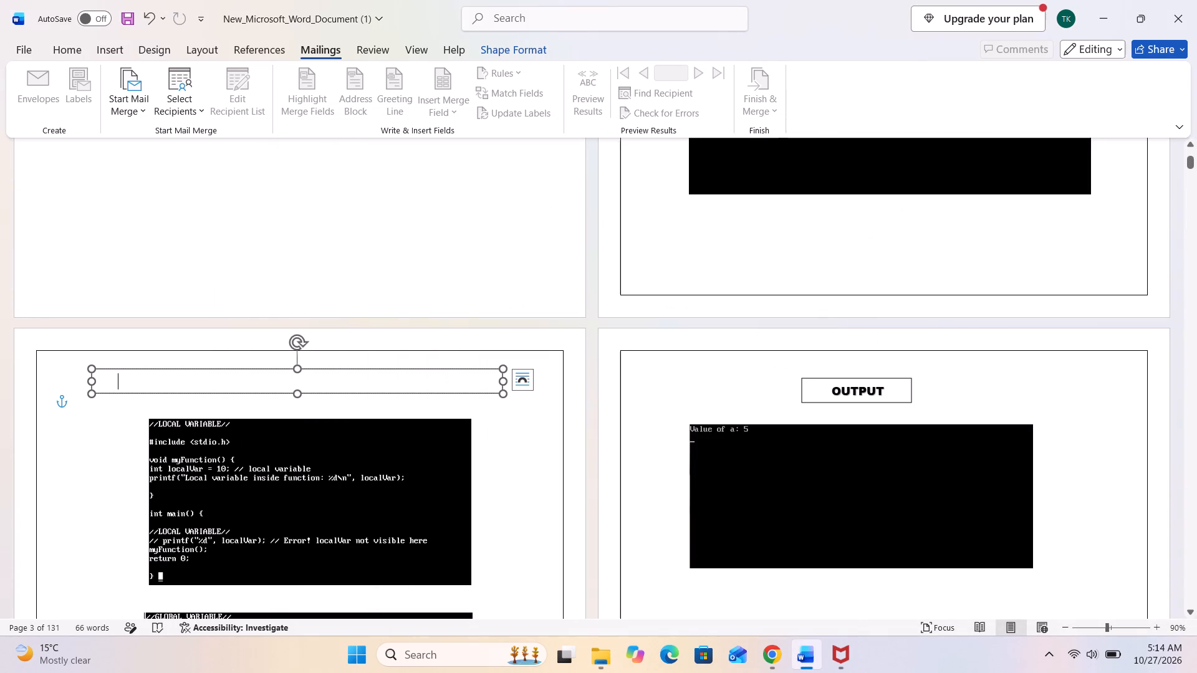
Enter the heading 20.LOCAL AND GLOBAL VARIABLE in the empty box above the code on the third page.
text(20.)
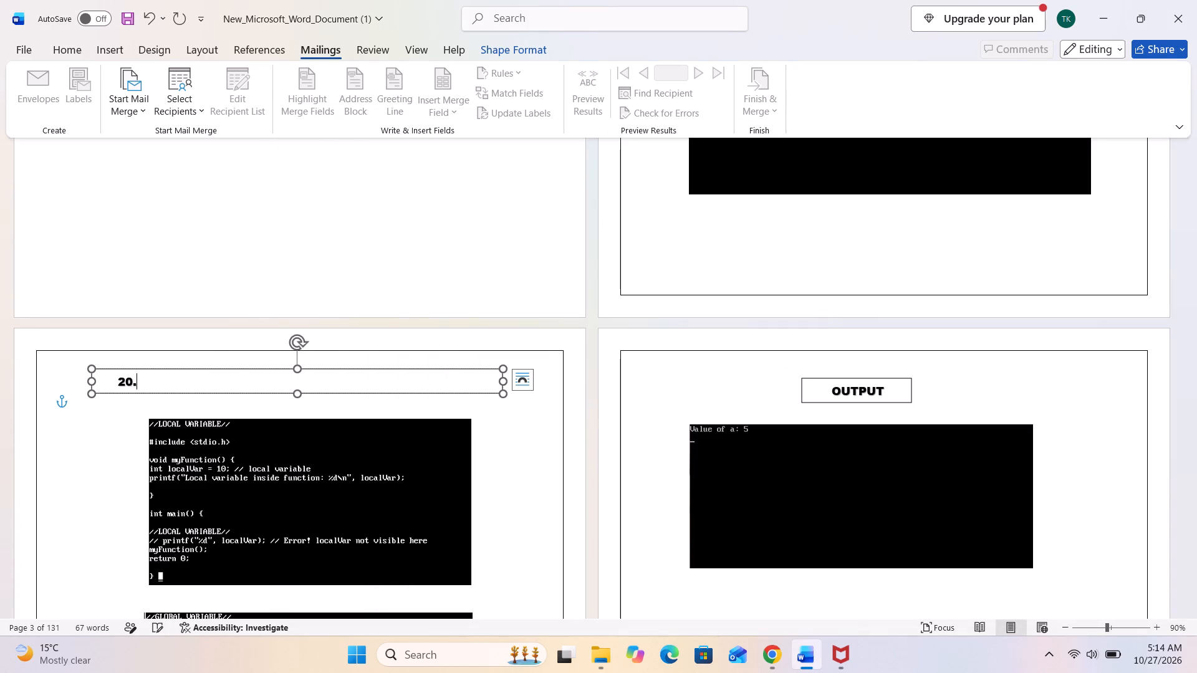
text(LO)
text(CAL AND)
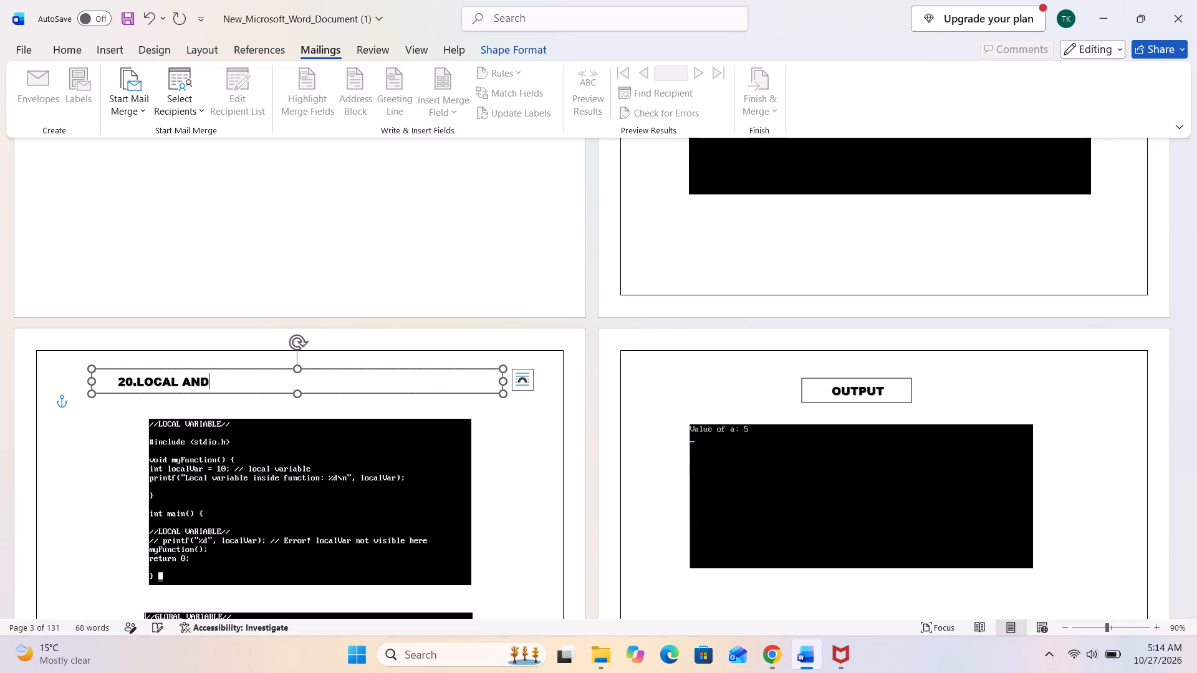
text(GLOBAL)
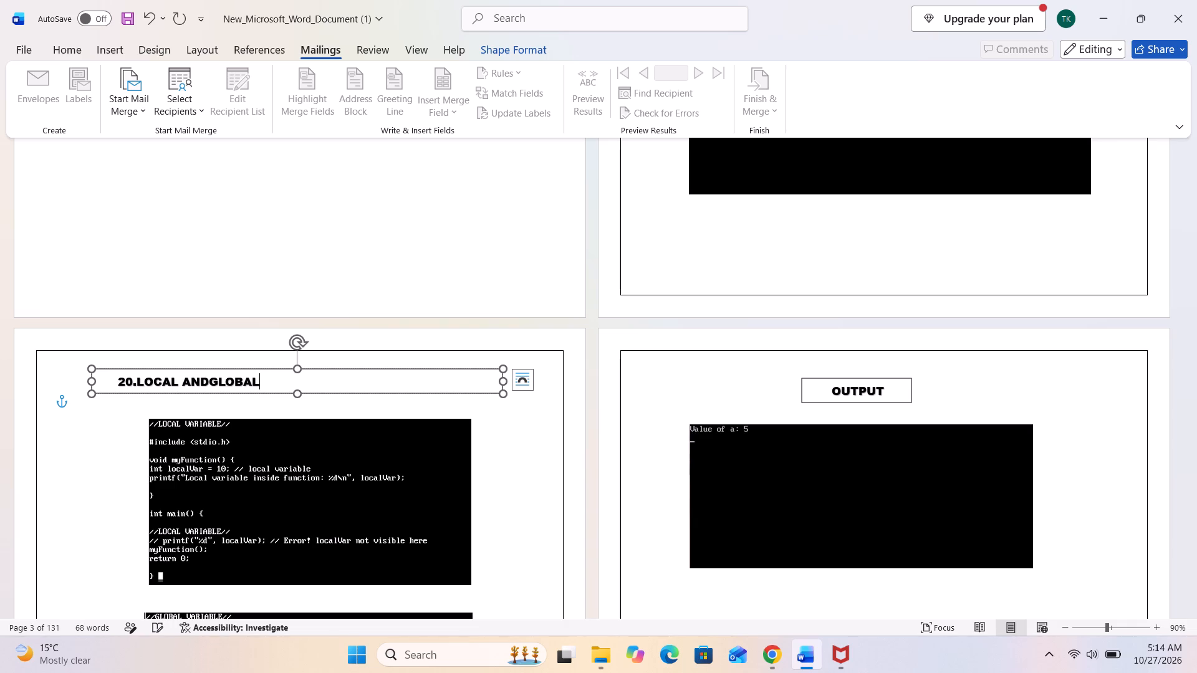
key(space)
key(shift+Left)
key(shift+Left)
key(shift+Left)
key(shift+Left)
key(Left)
key(Left)
key(Left)
key(Left)
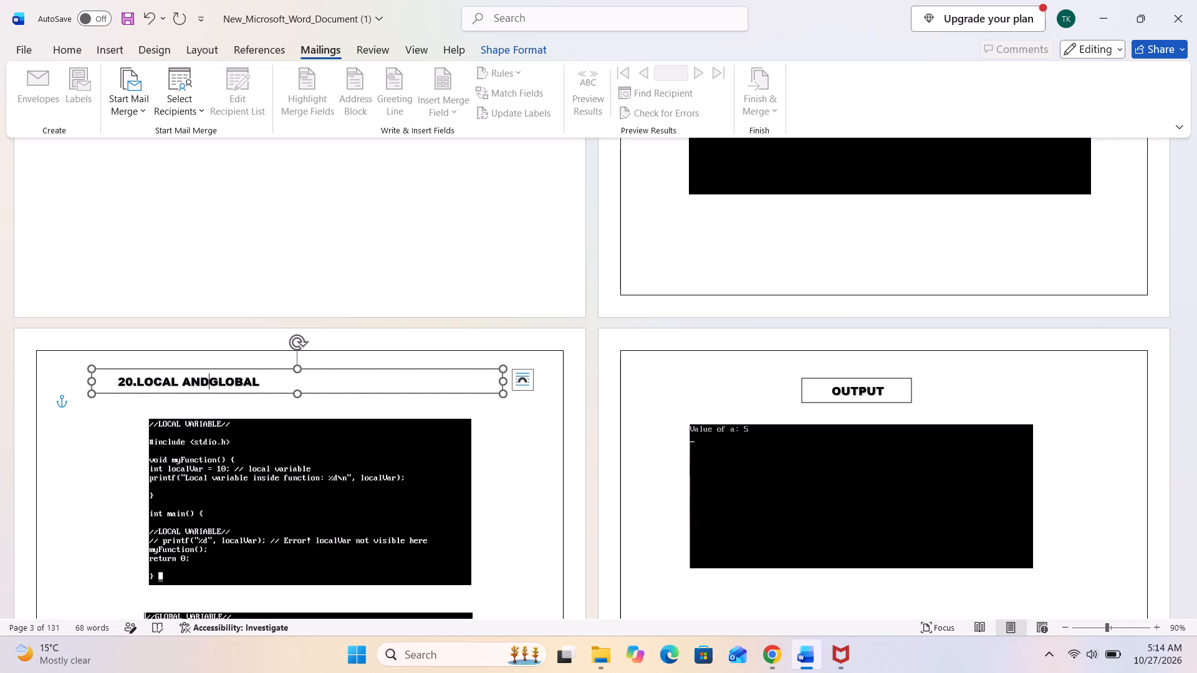
key(space)
key(Right)
key(Right)
key(Right)
key(Right)
key(Right)
key(Right)
key(Right)
key(Right)
key(Right)
key(Right)
key(Right)
key(Right)
key(Right)
key(shift+space)
text(VAR)
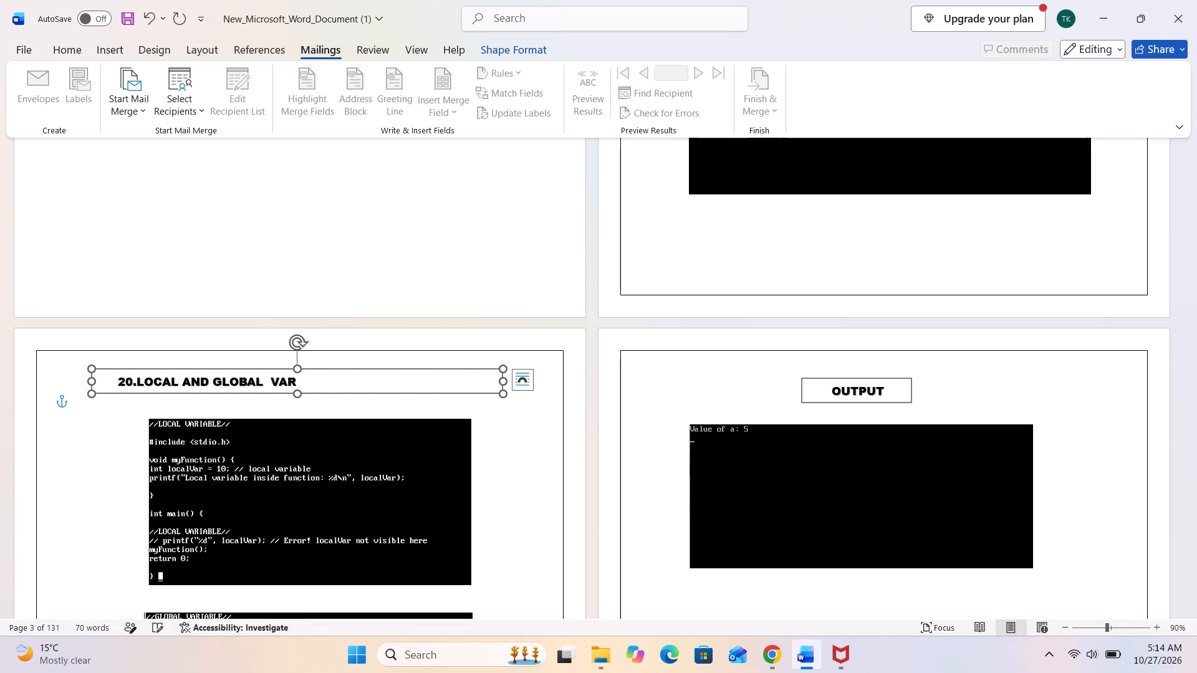
text(IAN)
key(shift+BackSpace)
text(BLE)
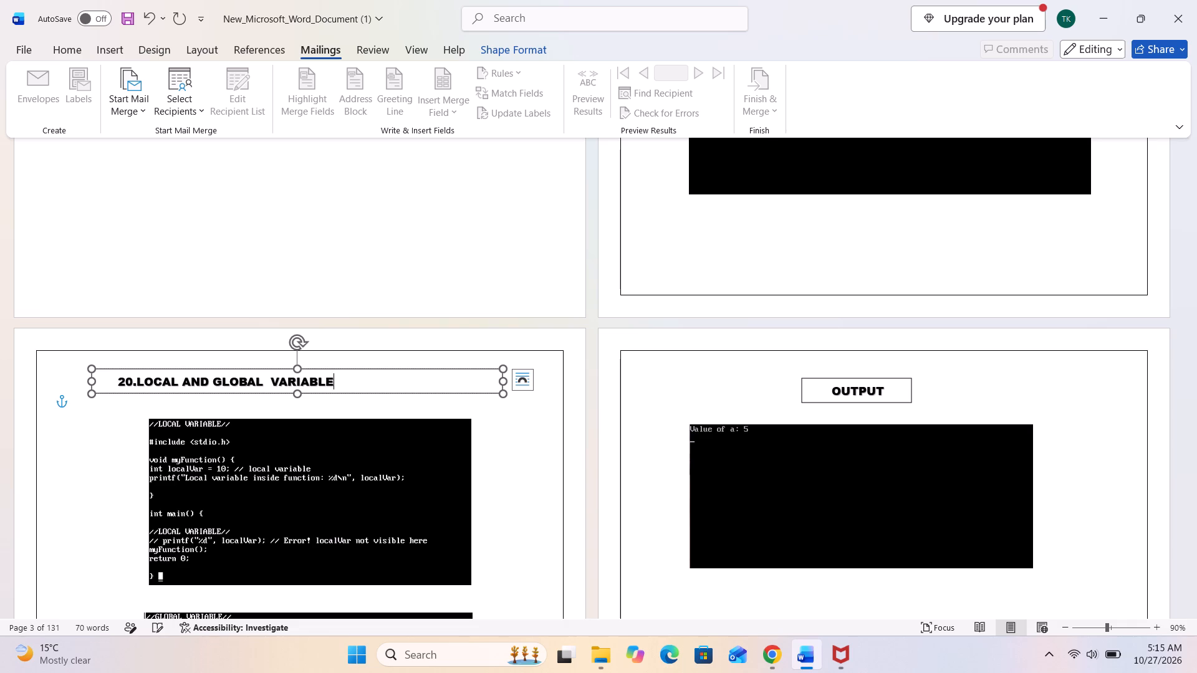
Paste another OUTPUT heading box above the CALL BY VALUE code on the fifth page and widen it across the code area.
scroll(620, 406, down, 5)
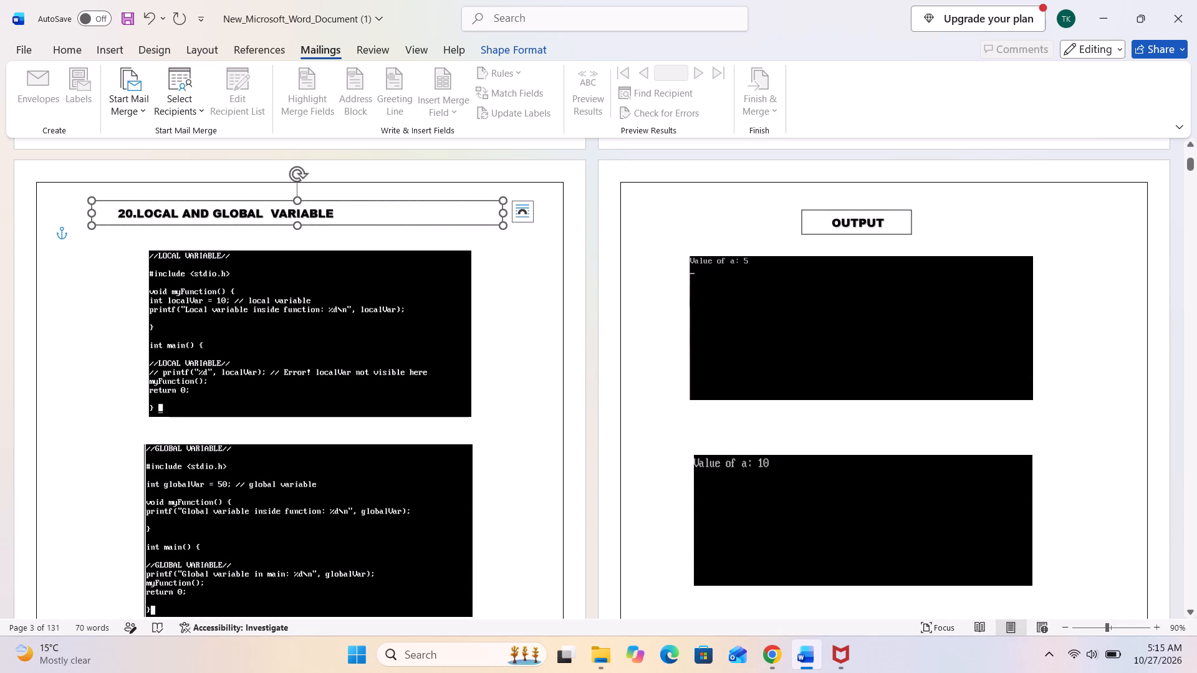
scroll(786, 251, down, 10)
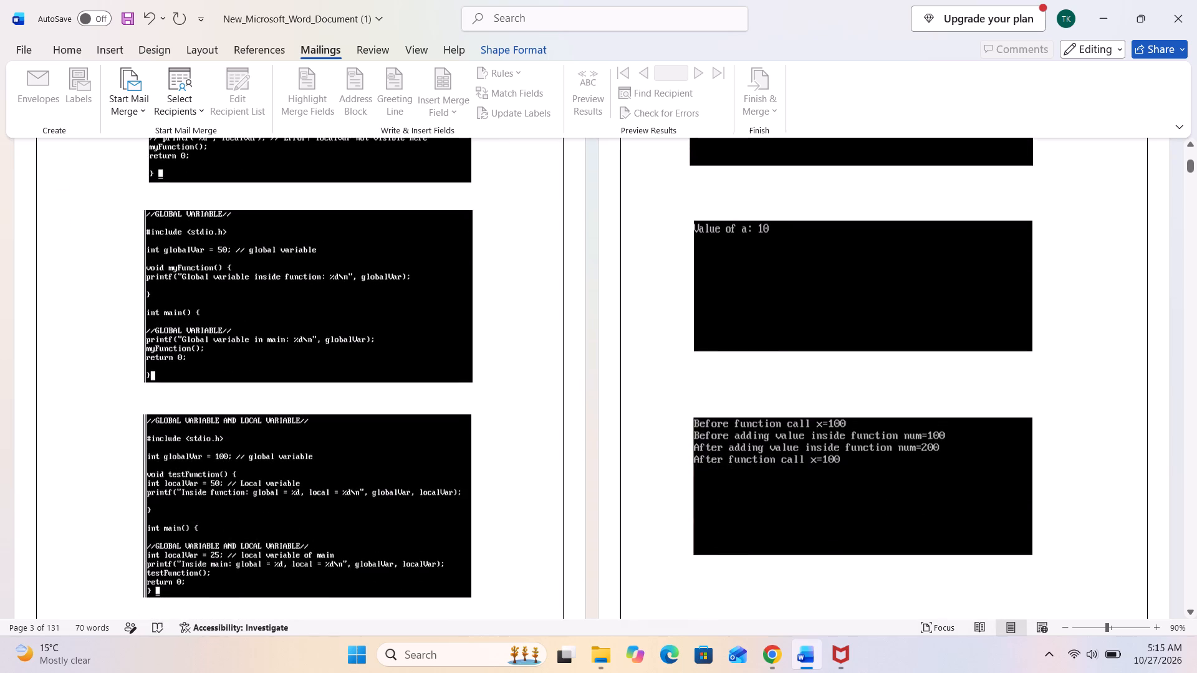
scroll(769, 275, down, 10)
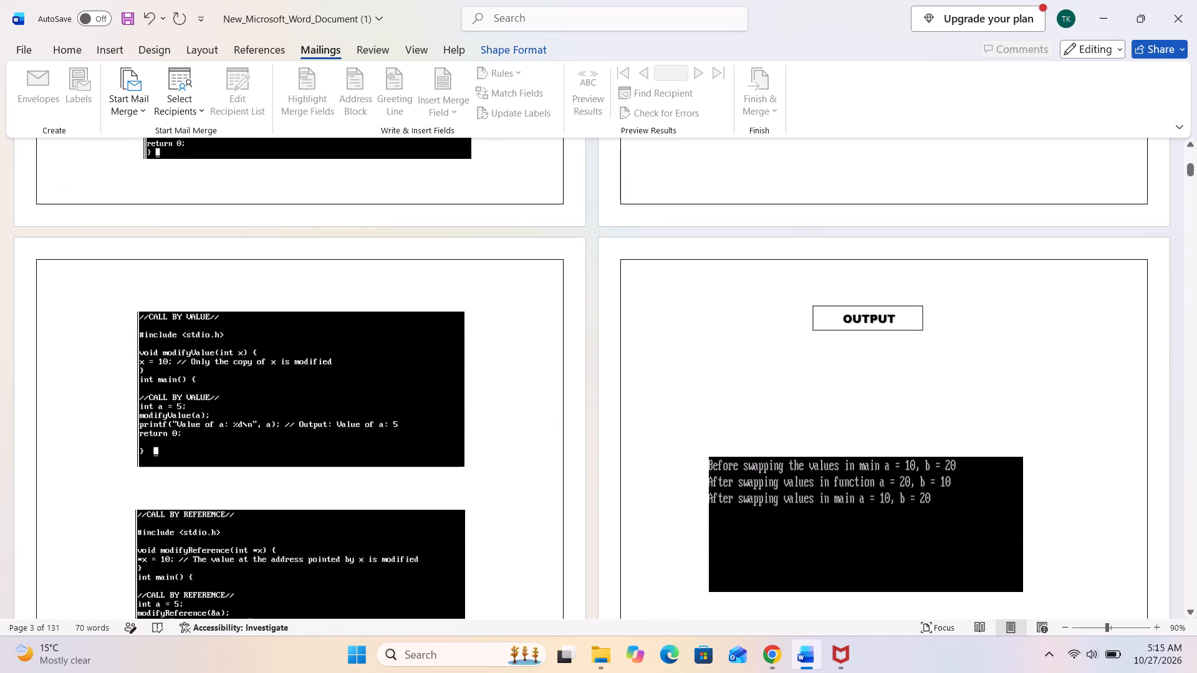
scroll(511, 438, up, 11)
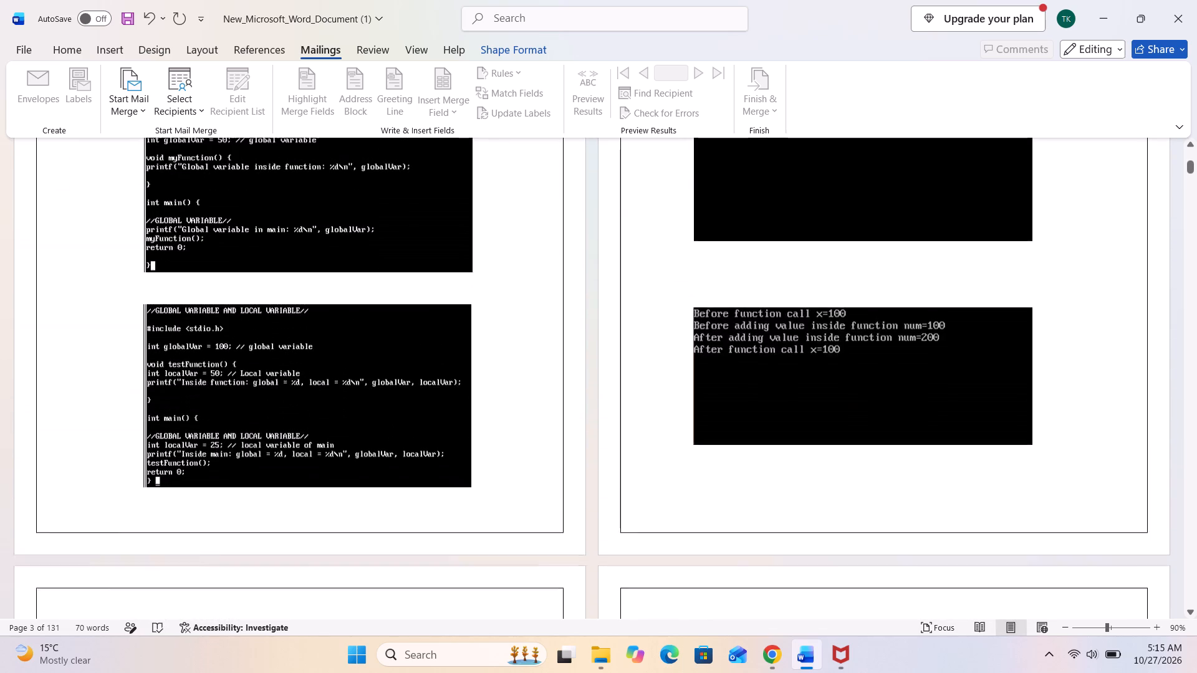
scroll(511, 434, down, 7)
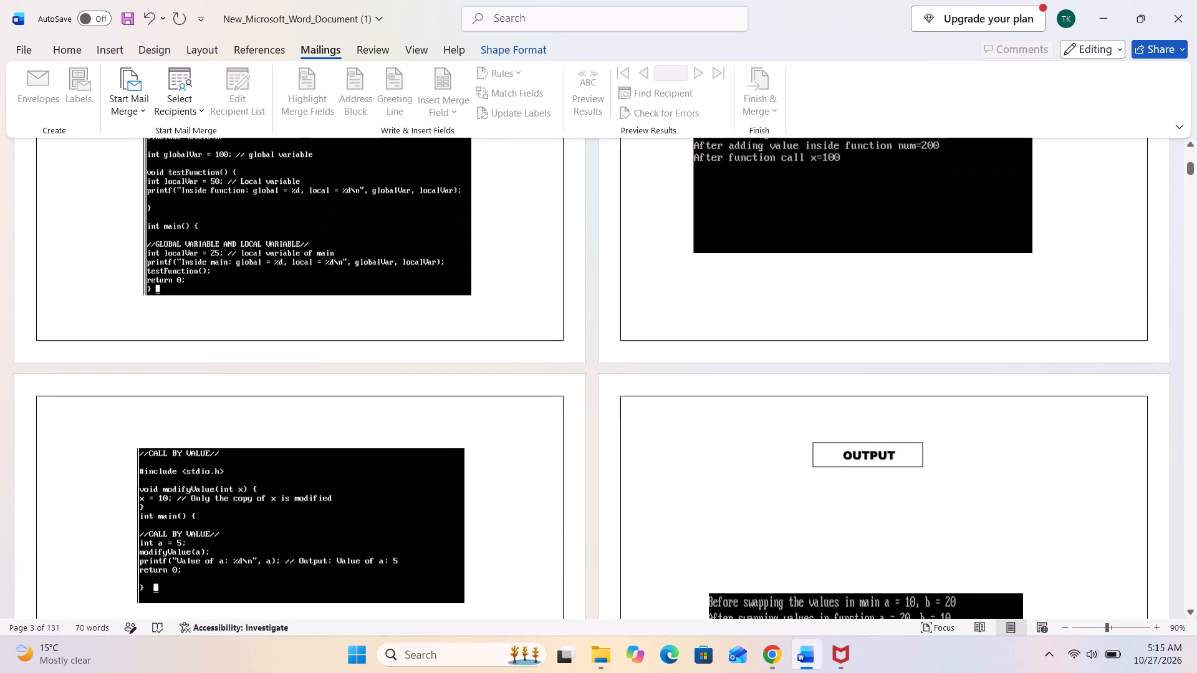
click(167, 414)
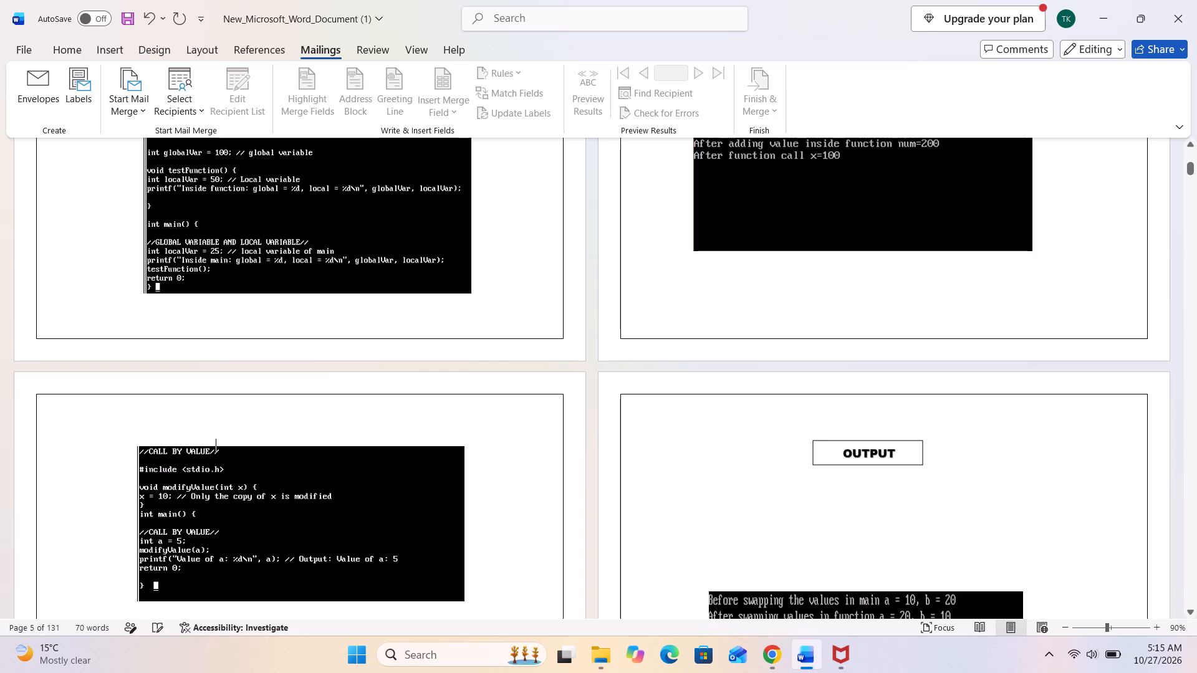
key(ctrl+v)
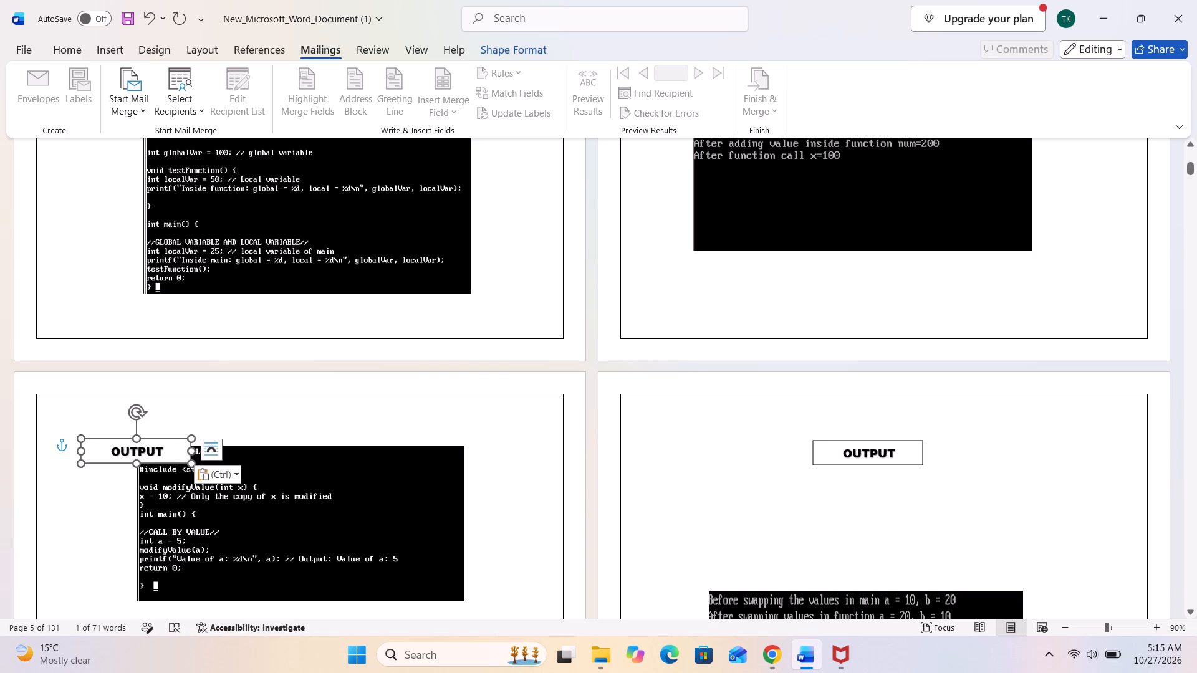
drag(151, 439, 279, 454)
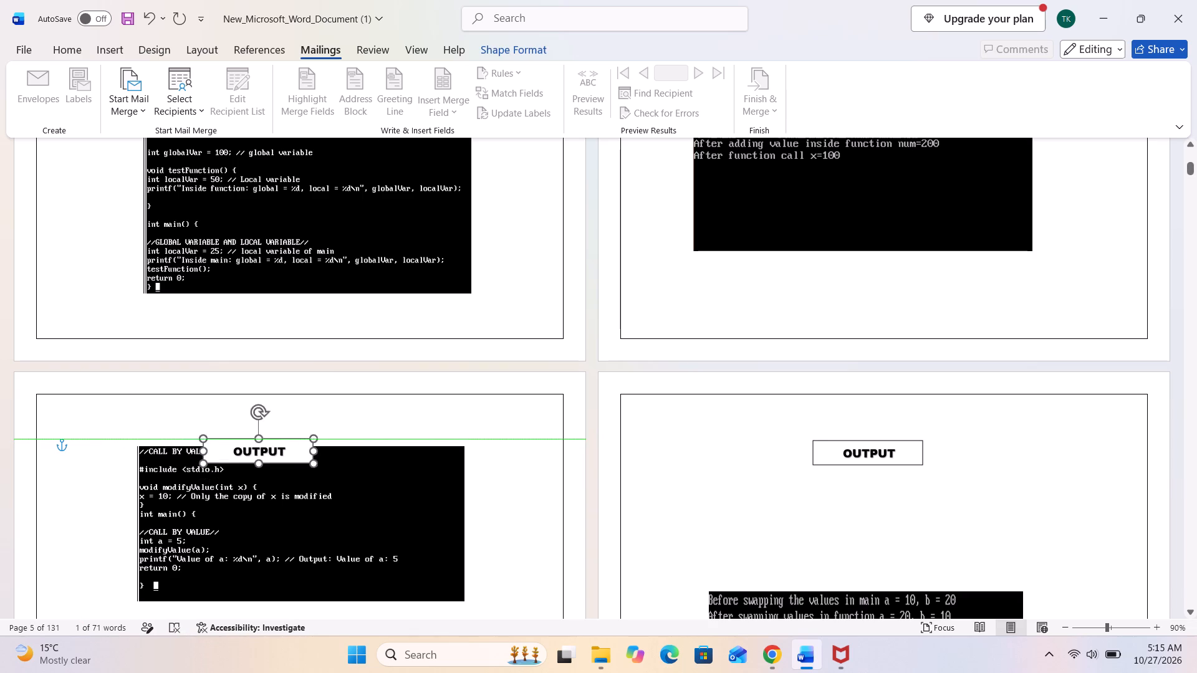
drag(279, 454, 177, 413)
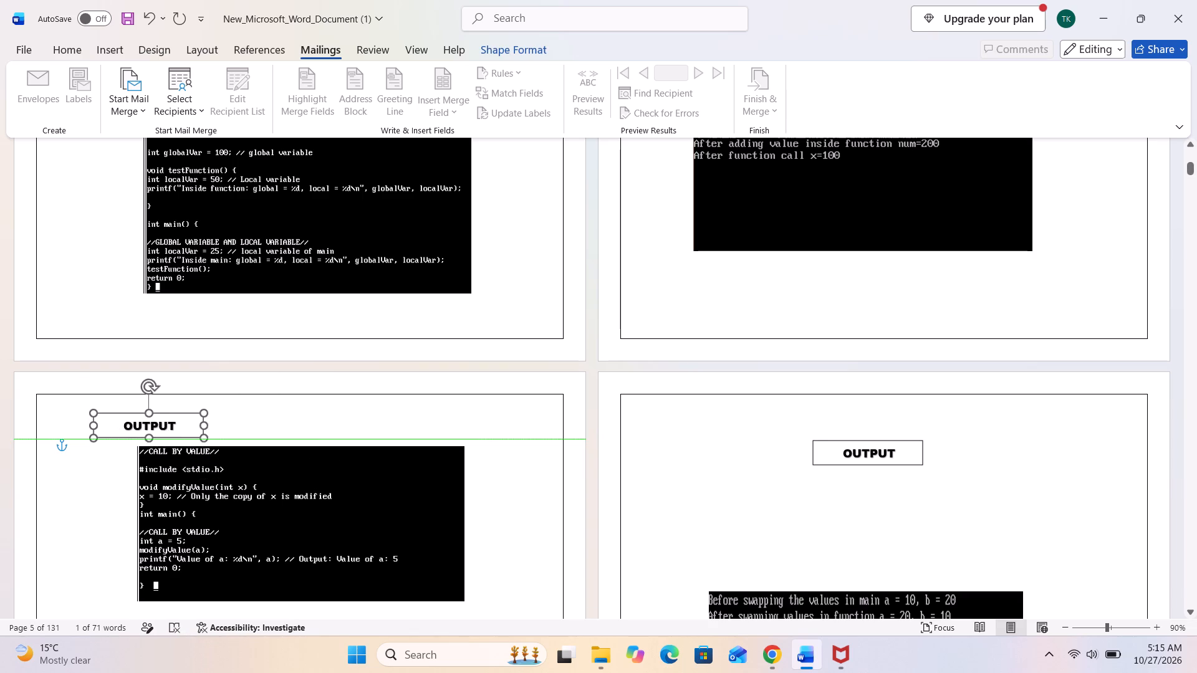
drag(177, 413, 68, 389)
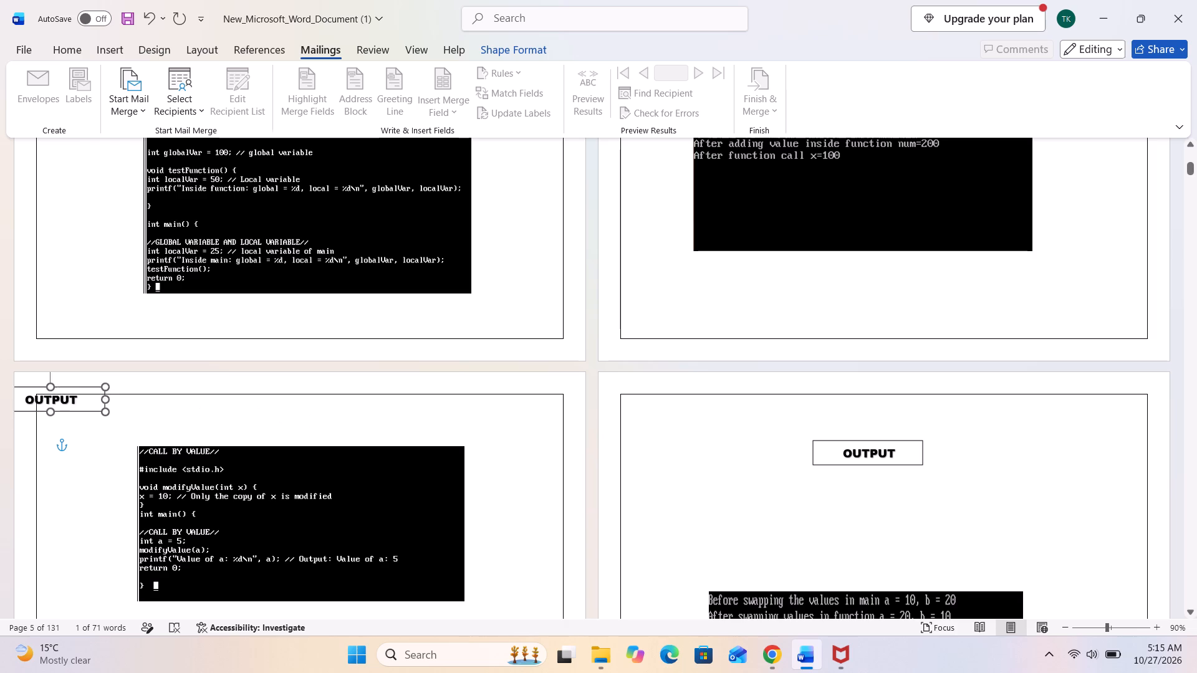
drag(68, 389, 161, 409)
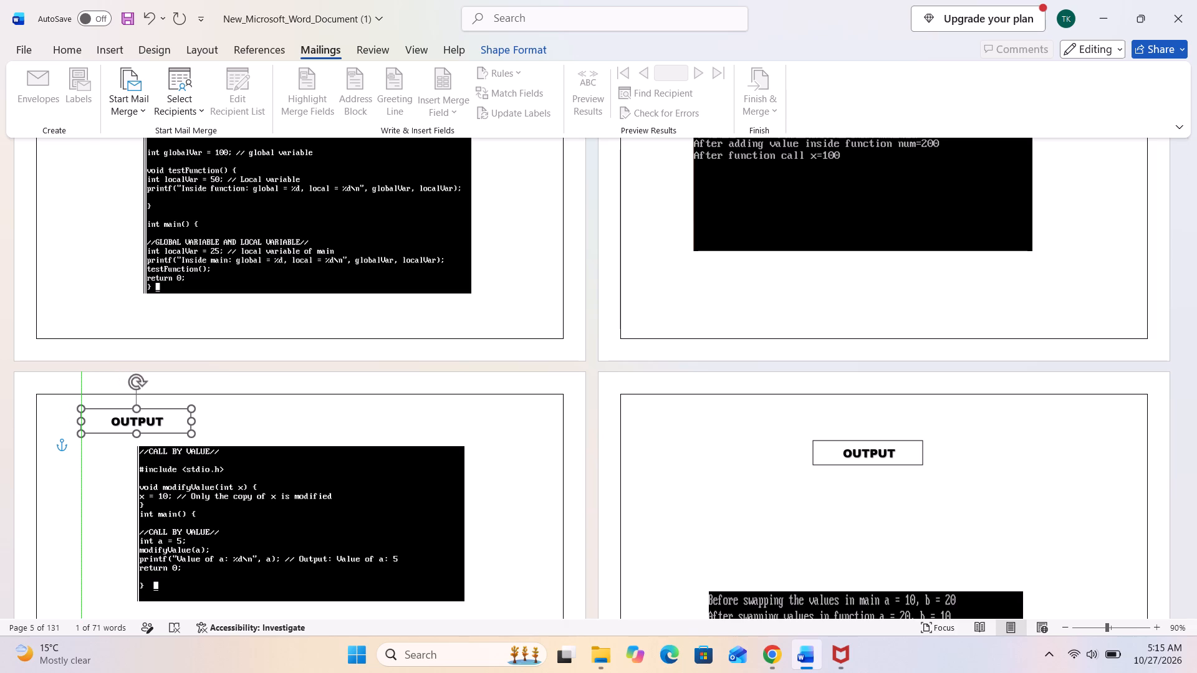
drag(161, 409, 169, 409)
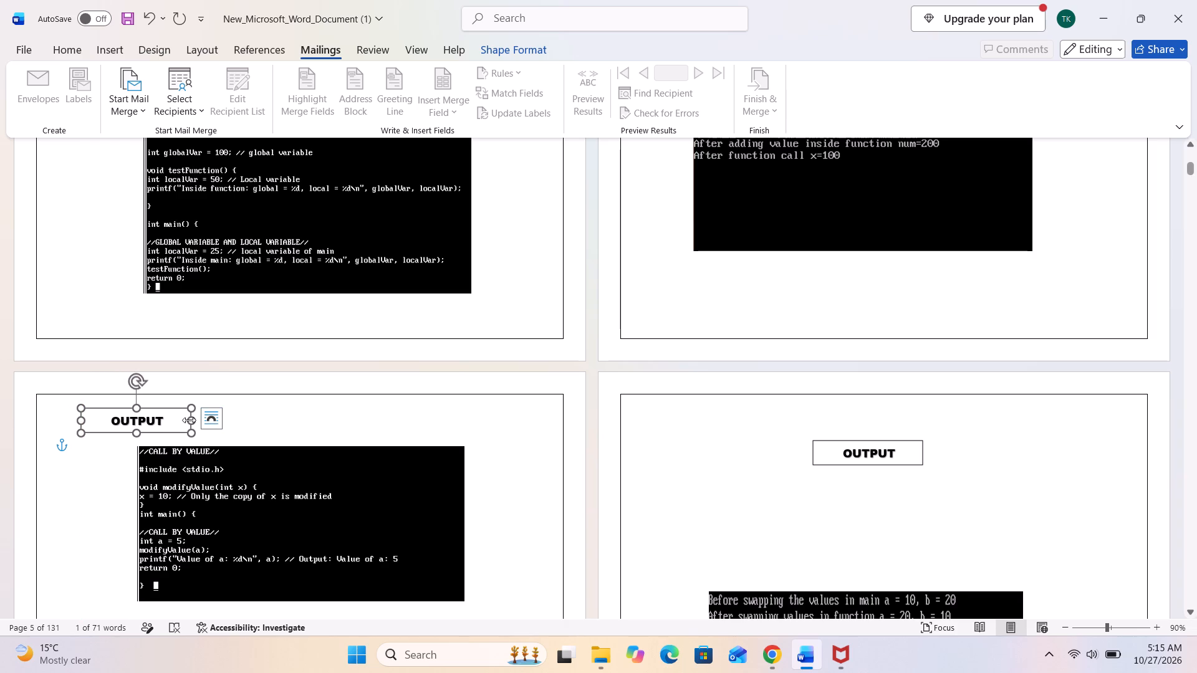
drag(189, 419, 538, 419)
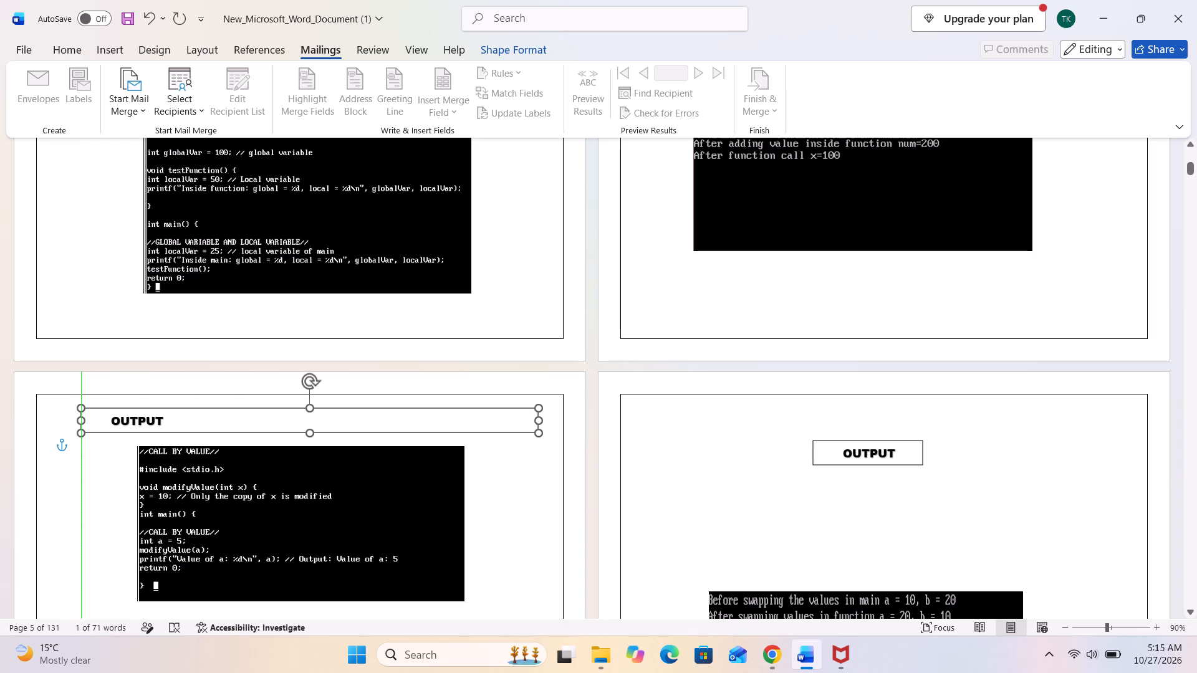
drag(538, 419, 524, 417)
Copy the LOCAL AND GLOBAL VARIABLE heading box from the third page and paste it above the CALL BY VALUE code on the fifth page.
scroll(516, 411, up, 7)
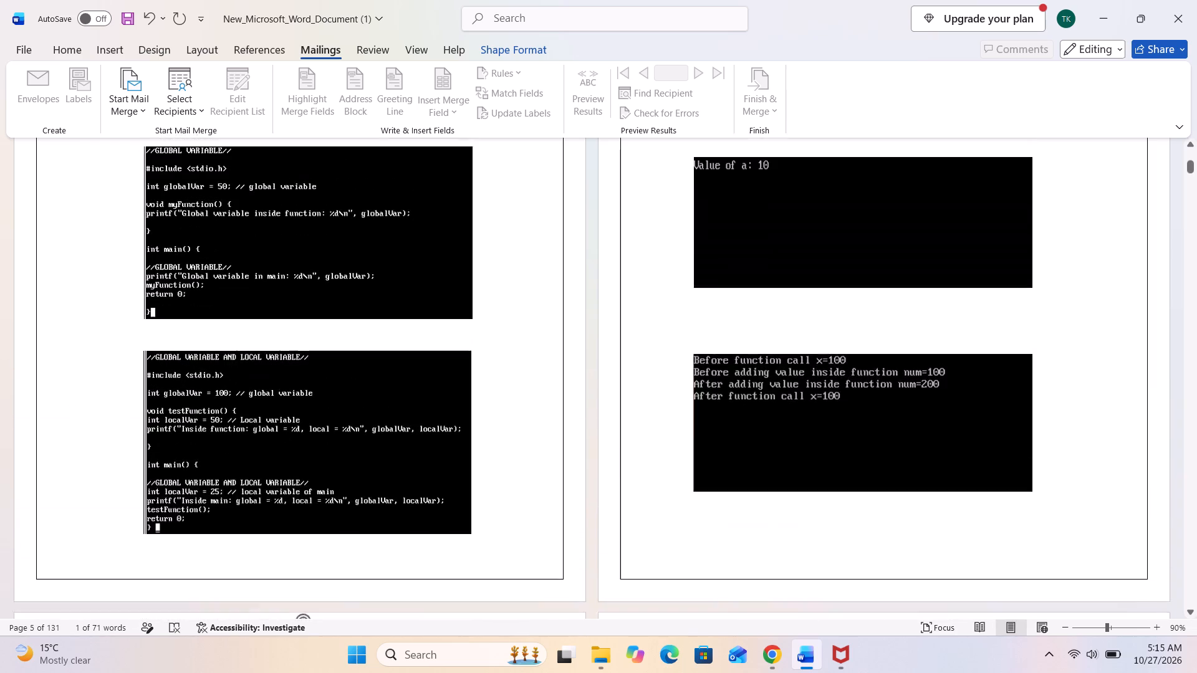
scroll(510, 399, up, 8)
scroll(506, 389, down, 8)
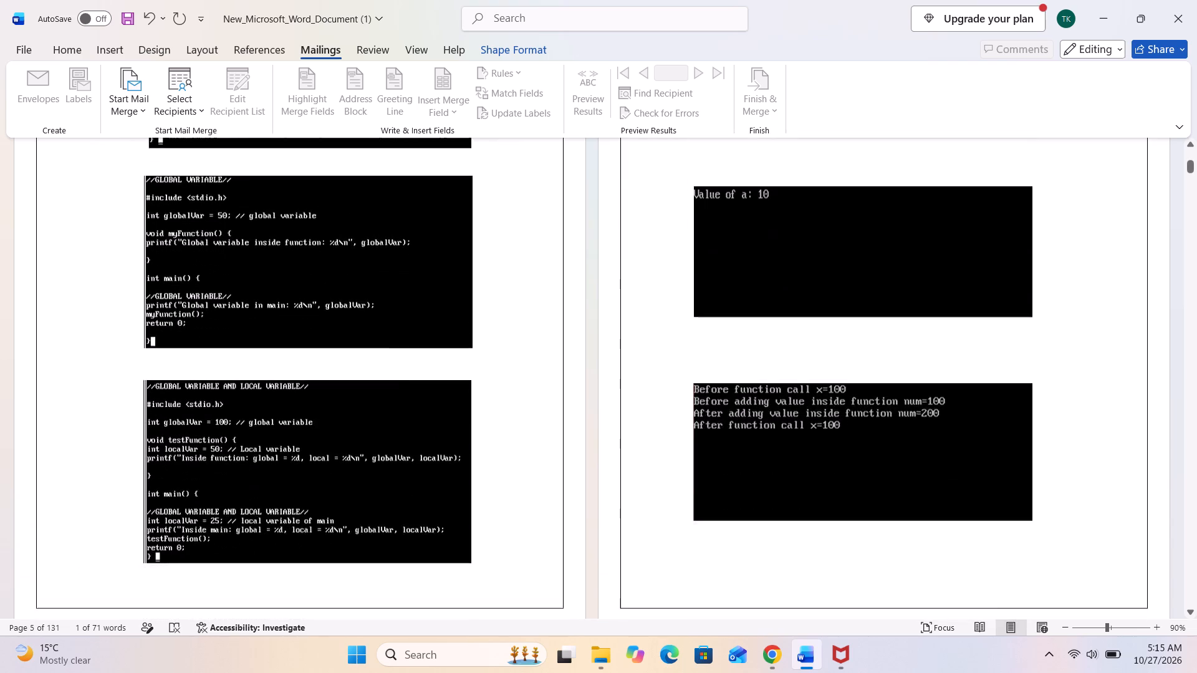
scroll(504, 386, down, 8)
scroll(503, 385, up, 2)
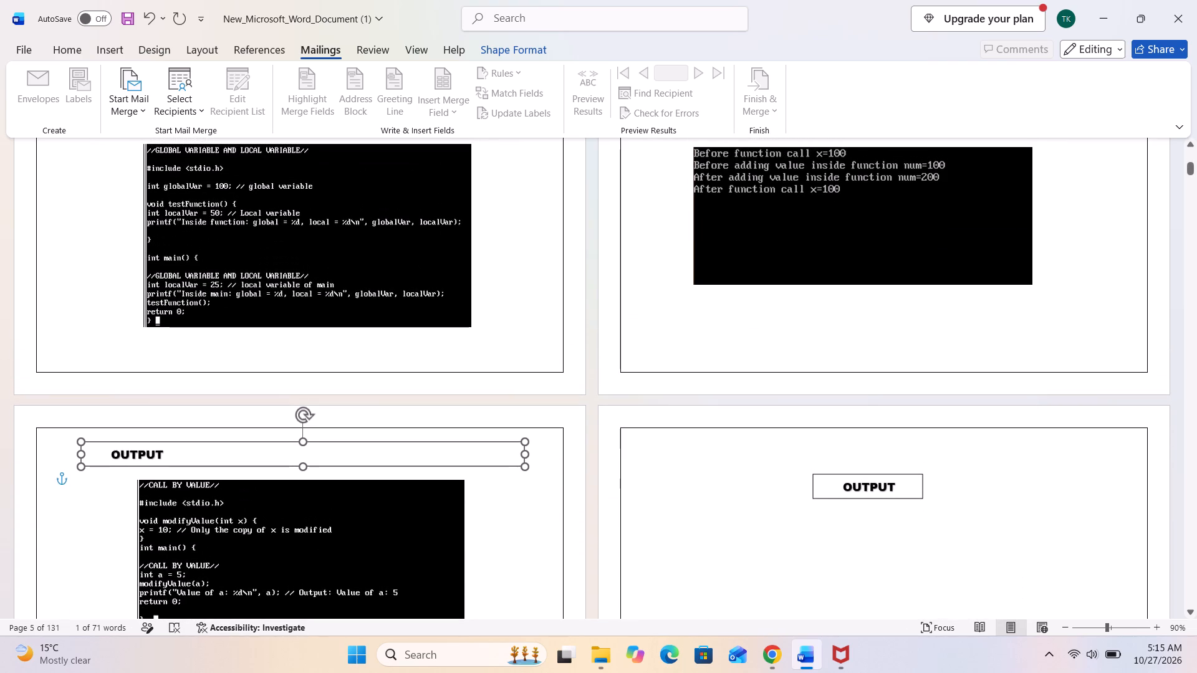
scroll(501, 386, up, 20)
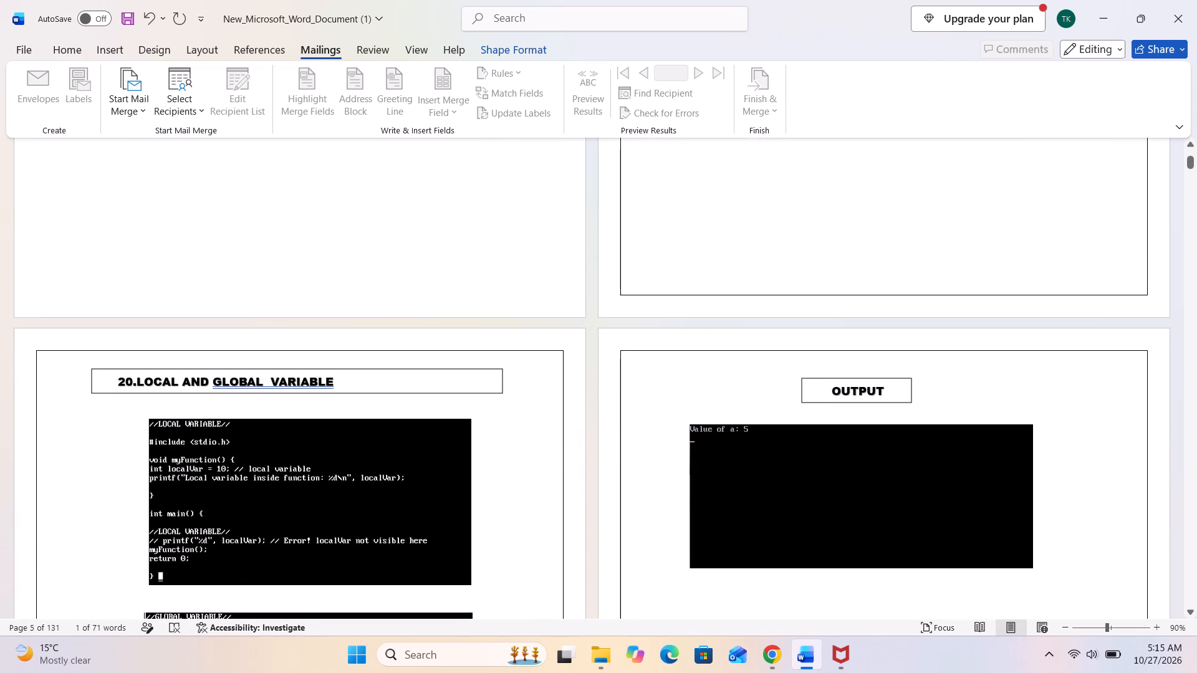
click(481, 372)
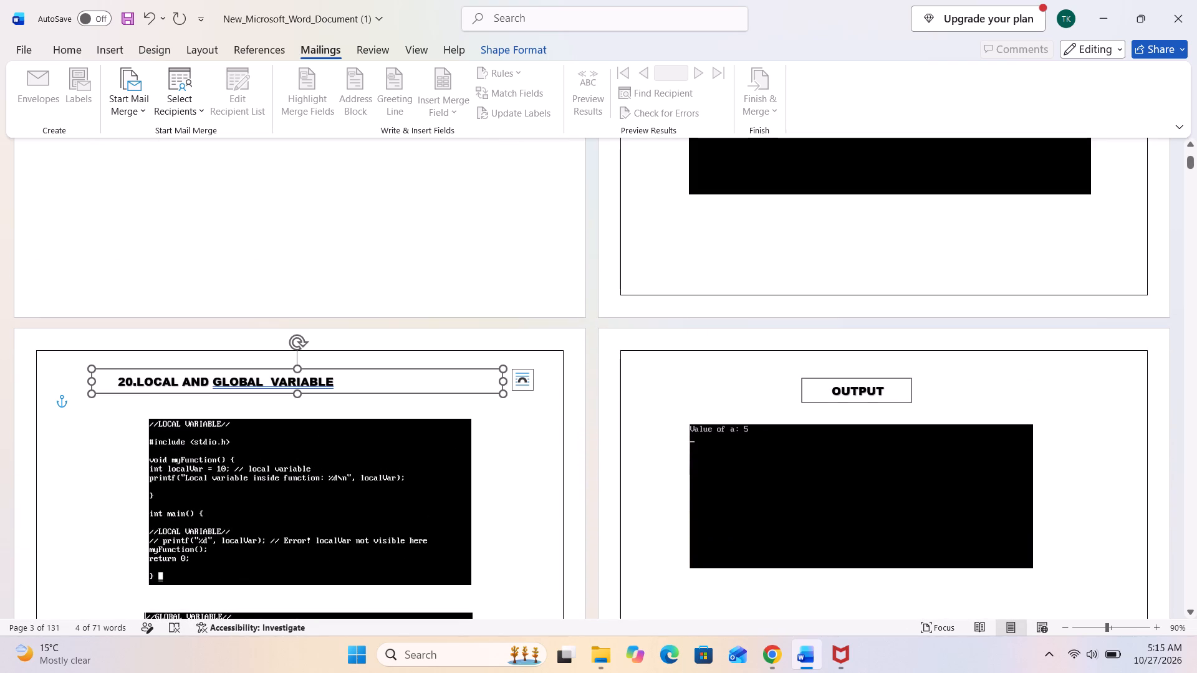
key(ctrl+c)
scroll(481, 372, down, 20)
scroll(481, 372, down, 6)
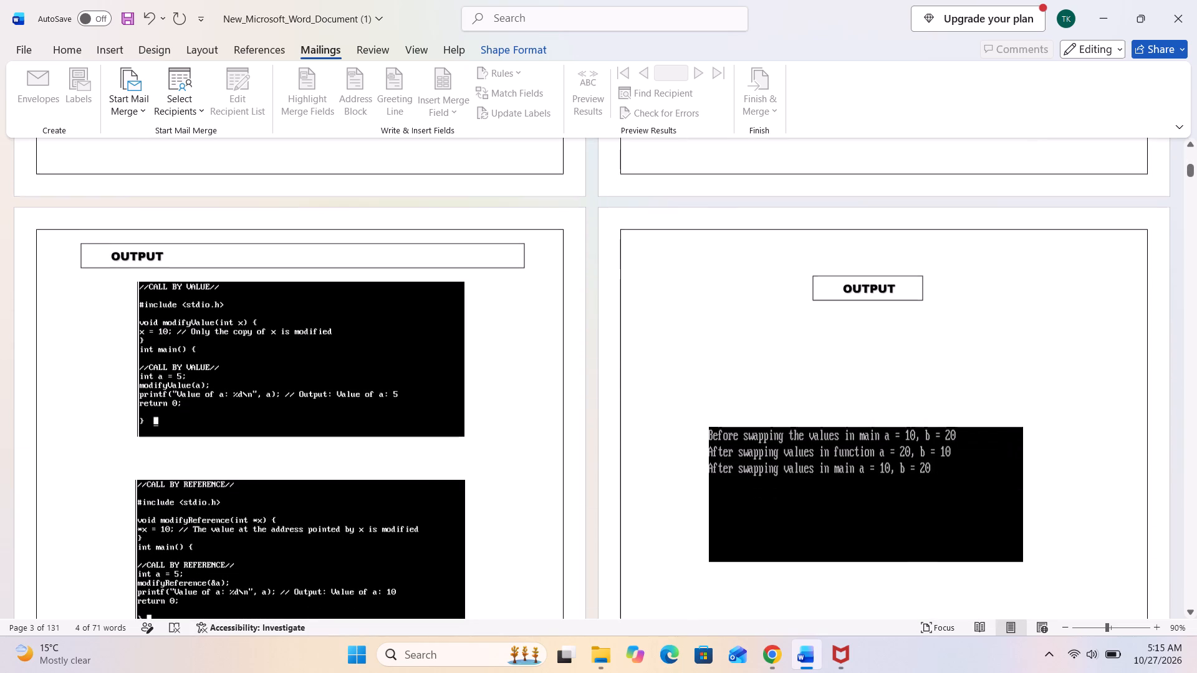
click(484, 262)
key(ctrl+v)
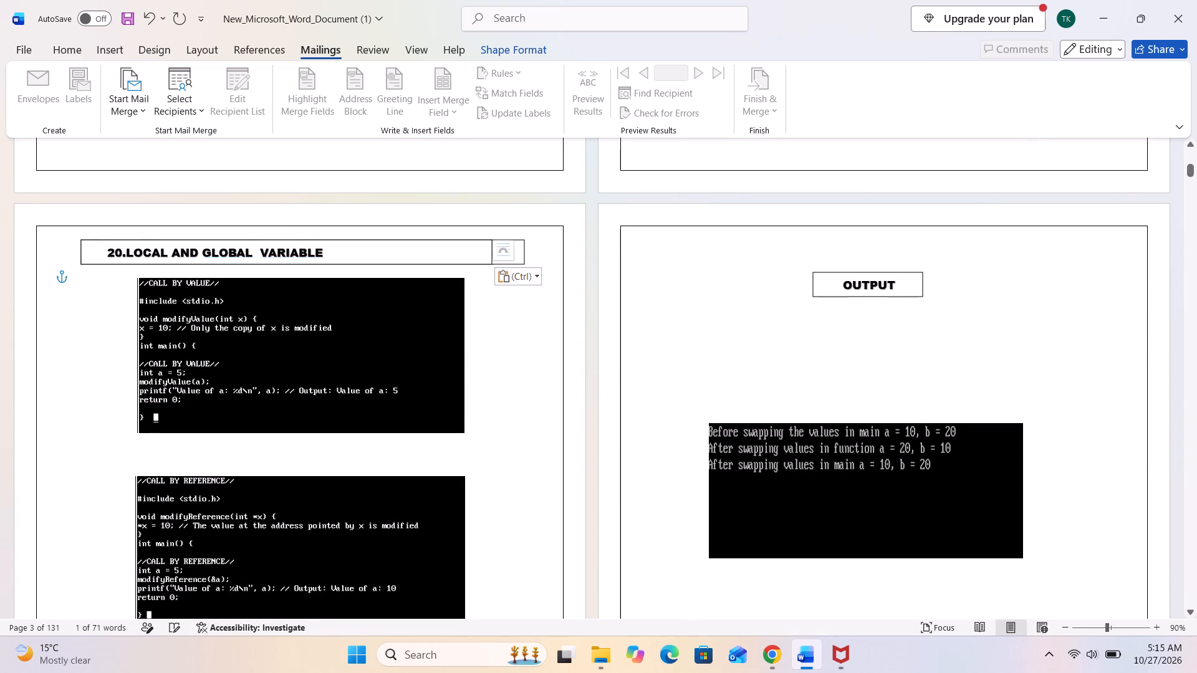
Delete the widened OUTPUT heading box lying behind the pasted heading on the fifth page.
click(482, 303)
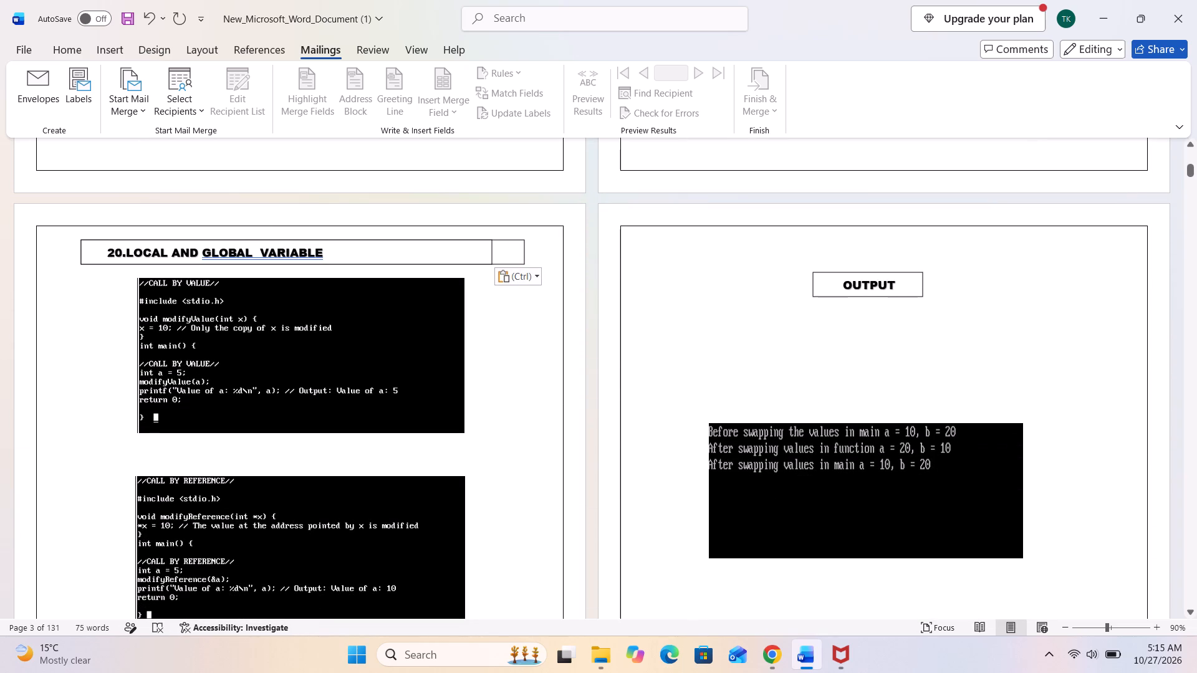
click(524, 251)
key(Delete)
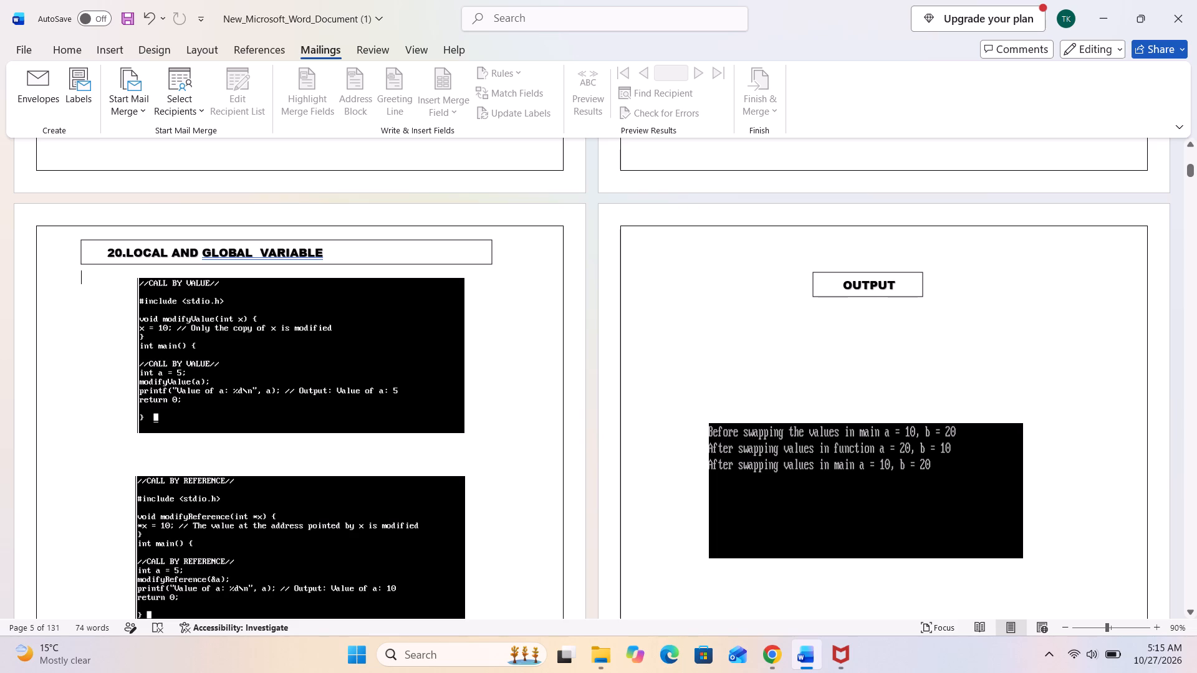
Change the number of the pasted heading on the fifth page to 21.
click(122, 251)
key(BackSpace)
key(1)
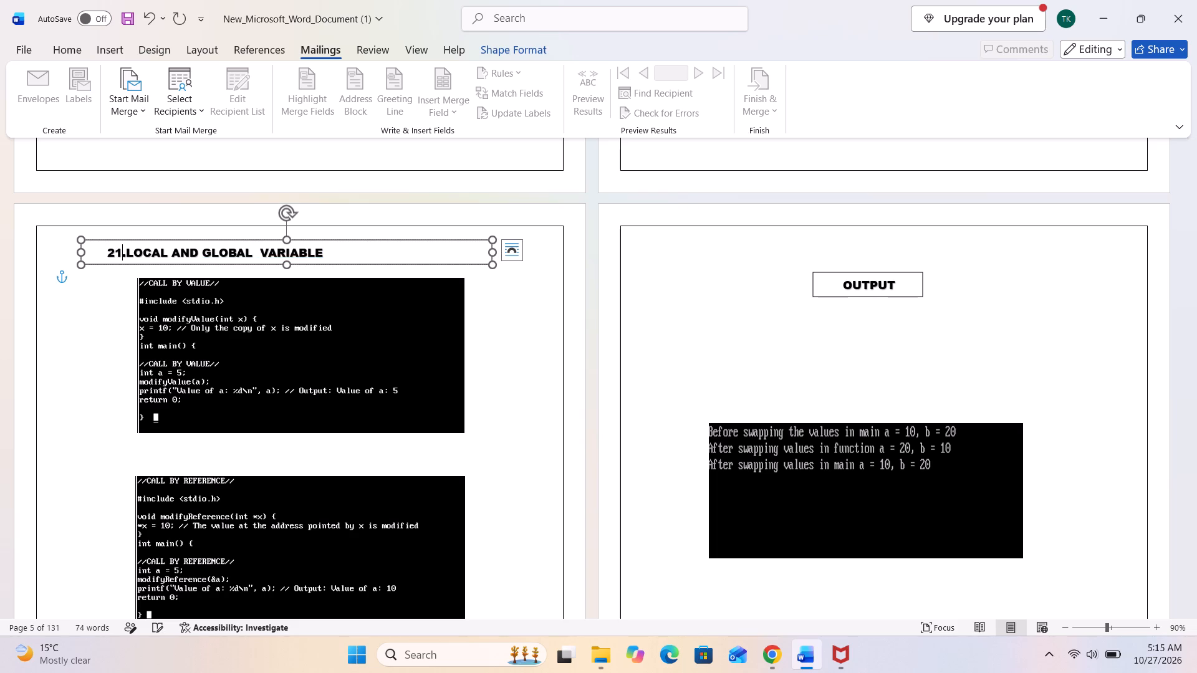
Replace the title after number 21 in the fifth-page heading box with CALL BY VALUE AND CALL BY REFERENCE.
key(Right)
key(Right)
key(Right)
key(Right)
key(Right)
key(Right)
key(Right)
key(Right)
key(Right)
key(Right)
key(Right)
key(Right)
key(Right)
key(Right)
key(Right)
key(Right)
key(Right)
key(Right)
key(Right)
key(Right)
key(Right)
key(BackSpace)
key(BackSpace)
key(BackSpace)
key(BackSpace)
key(BackSpace)
key(BackSpace)
key(BackSpace)
key(BackSpace)
key(BackSpace)
key(BackSpace)
key(BackSpace)
key(BackSpace)
key(BackSpace)
key(BackSpace)
key(BackSpace)
key(BackSpace)
key(BackSpace)
key(BackSpace)
key(BackSpace)
key(BackSpace)
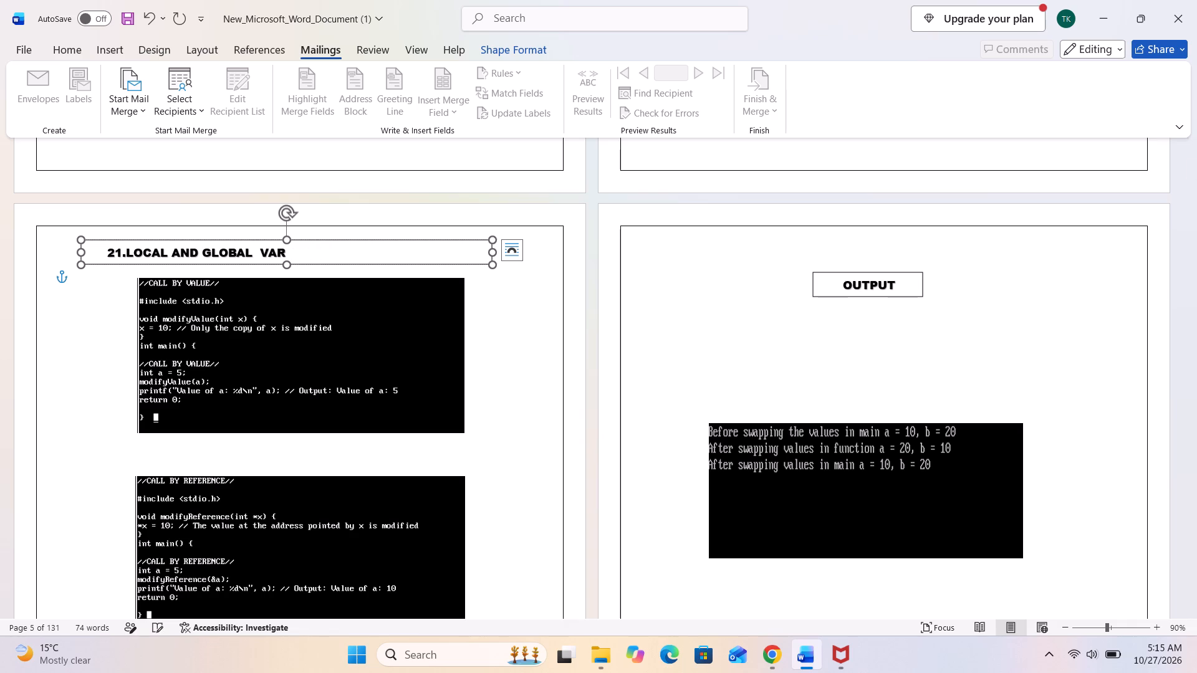
key(BackSpace)
key(BackSpace)
key(BackSpace)
key(space)
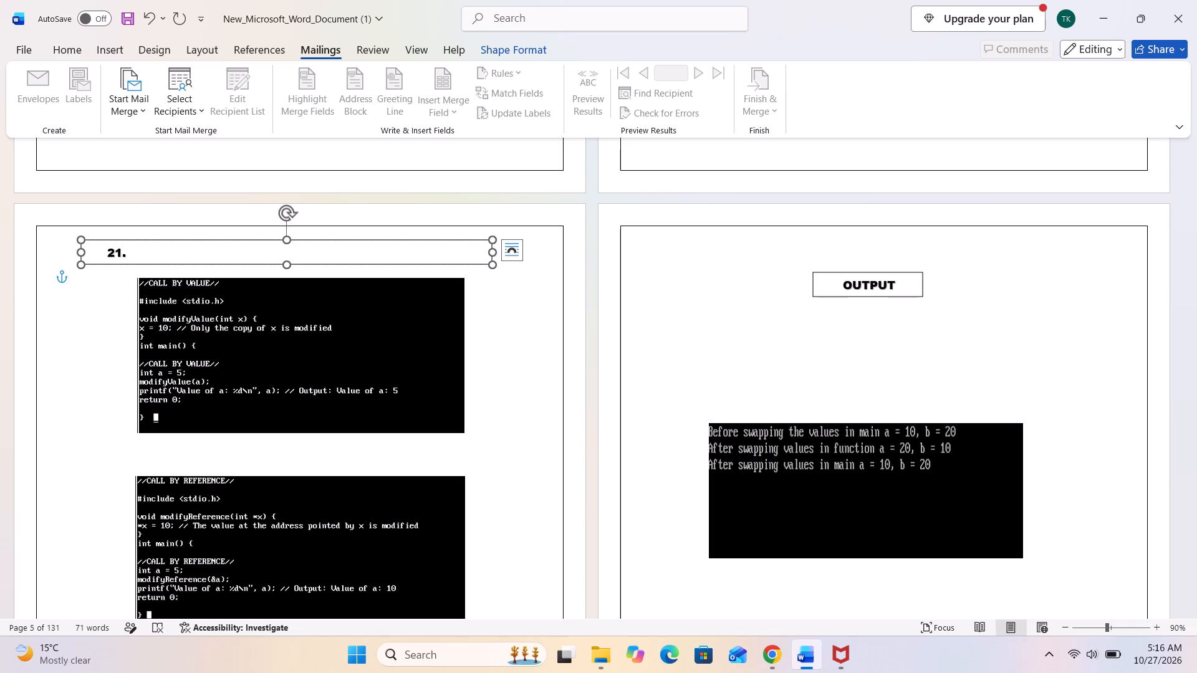
text(CALL BY VALUE AND CALL BY REFERENCE)
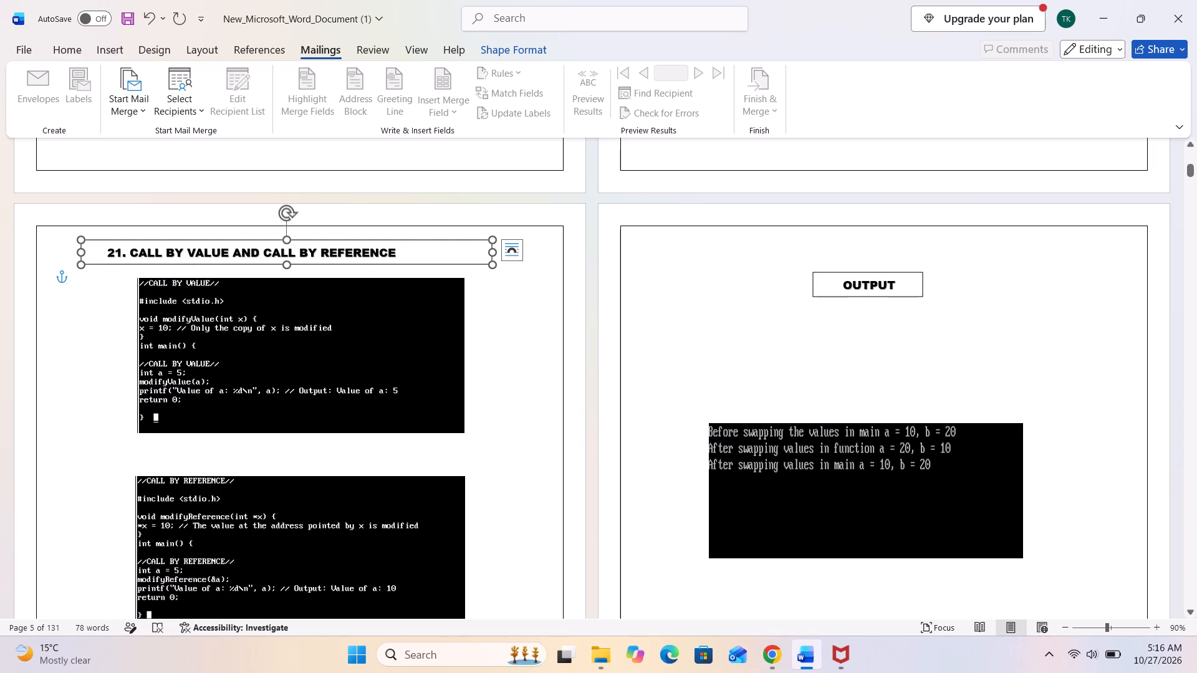
Look through the code pages after the fifth page to find where the next topic begins.
scroll(503, 337, down, 2)
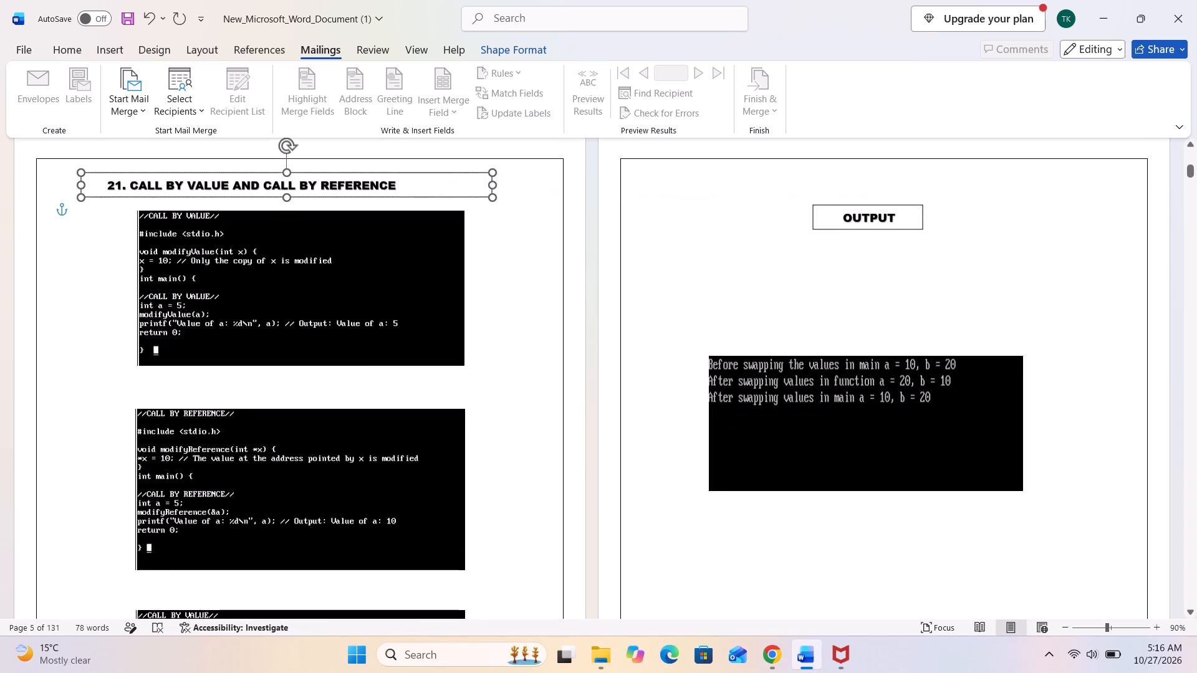
scroll(504, 337, down, 2)
scroll(504, 337, up, 3)
scroll(504, 335, down, 8)
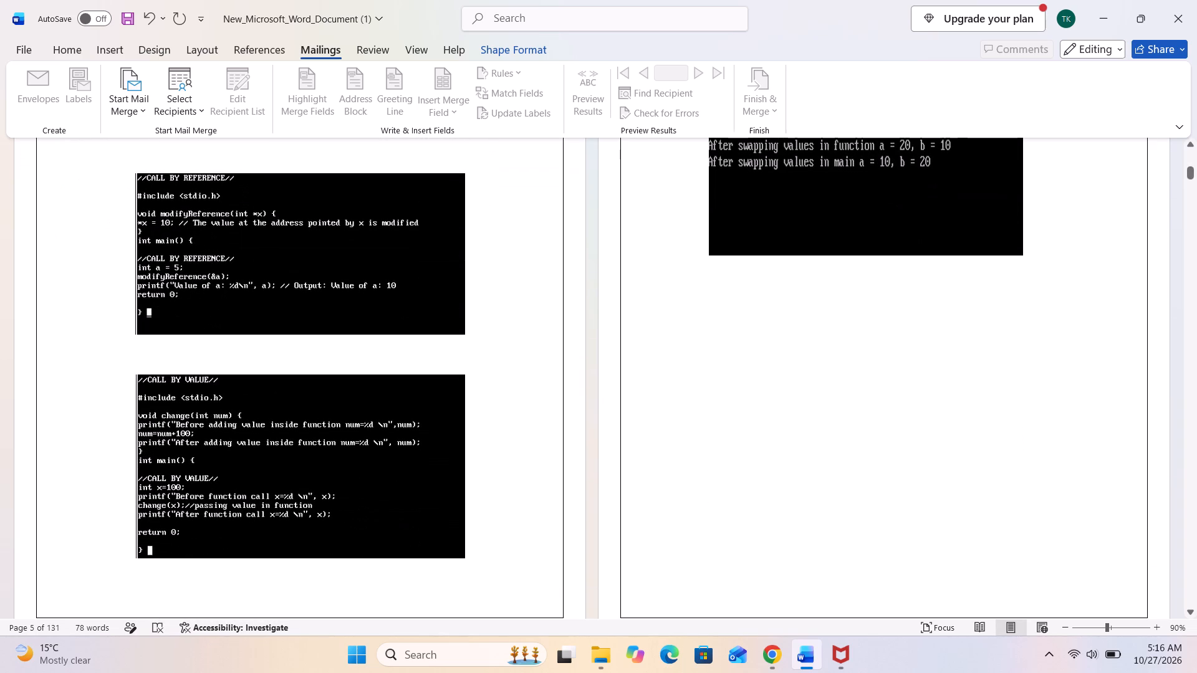
scroll(506, 329, down, 11)
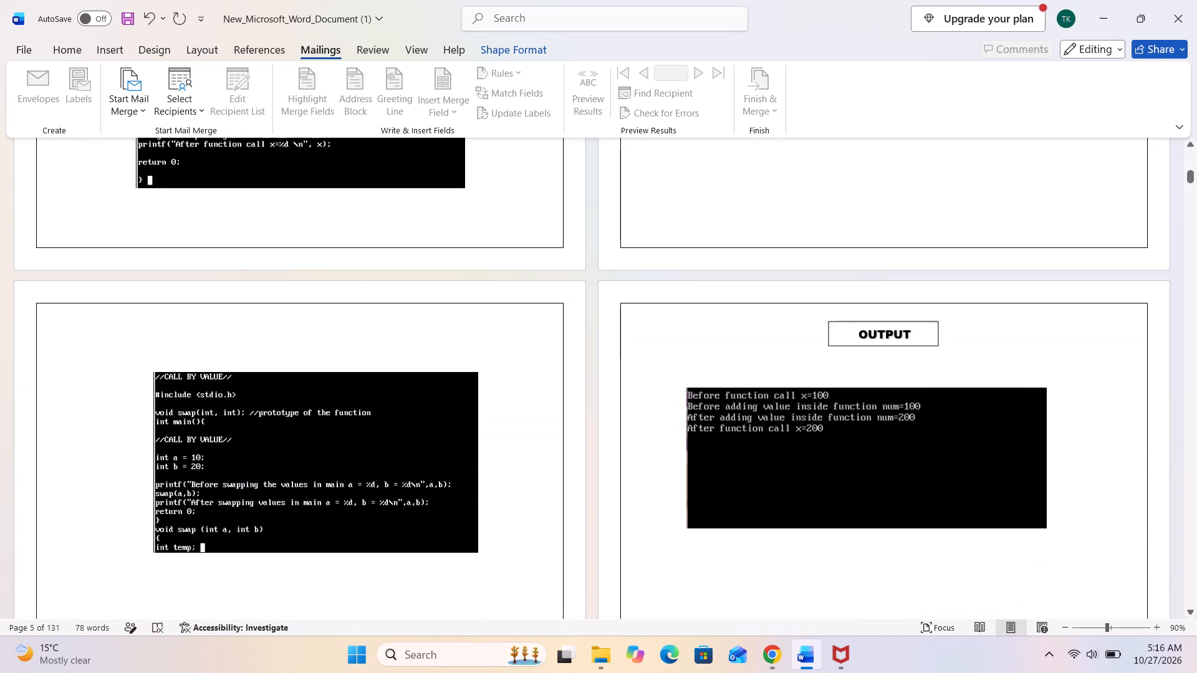
scroll(506, 329, down, 9)
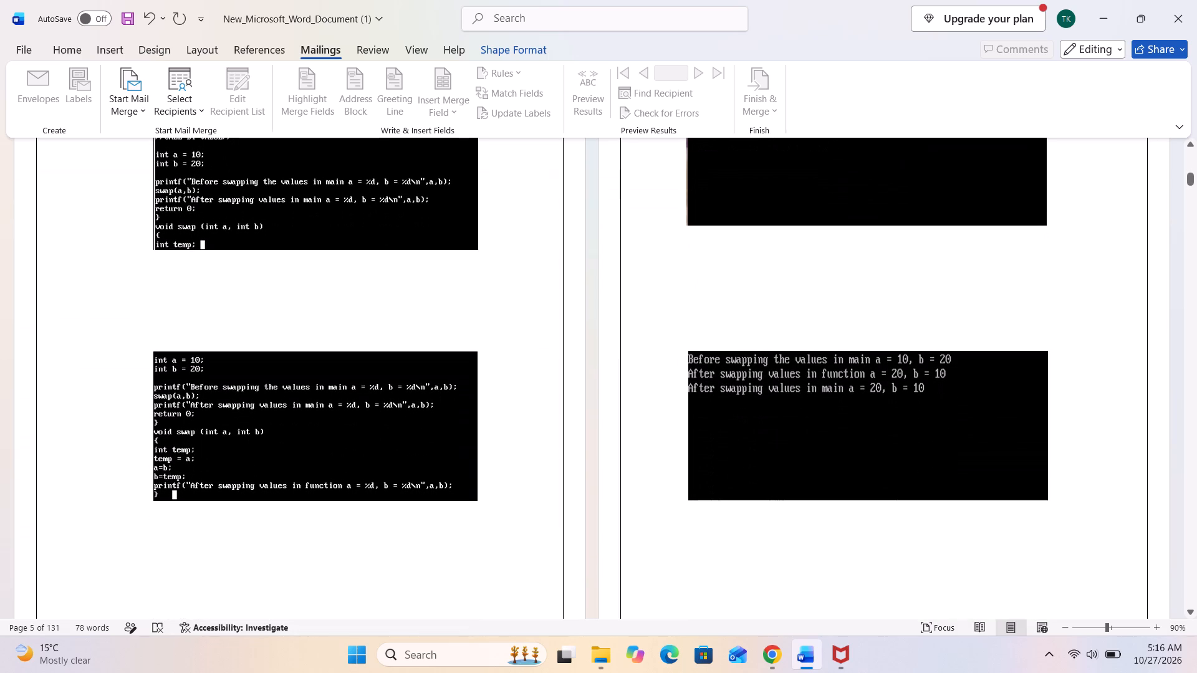
scroll(506, 329, down, 11)
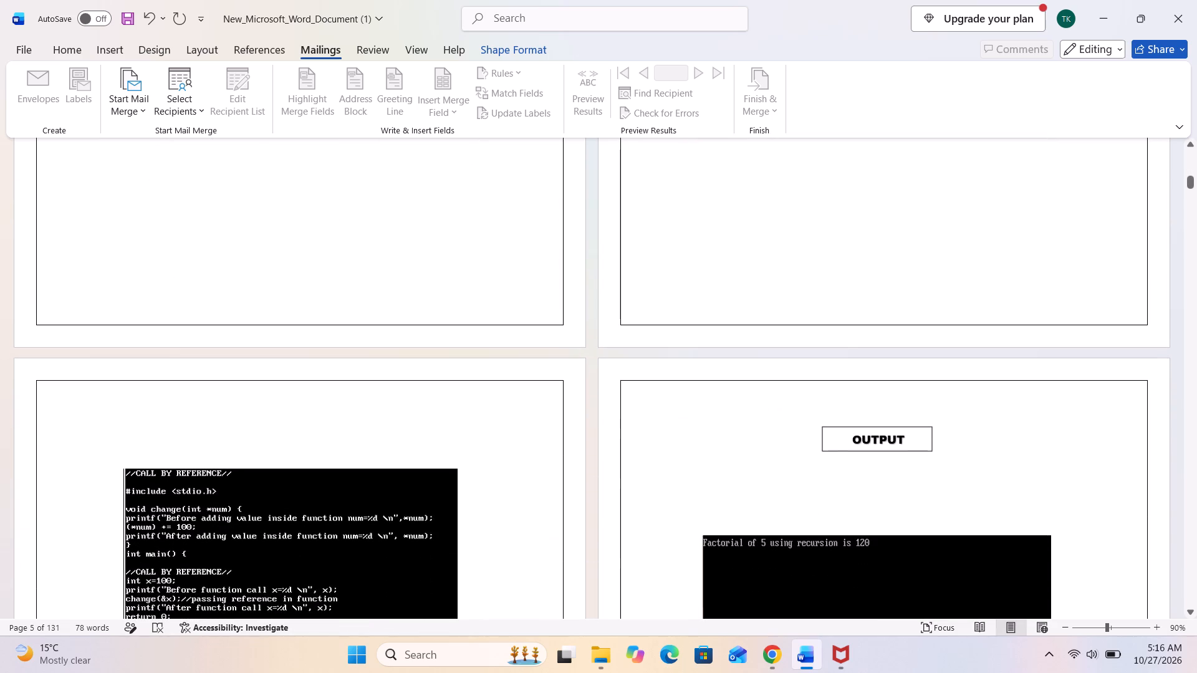
scroll(506, 328, down, 13)
scroll(506, 328, down, 15)
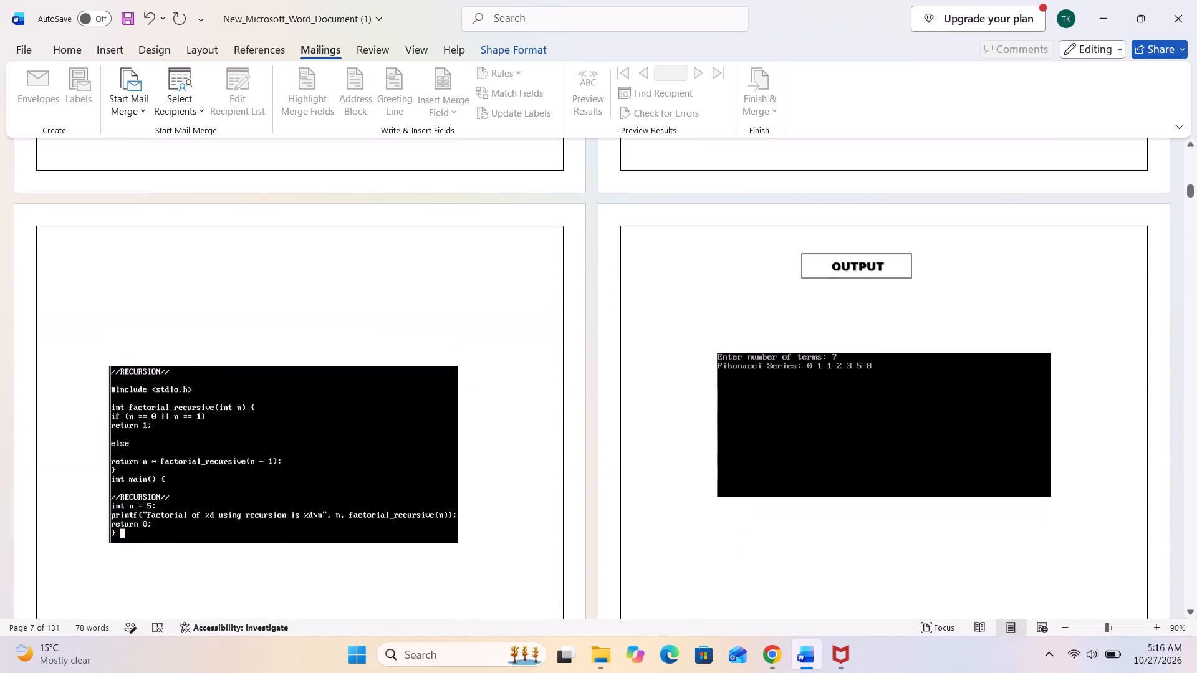
scroll(506, 327, down, 6)
scroll(506, 327, up, 1)
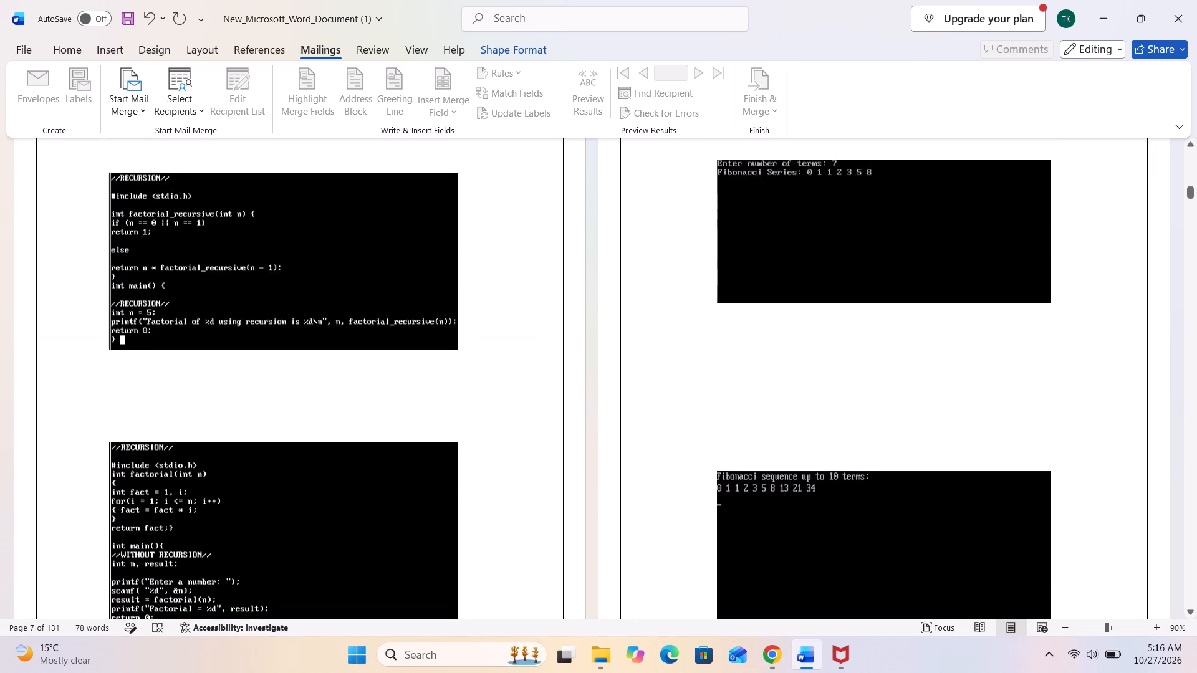
scroll(506, 327, up, 2)
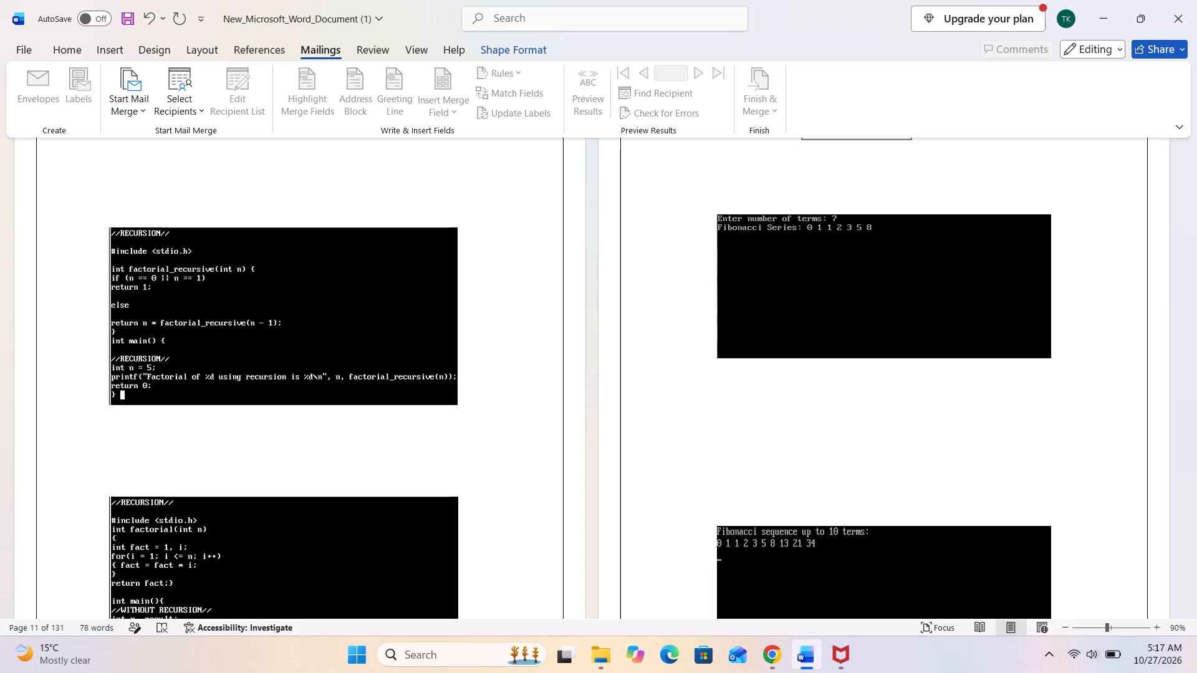
scroll(506, 327, up, 5)
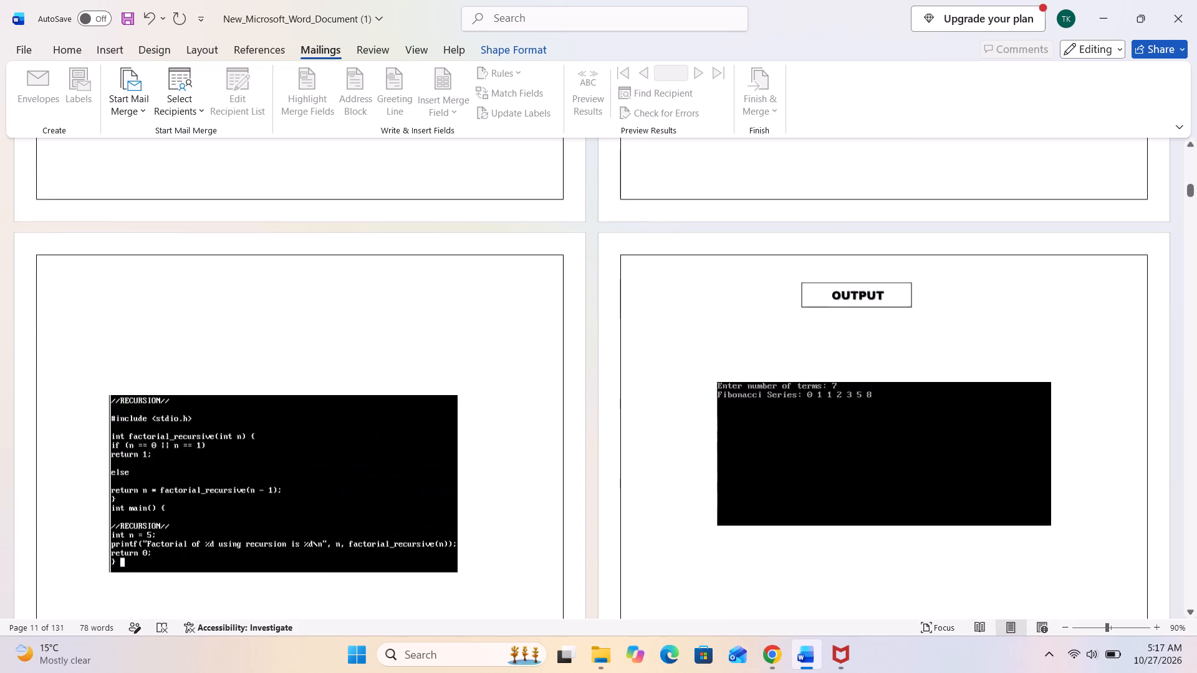
scroll(506, 327, up, 20)
scroll(506, 327, up, 3)
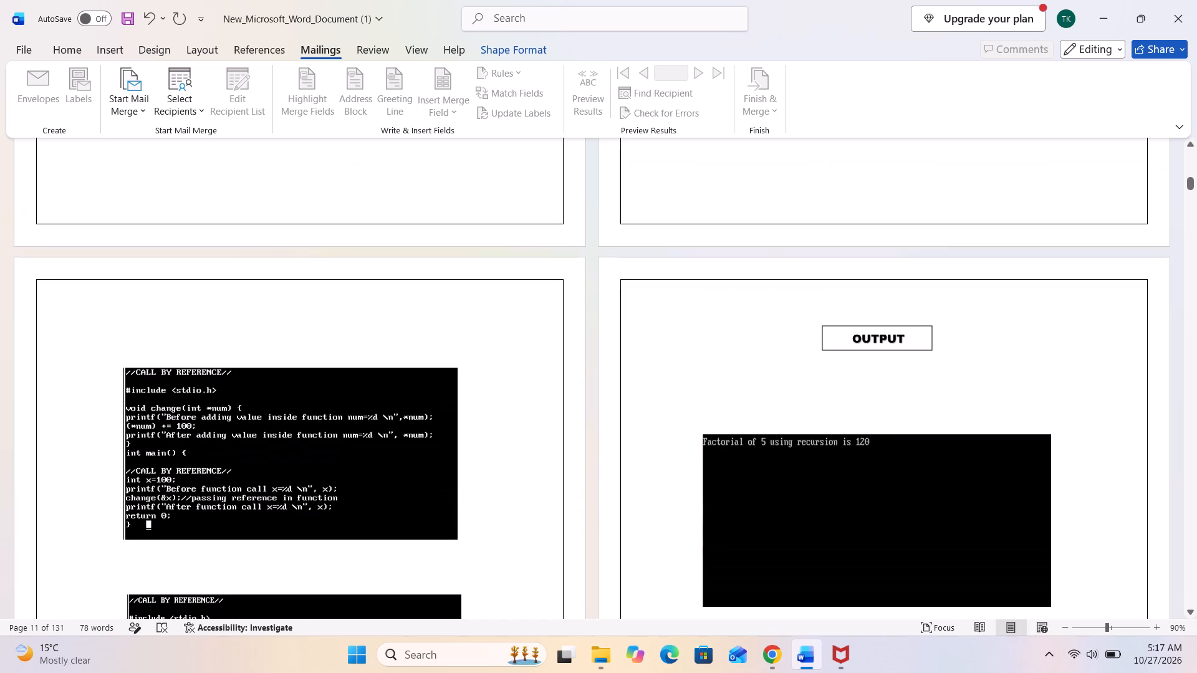
scroll(505, 318, down, 9)
scroll(504, 305, down, 14)
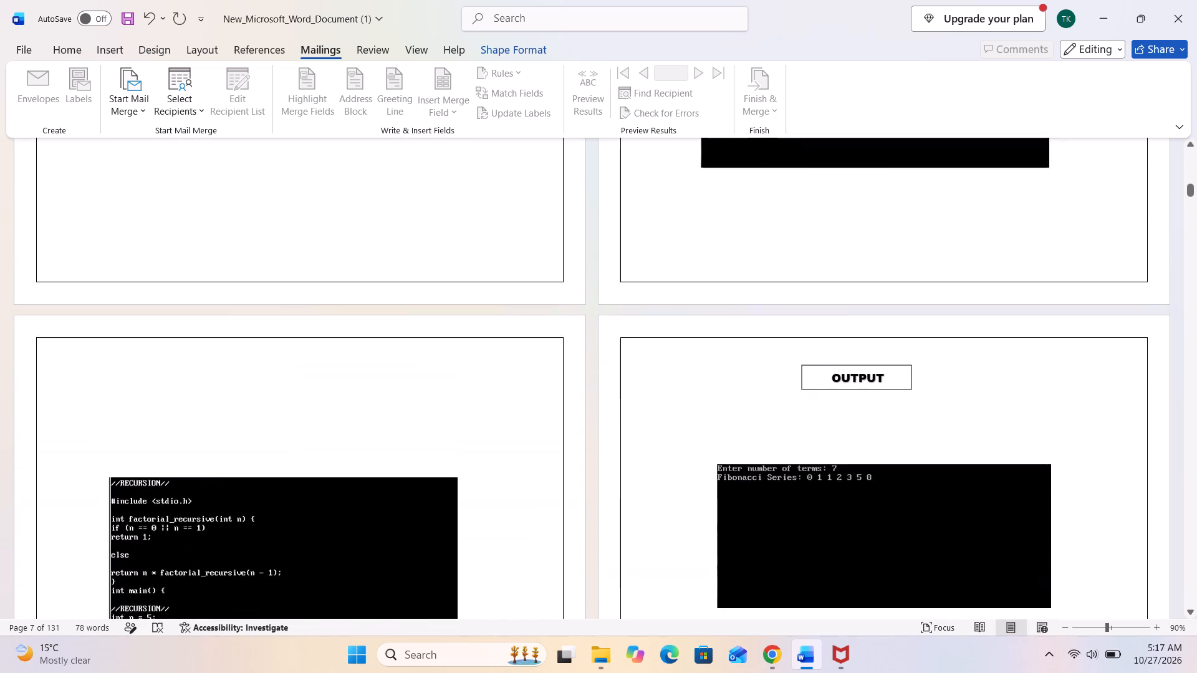
scroll(396, 302, up, 15)
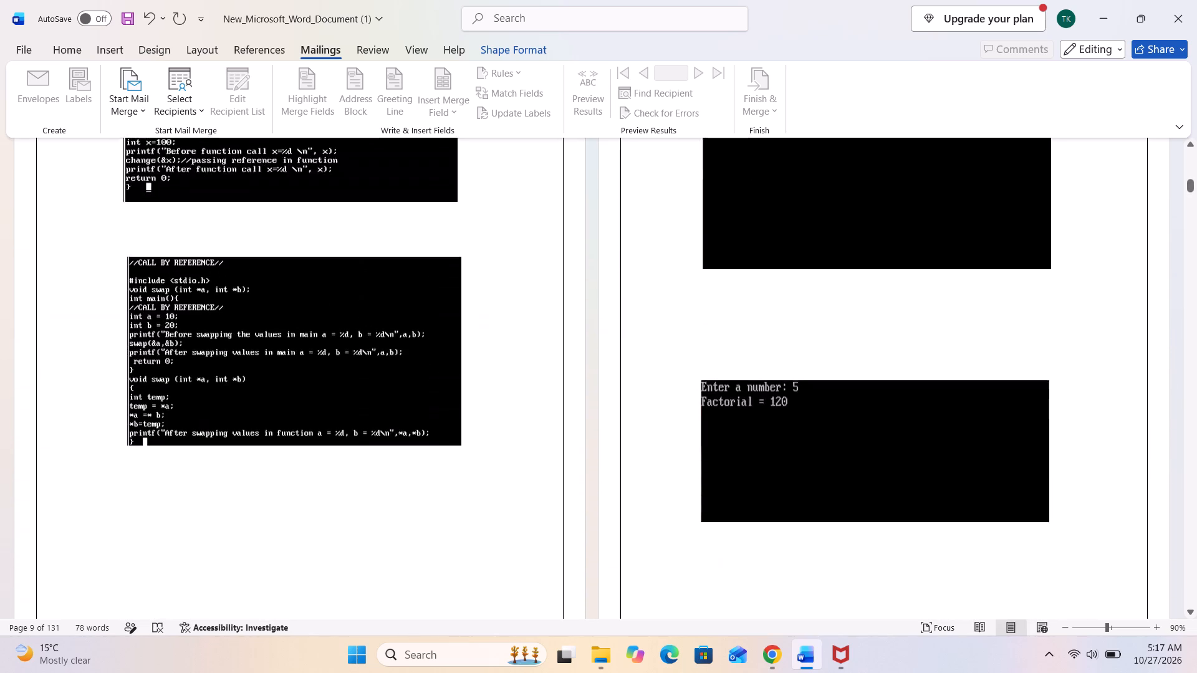
scroll(396, 302, up, 20)
scroll(396, 302, up, 11)
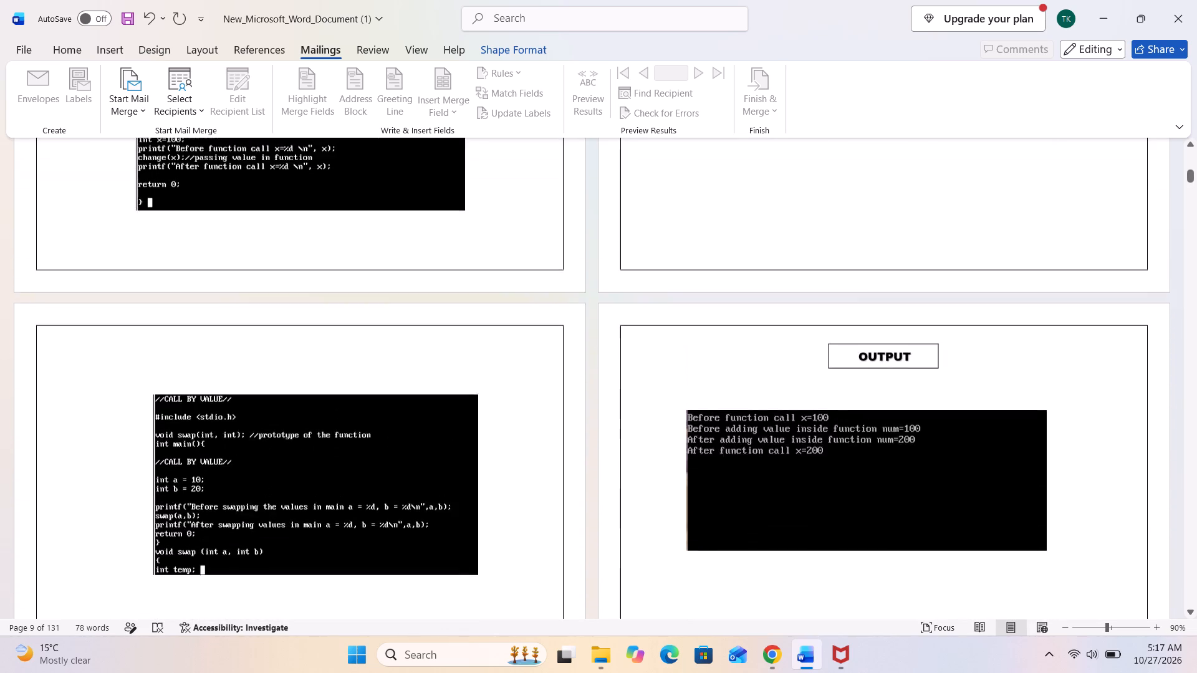
scroll(405, 259, up, 19)
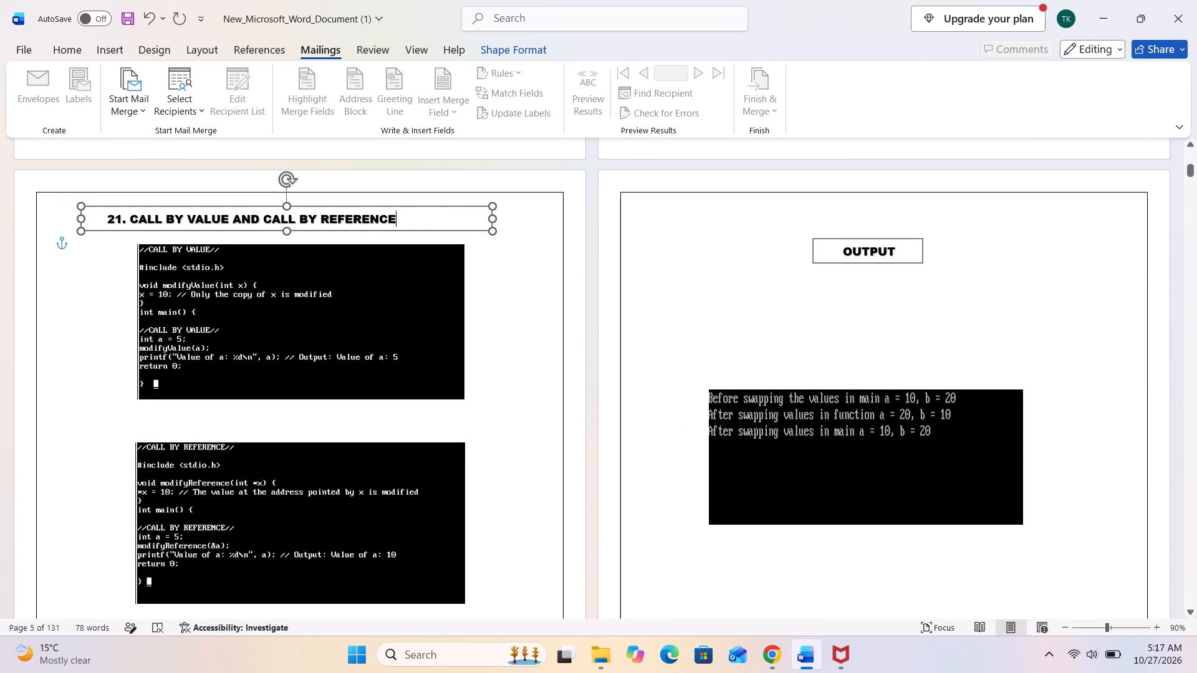
Paste the copied LOCAL AND GLOBAL VARIABLE heading box on page 11 and position it near the page top above the first RECURSION code.
scroll(403, 253, down, 10)
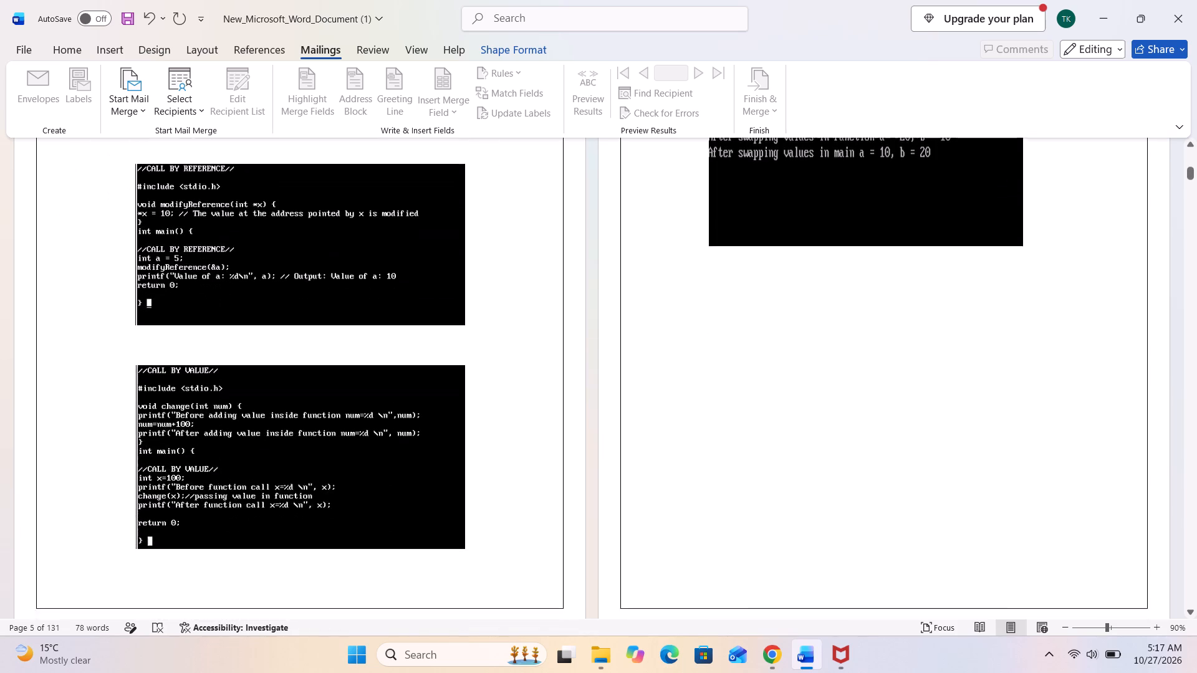
scroll(398, 233, down, 20)
scroll(398, 233, down, 17)
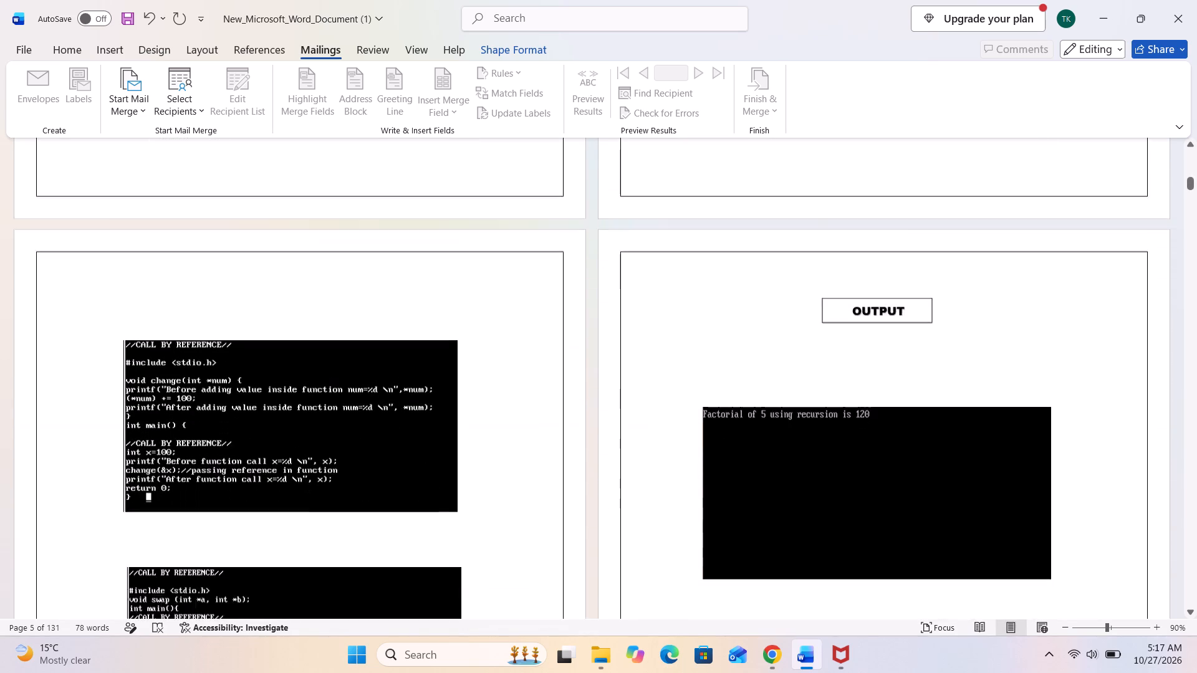
scroll(397, 226, down, 2)
scroll(397, 226, up, 3)
scroll(397, 226, down, 10)
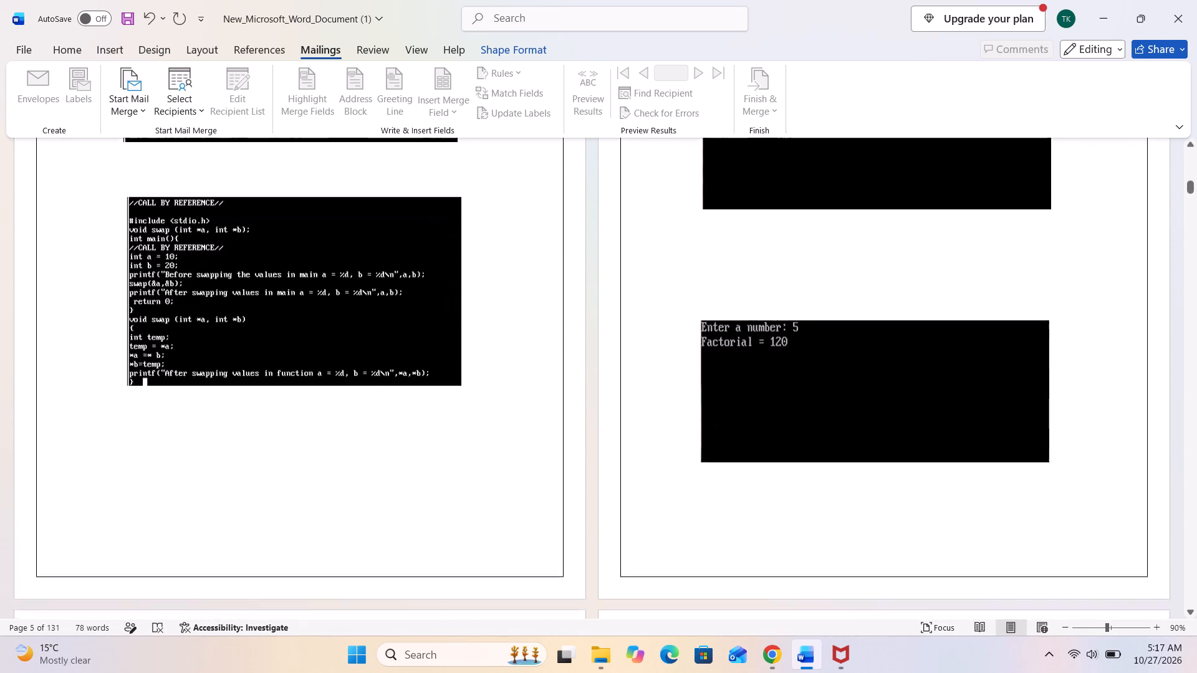
scroll(395, 201, down, 13)
click(192, 179)
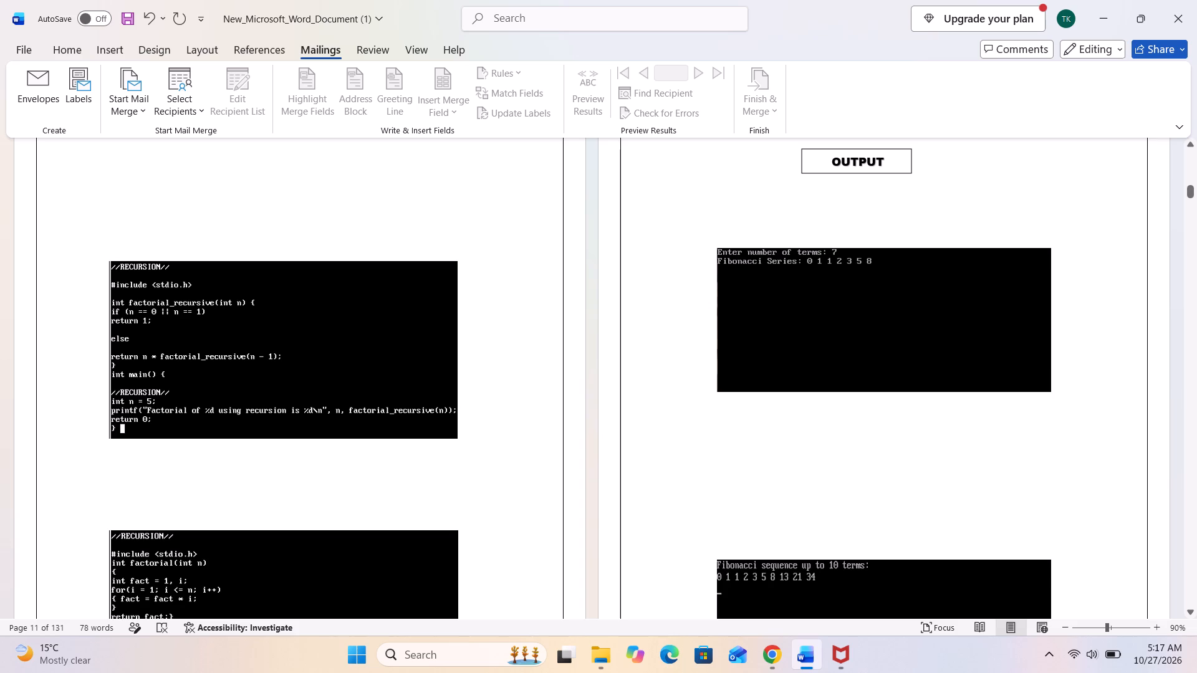
key(ctrl+v)
scroll(171, 183, up, 2)
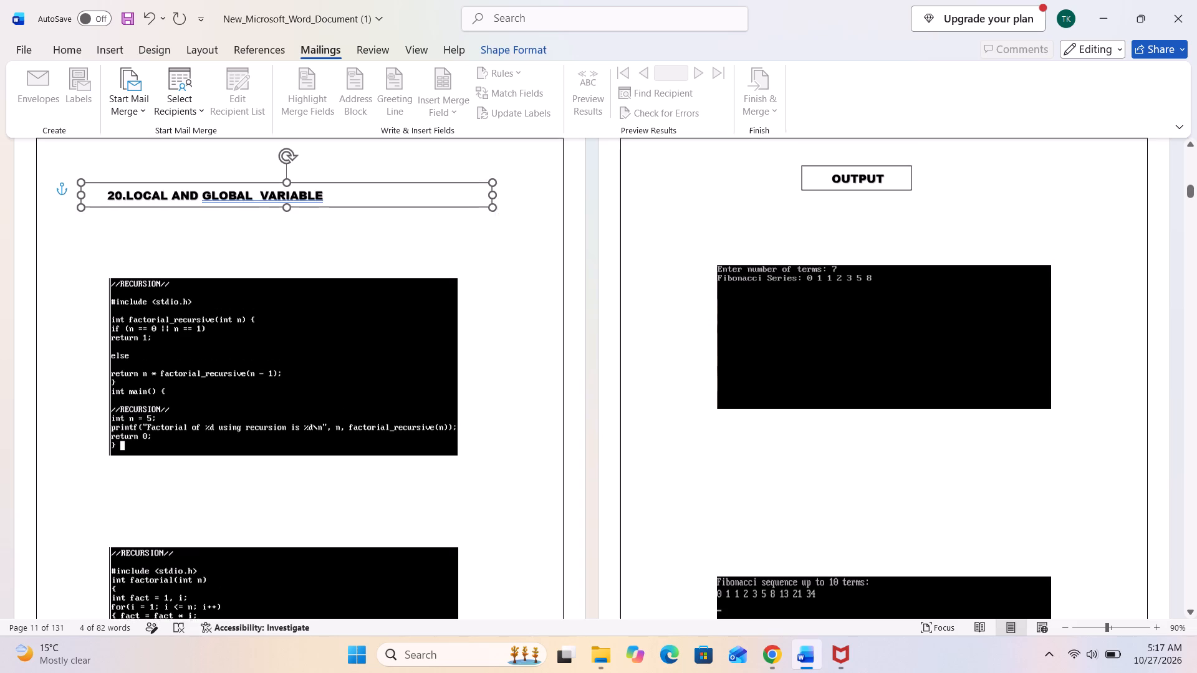
drag(267, 234, 267, 225)
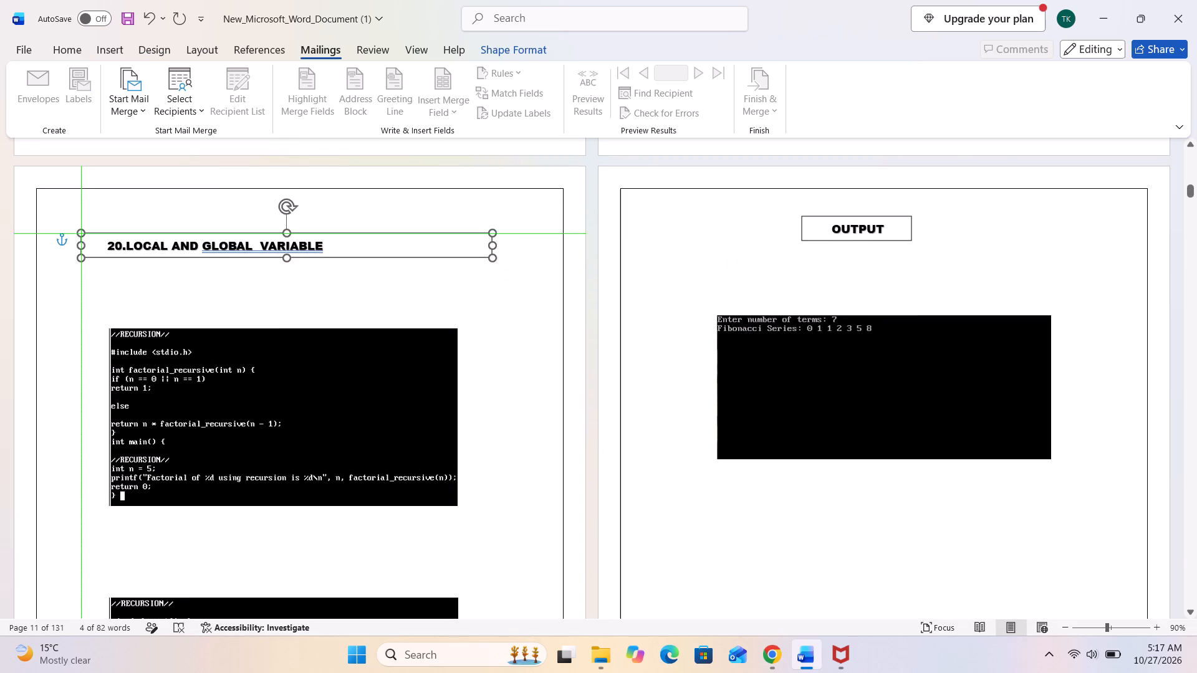
drag(267, 225, 283, 213)
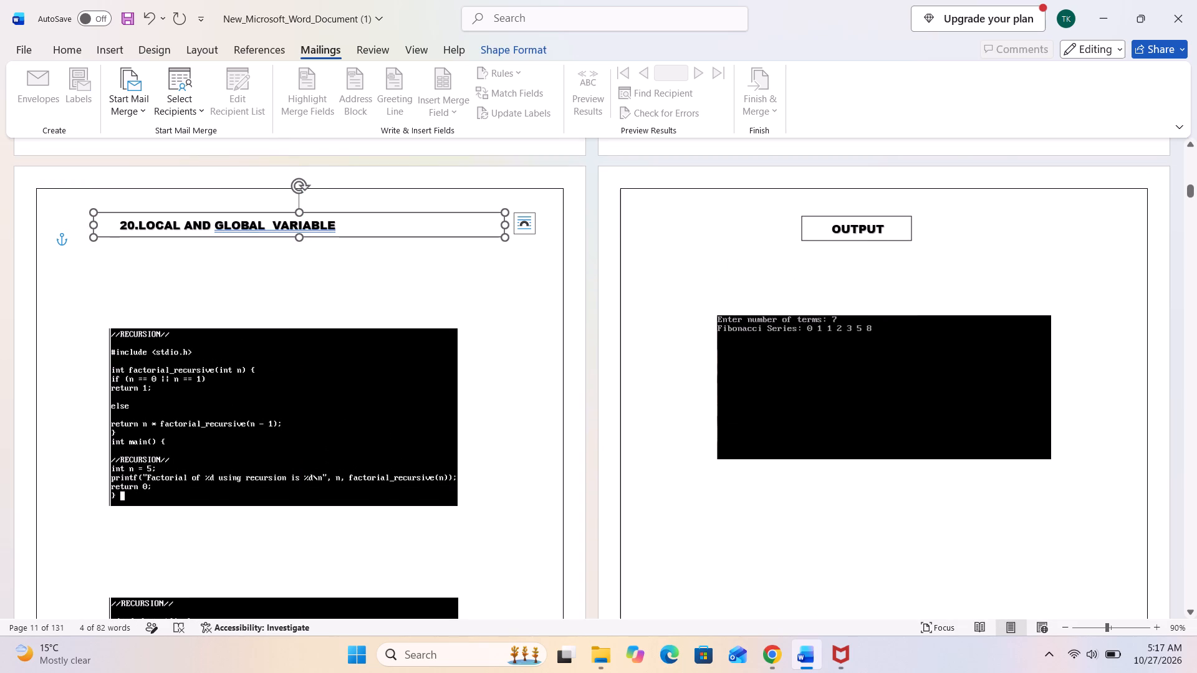
Change the number of the pasted heading on page 11 to 22.
click(135, 224)
key(BackSpace)
key(w)
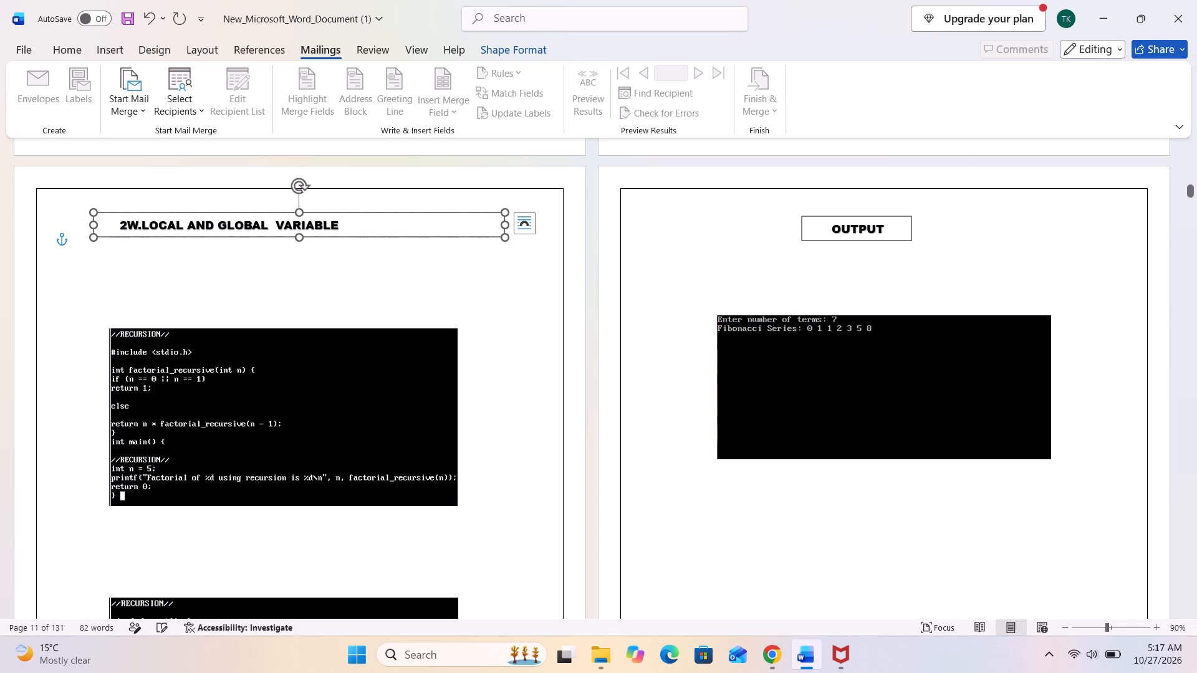
key(BackSpace)
key(2)
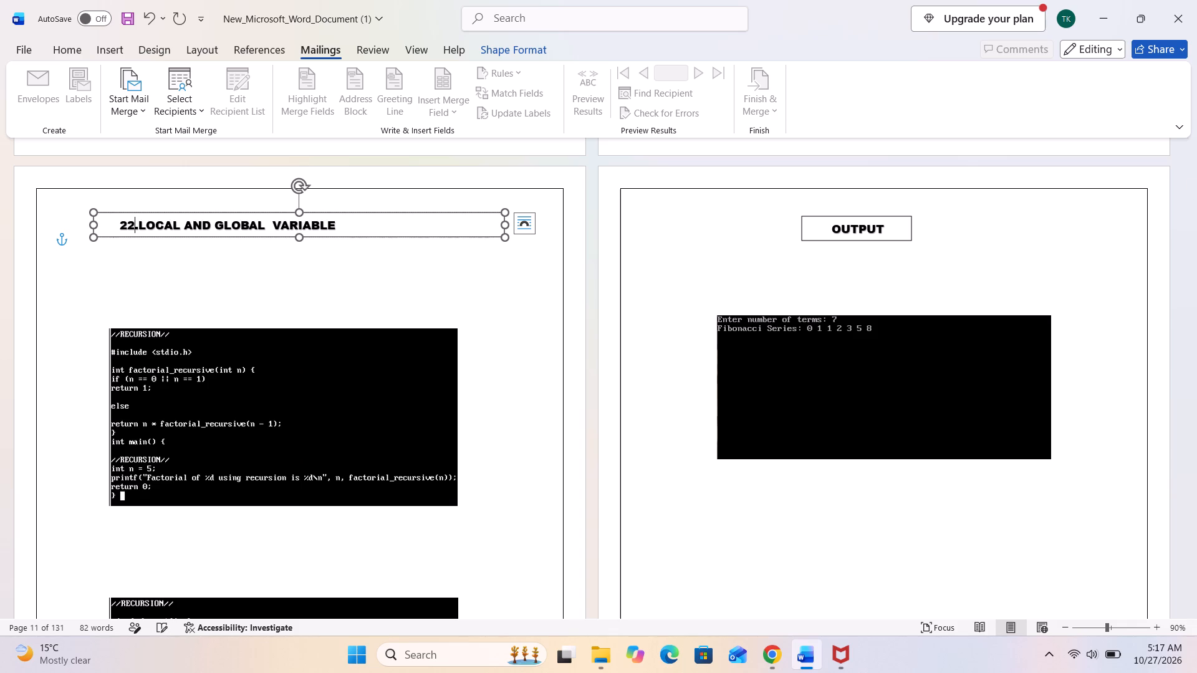
Replace the title after number 22 in the page 11 heading box with RECURSION.
key(Right)
key(Right)
key(Right)
key(Right)
key(Right)
key(Right)
key(Right)
key(Right)
key(Right)
key(Right)
key(Right)
key(Right)
key(Right)
key(Right)
key(Right)
key(Right)
key(Right)
key(Right)
key(Right)
key(Right)
key(BackSpace)
key(BackSpace)
key(BackSpace)
key(BackSpace)
key(BackSpace)
key(BackSpace)
key(BackSpace)
key(BackSpace)
key(BackSpace)
key(BackSpace)
key(BackSpace)
key(BackSpace)
key(BackSpace)
key(BackSpace)
key(BackSpace)
key(BackSpace)
key(BackSpace)
key(BackSpace)
key(BackSpace)
key(BackSpace)
key(BackSpace)
key(BackSpace)
key(BackSpace)
key(BackSpace)
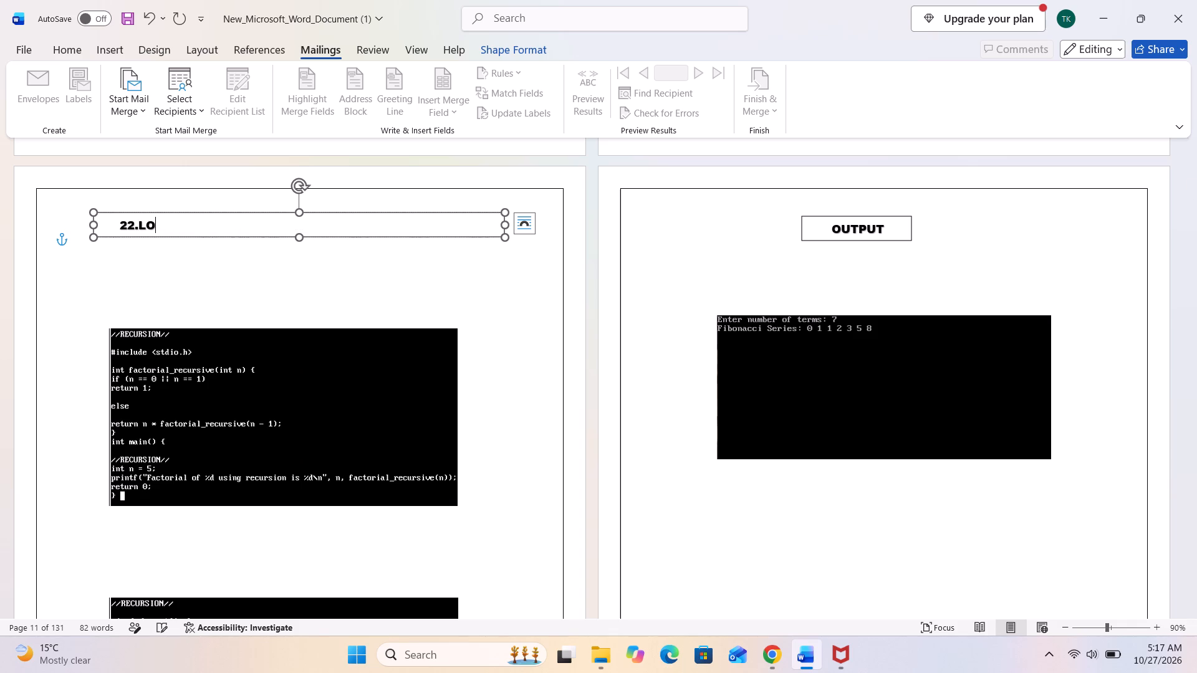
key(BackSpace)
key(BackSpace)
key(shift+r)
key(BackSpace)
text(RECURSION)
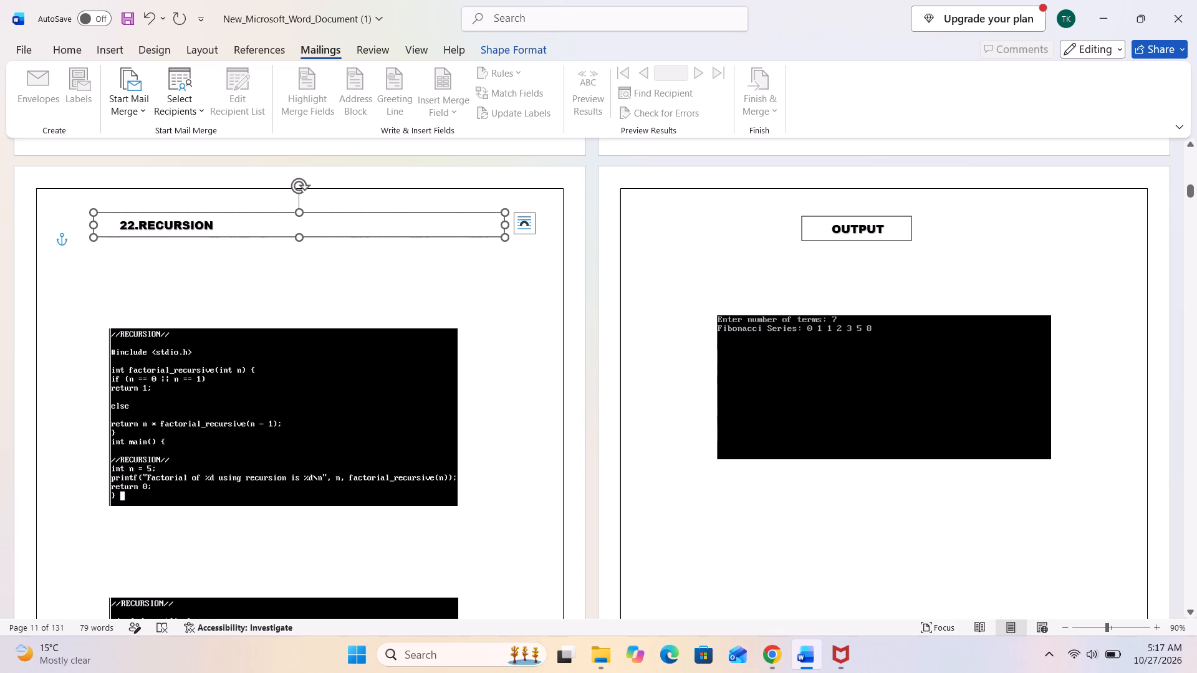
Paste the copied LOCAL AND GLOBAL VARIABLE heading box on page 15 and position it just above the first STORAGE CLASSES code.
scroll(181, 246, up, 1)
scroll(181, 246, down, 16)
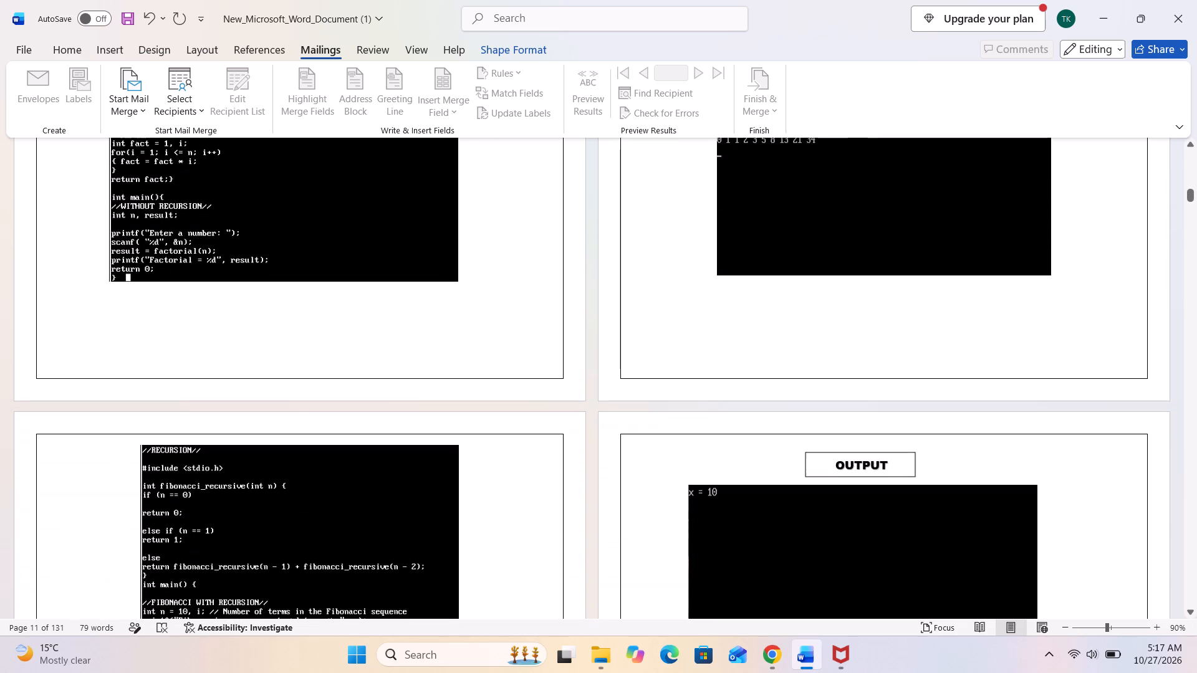
scroll(181, 245, down, 20)
scroll(180, 242, down, 6)
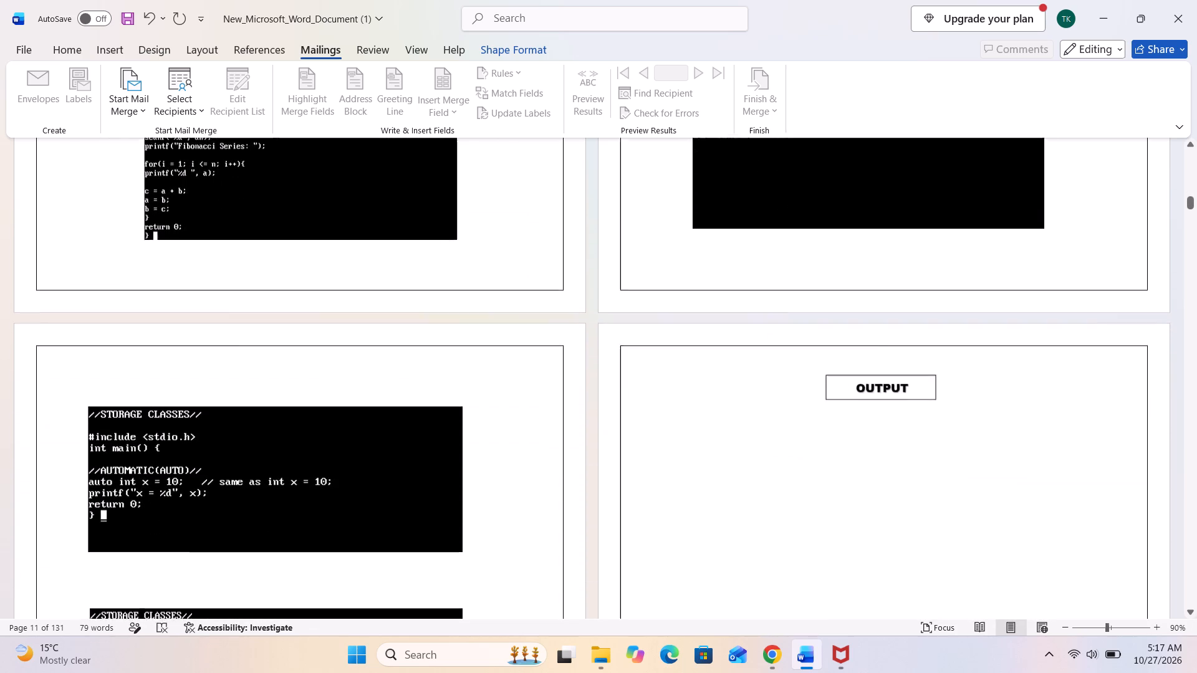
scroll(179, 242, down, 3)
click(151, 244)
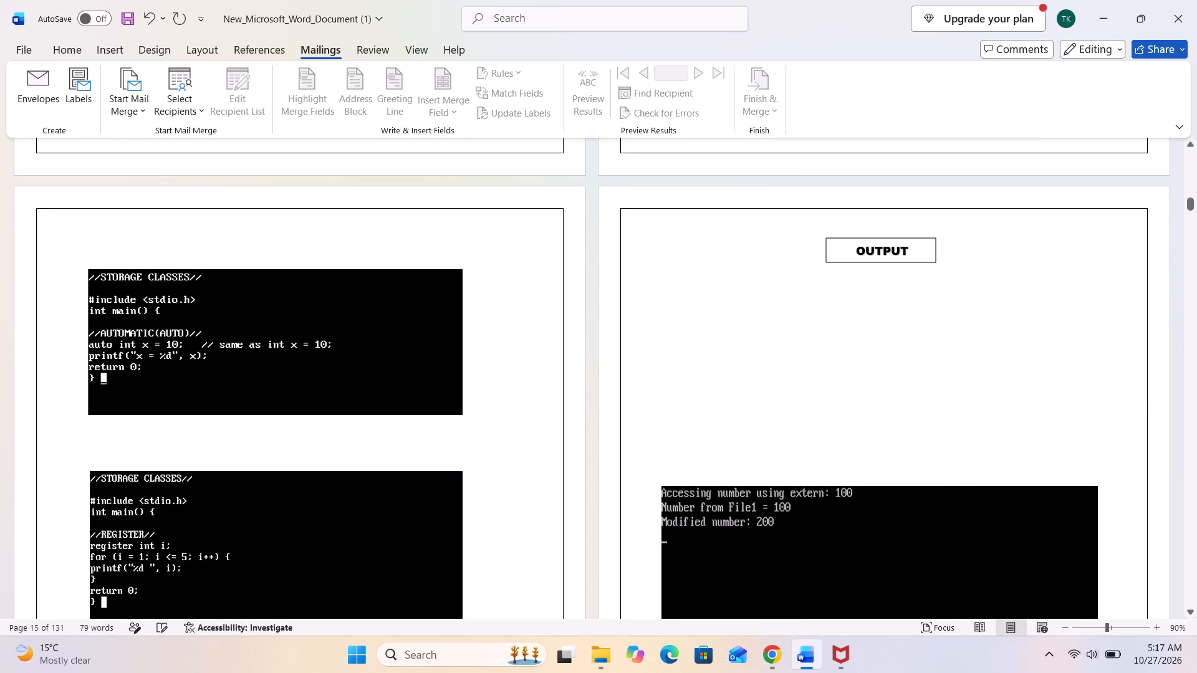
key(ctrl+v)
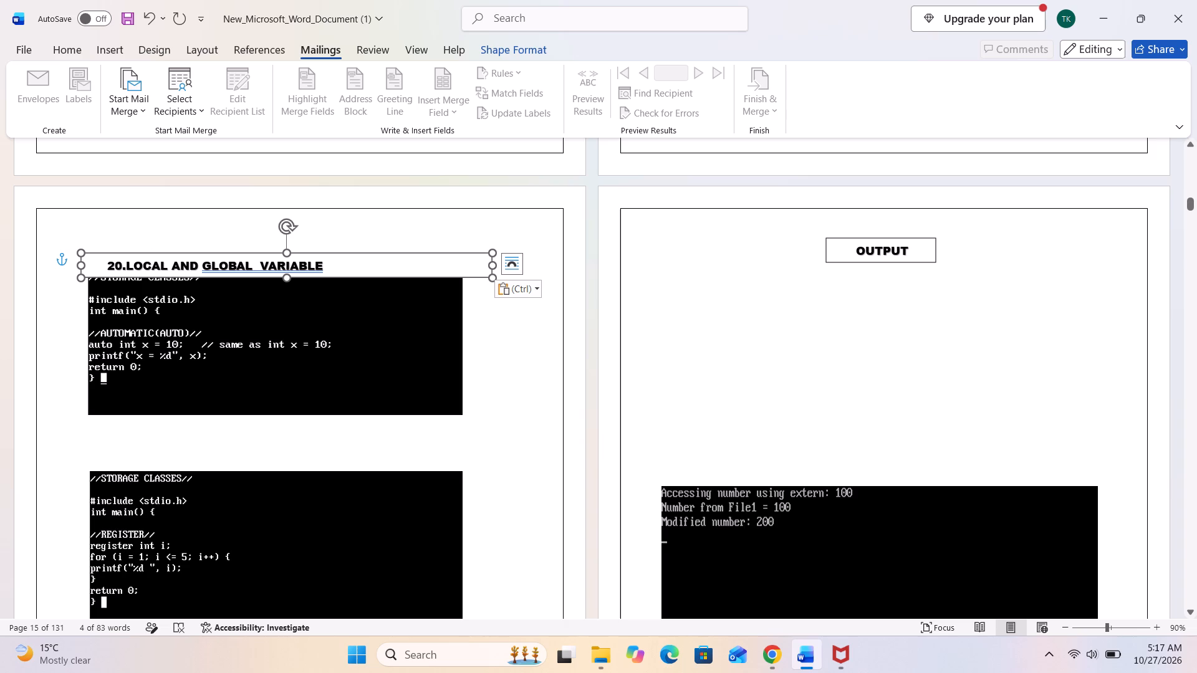
drag(165, 254, 165, 253)
drag(165, 253, 178, 222)
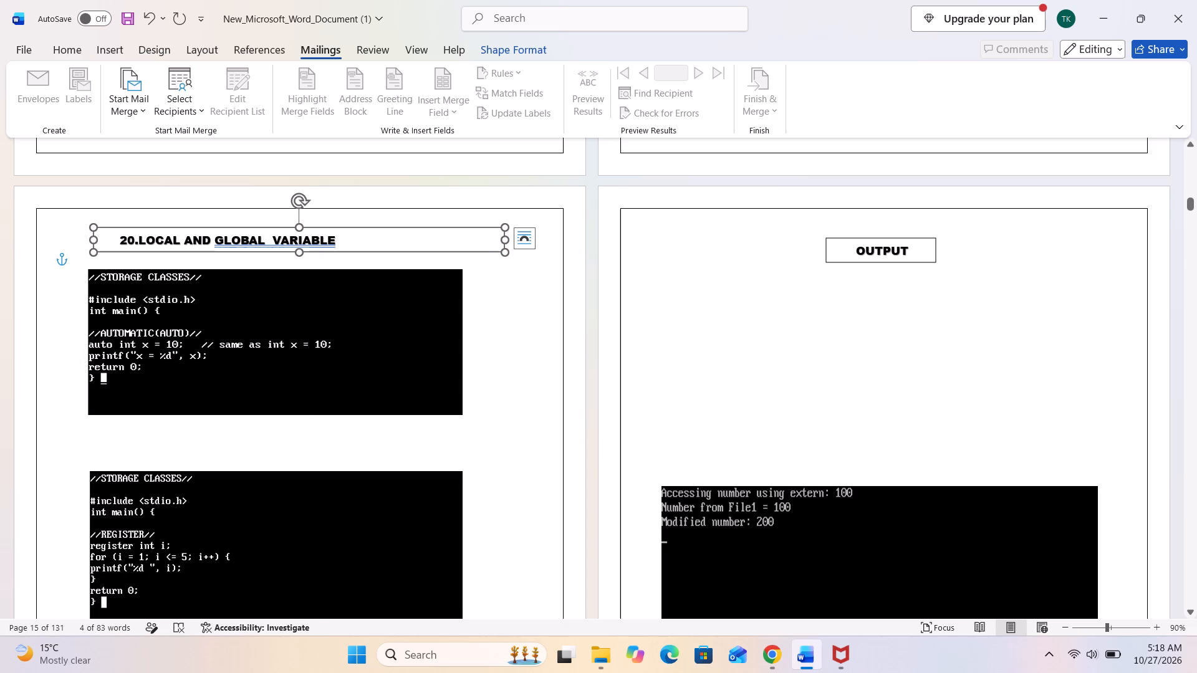
Change the number of the pasted heading on page 15 to 23.
click(133, 240)
key(BackSpace)
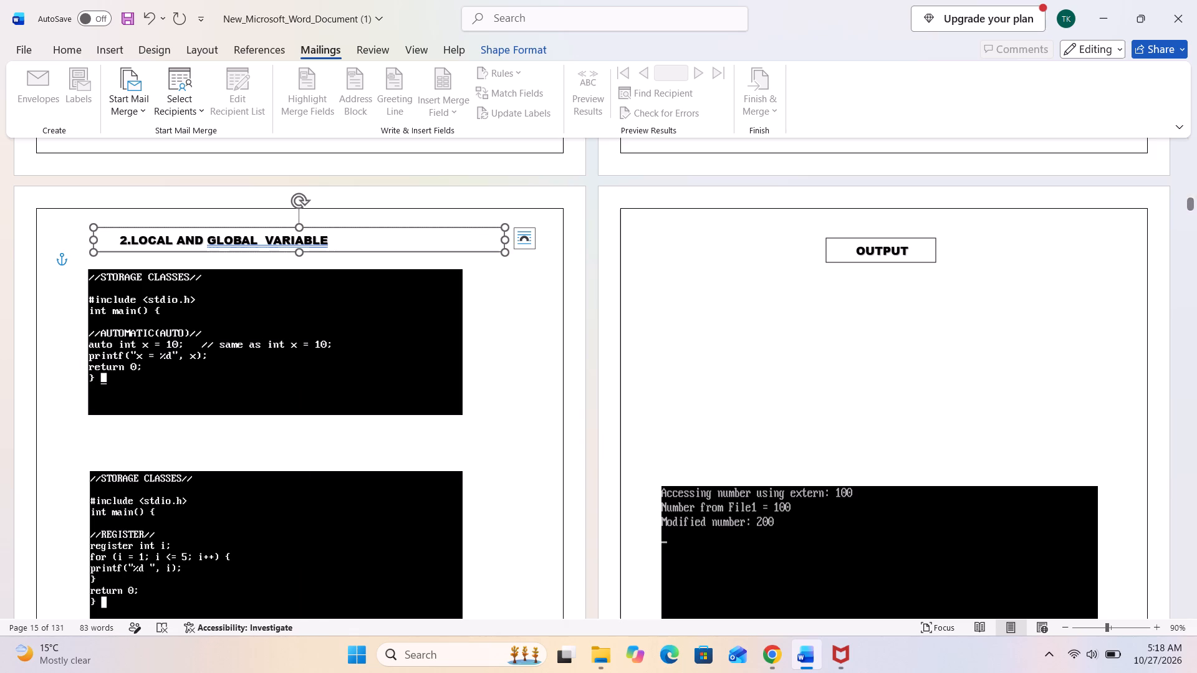
key(3)
Replace the title after number 23 in the page 15 heading box with STORAGE CLASSES.
key(Right)
key(Right)
key(Right)
key(Right)
key(Right)
key(Right)
key(Right)
key(Right)
key(Right)
key(Right)
key(Right)
key(Right)
key(Right)
key(Right)
key(Right)
key(Right)
key(Right)
key(Right)
key(Right)
key(Right)
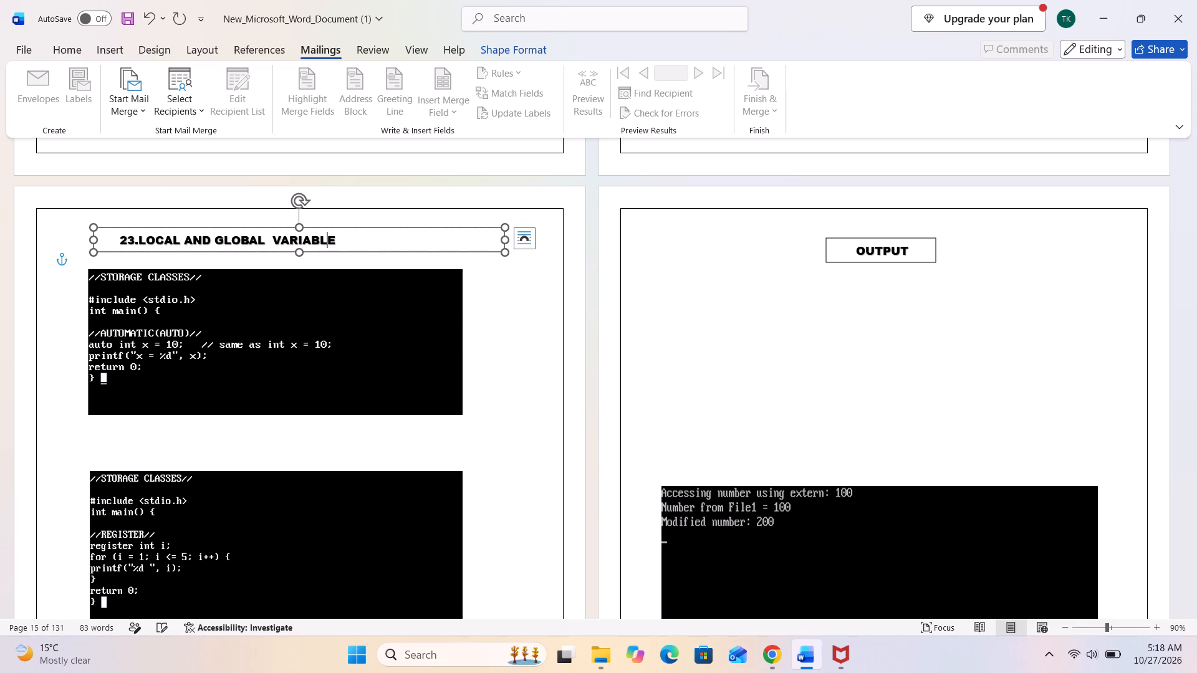
key(Right)
key(BackSpace)
key(BackSpace)
key(BackSpace)
key(BackSpace)
key(BackSpace)
key(BackSpace)
key(BackSpace)
key(BackSpace)
key(BackSpace)
key(BackSpace)
key(BackSpace)
key(BackSpace)
key(BackSpace)
key(BackSpace)
key(BackSpace)
key(BackSpace)
key(BackSpace)
key(BackSpace)
key(BackSpace)
key(BackSpace)
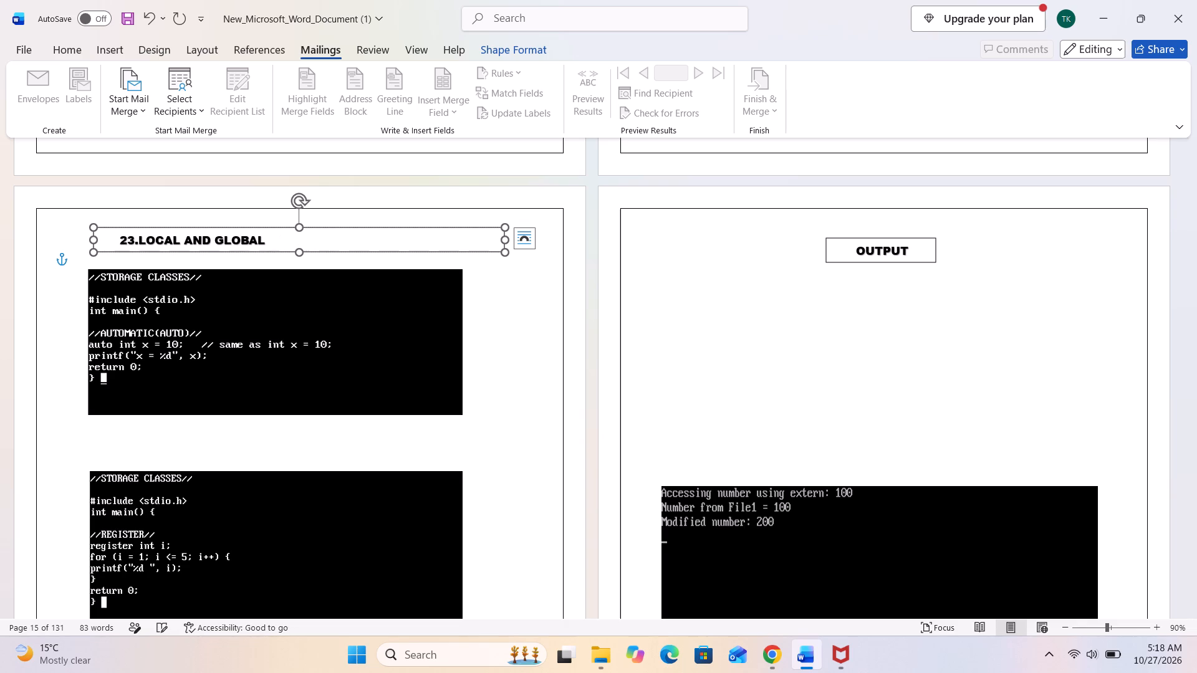
key(BackSpace)
key(BackSpace)
key(BackSpace)
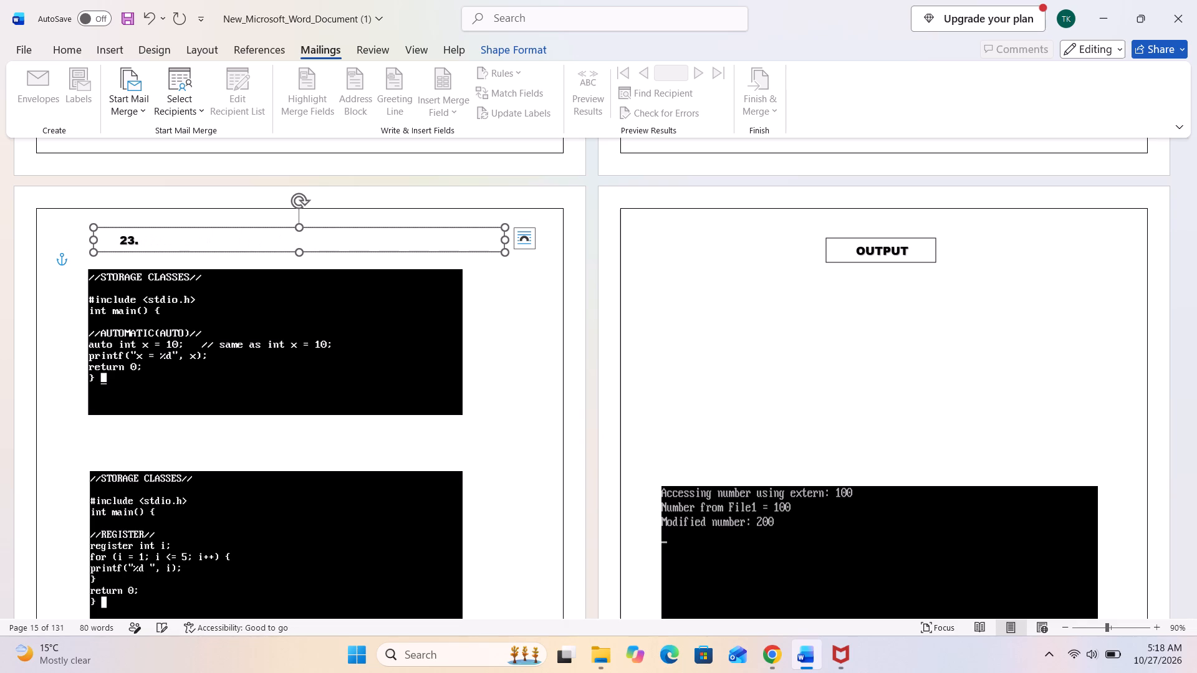
text(STORAGE CLASSES)
Look through the code pages after page 15 to find where the topic following STORAGE CLASSES begins.
scroll(181, 280, down, 2)
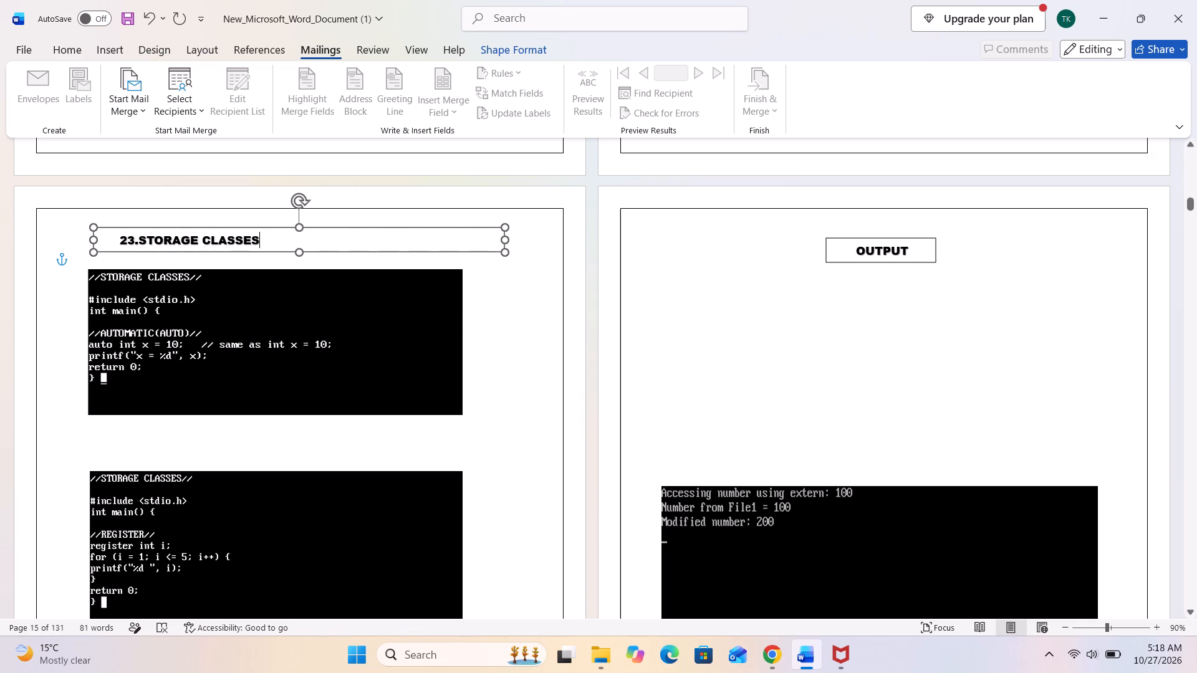
scroll(181, 280, down, 17)
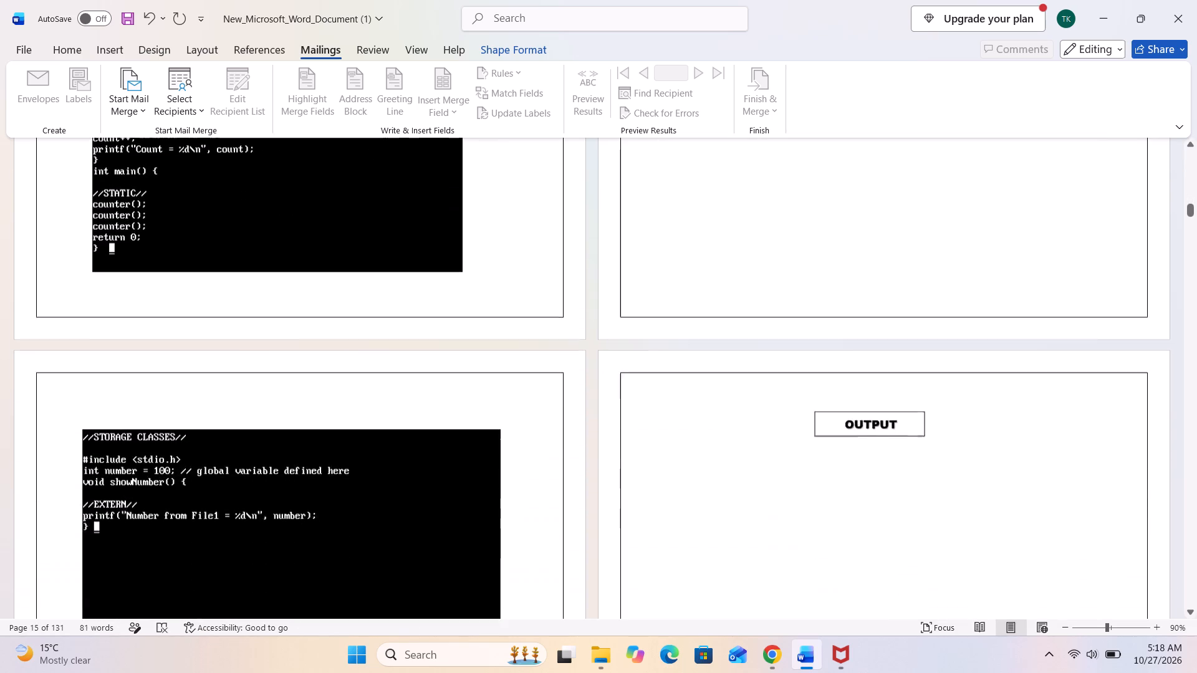
scroll(183, 285, down, 14)
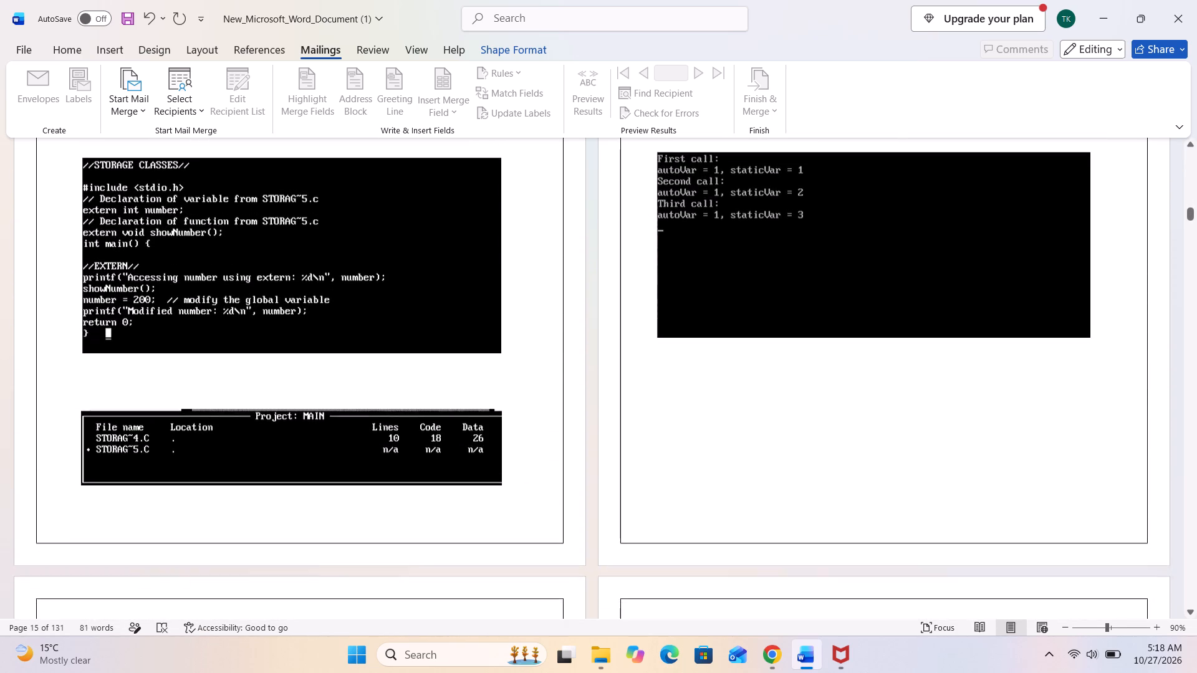
scroll(183, 285, down, 12)
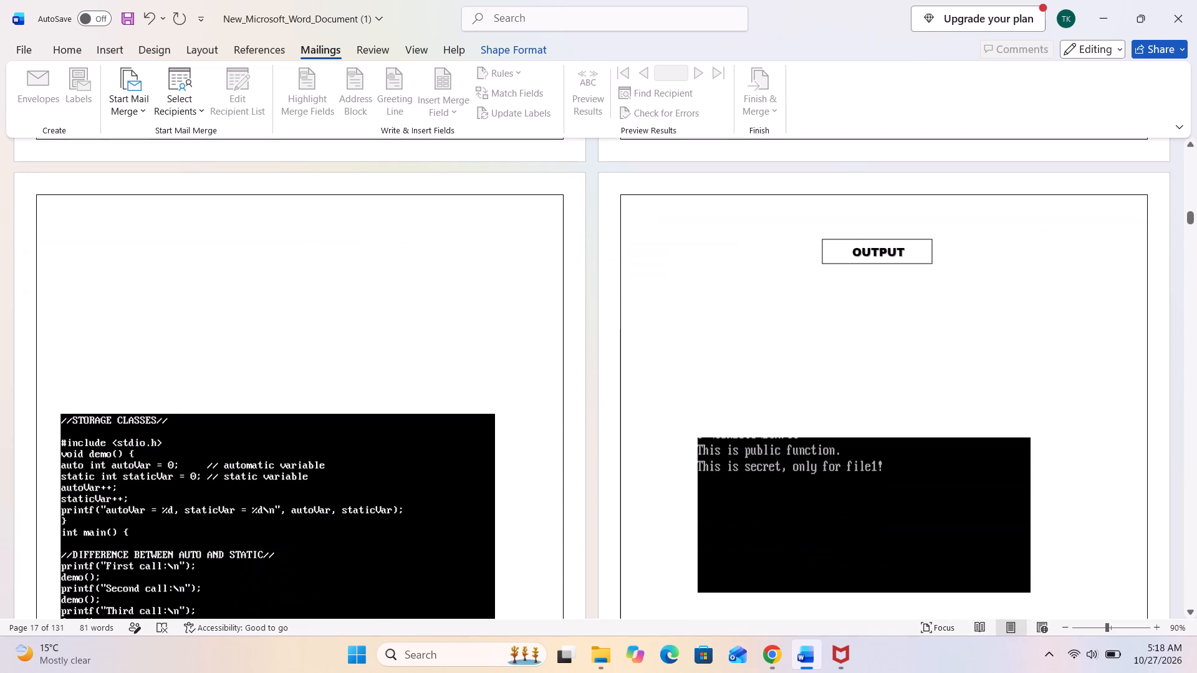
scroll(183, 285, down, 13)
scroll(183, 285, up, 11)
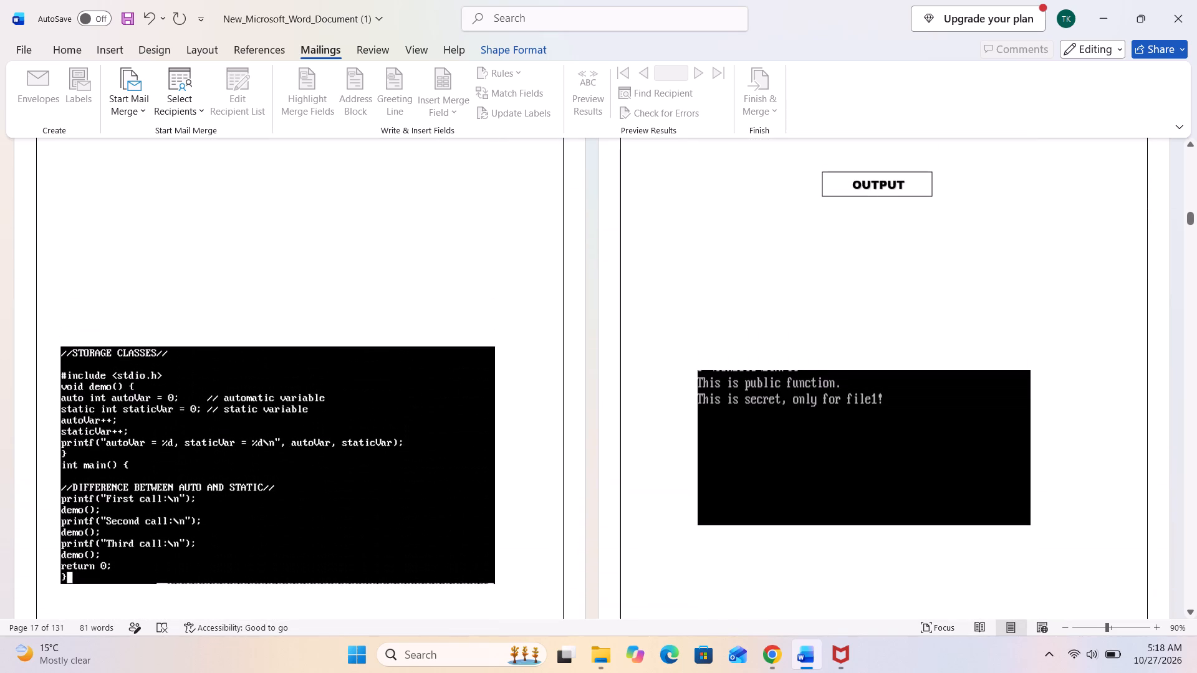
scroll(183, 285, up, 20)
scroll(183, 285, up, 10)
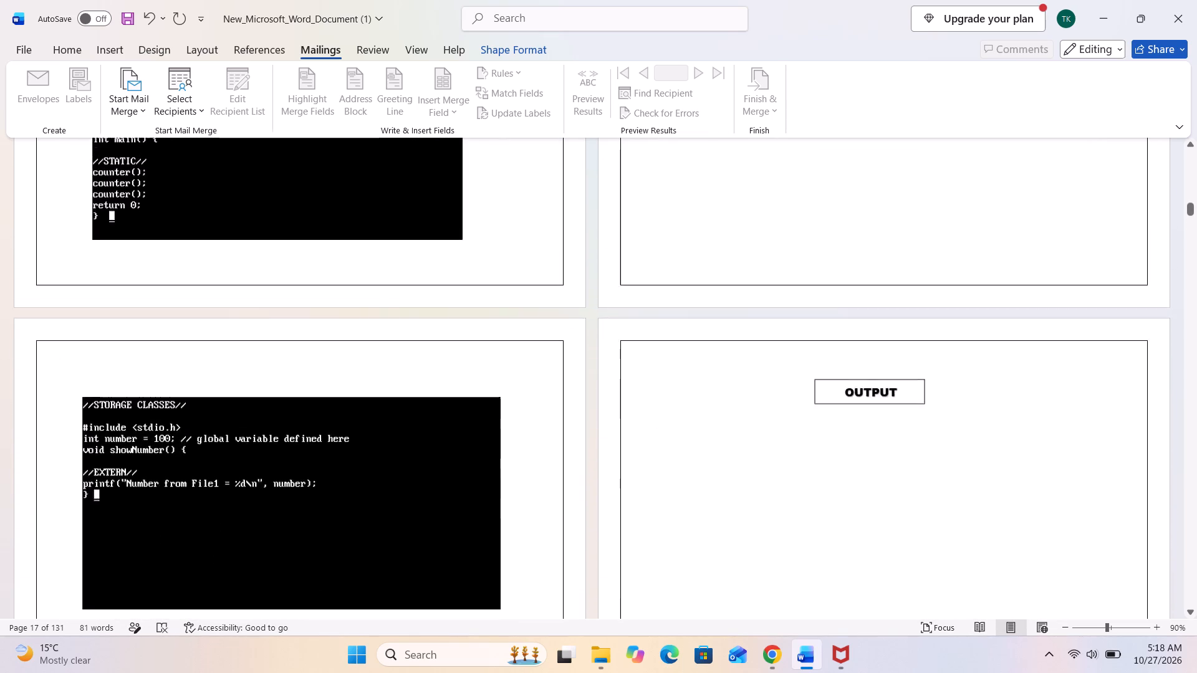
scroll(183, 285, up, 20)
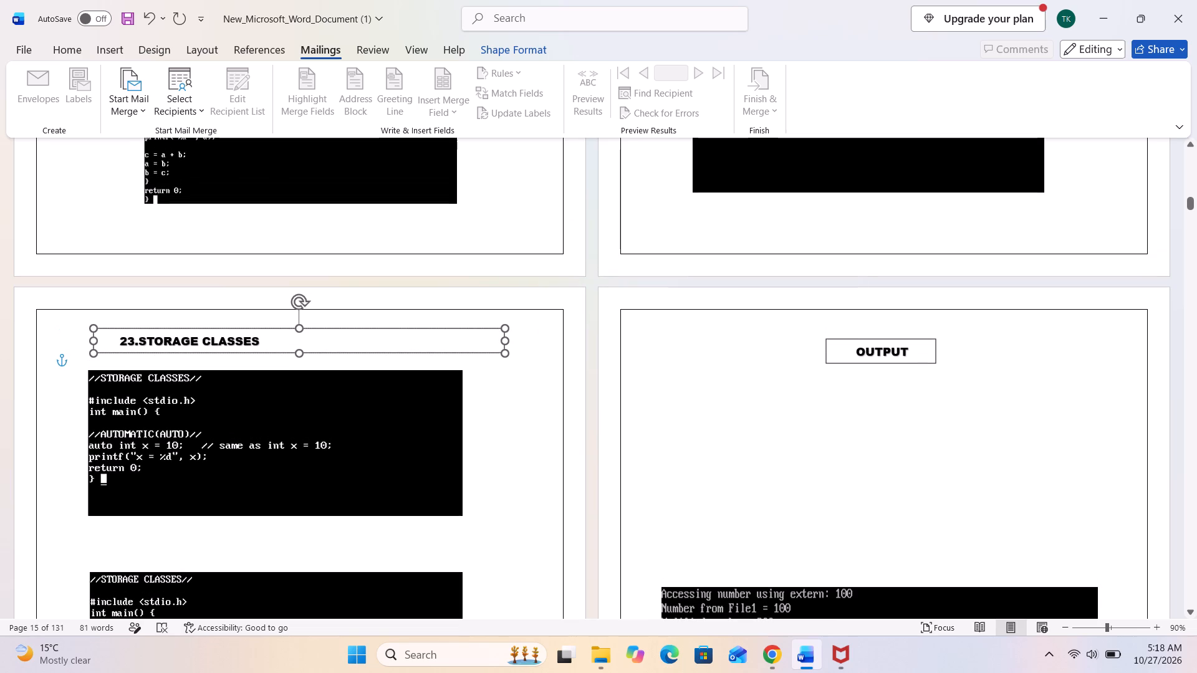
scroll(181, 287, down, 20)
scroll(181, 287, down, 16)
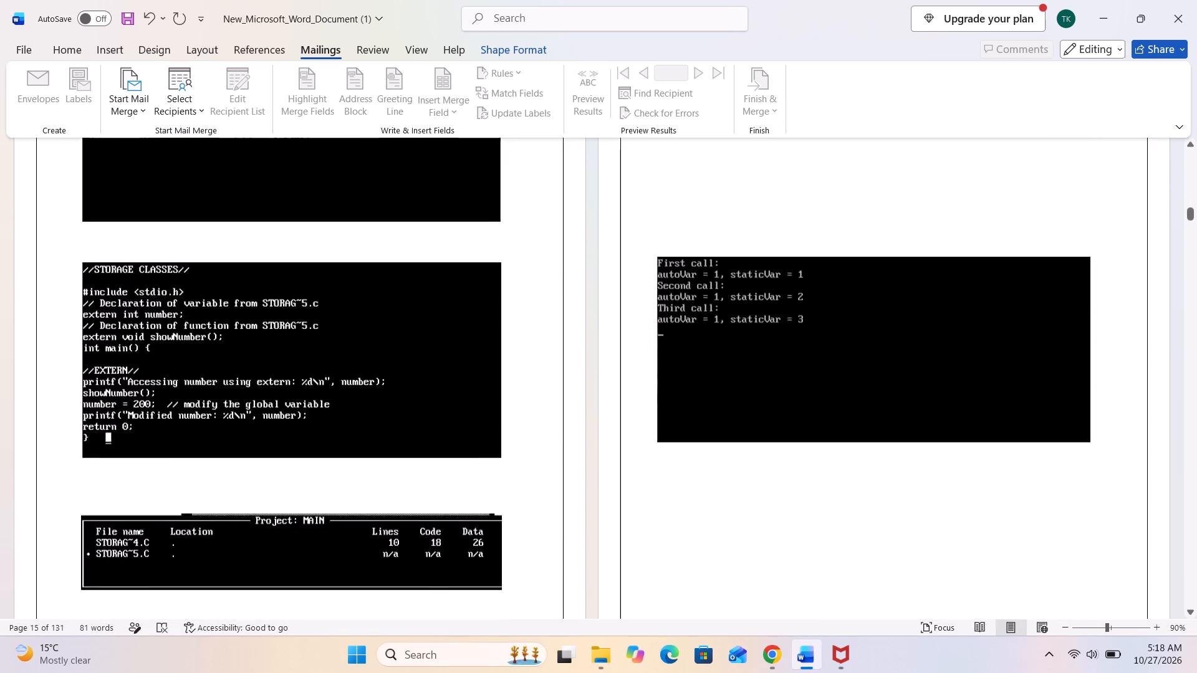
scroll(176, 249, down, 16)
scroll(178, 234, down, 17)
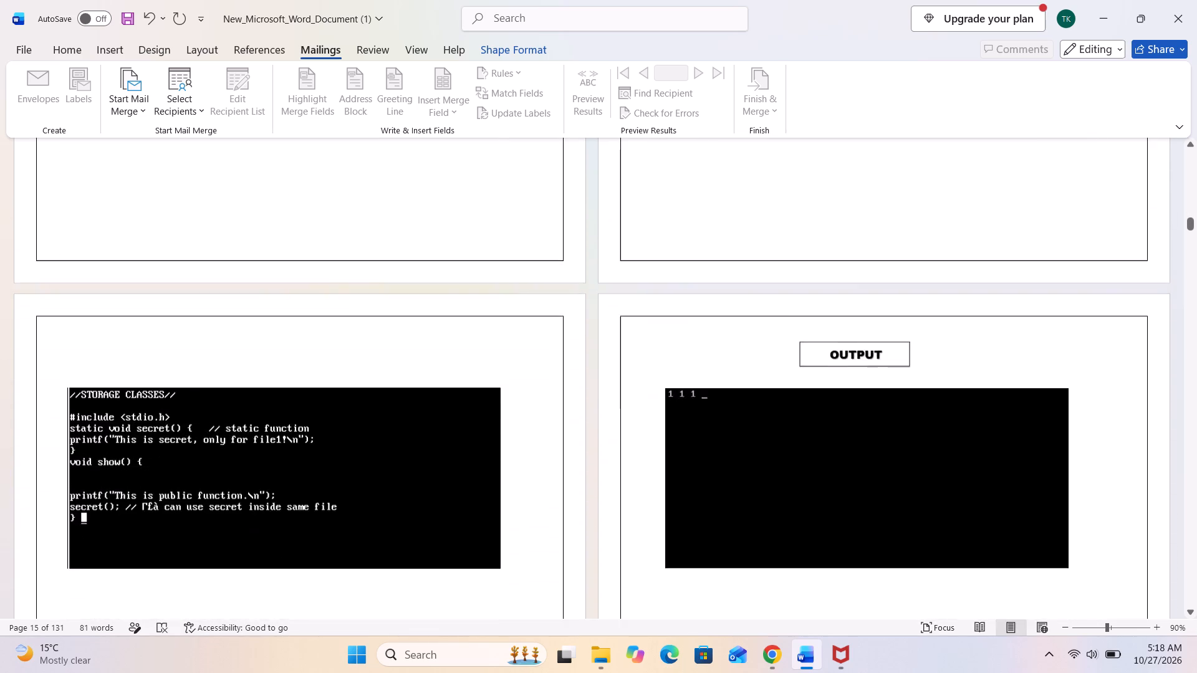
scroll(178, 234, down, 9)
scroll(179, 232, down, 18)
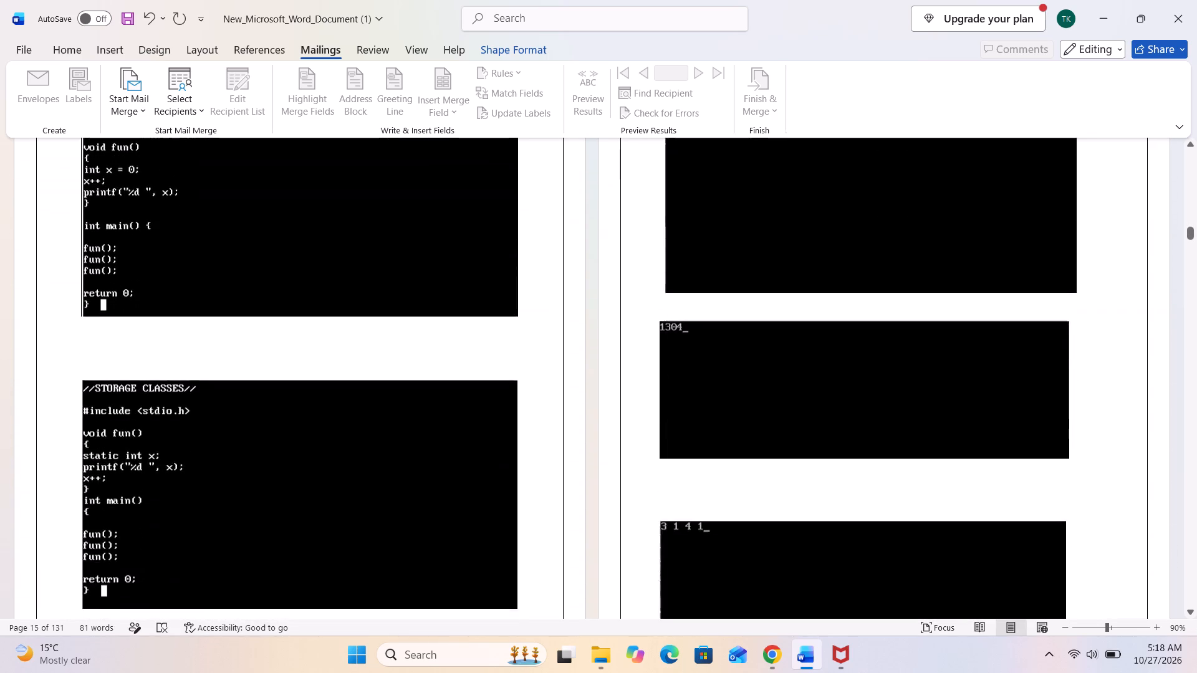
scroll(181, 226, down, 20)
scroll(181, 226, down, 13)
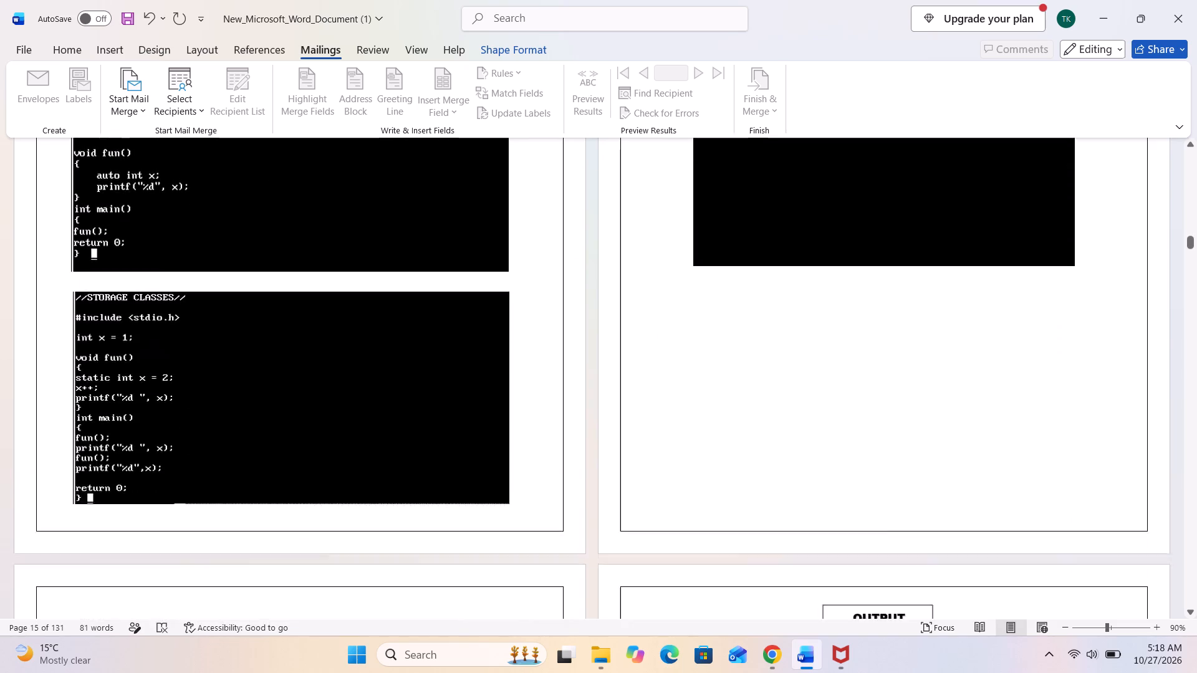
scroll(181, 221, down, 20)
scroll(181, 221, down, 10)
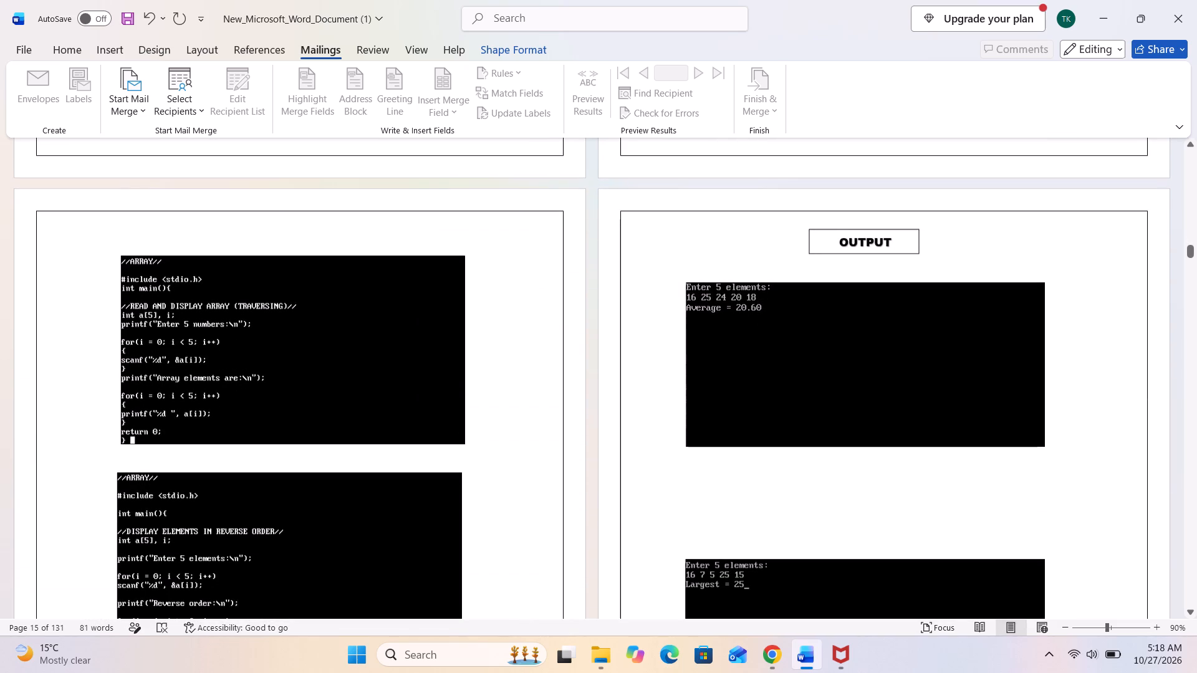
Paste the copied LOCAL AND GLOBAL VARIABLE heading box on page 29 and position it just above the first ARRAY code.
click(185, 217)
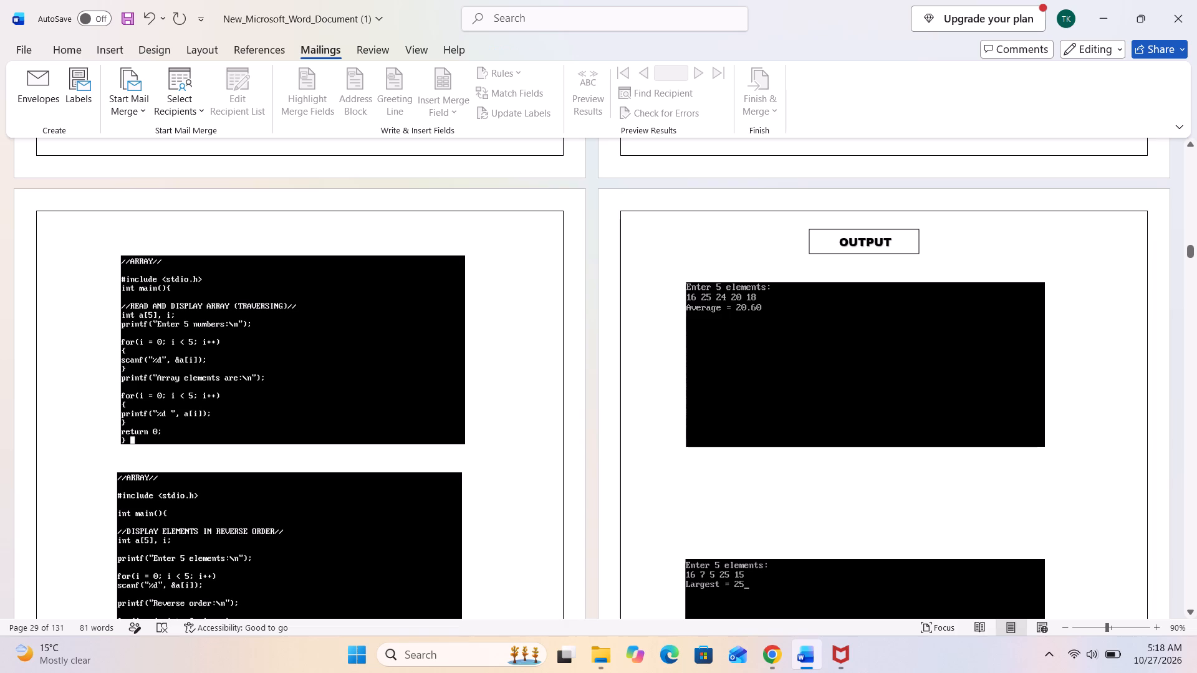
scroll(197, 232, up, 15)
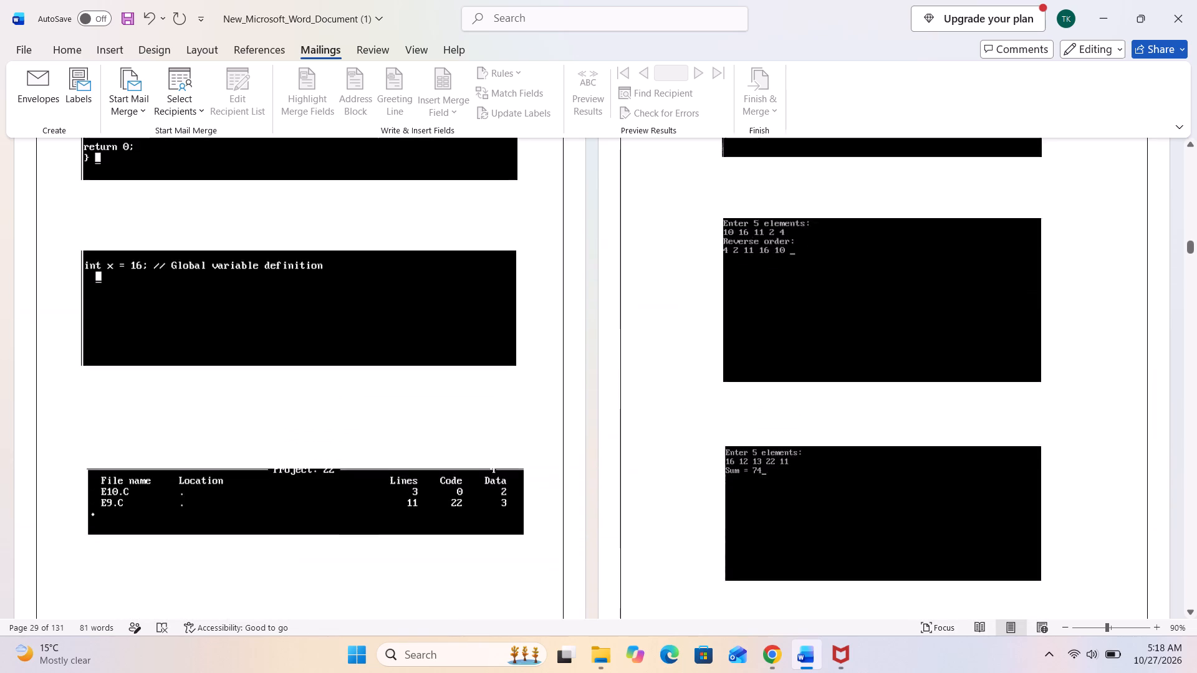
scroll(201, 227, up, 7)
scroll(203, 227, down, 18)
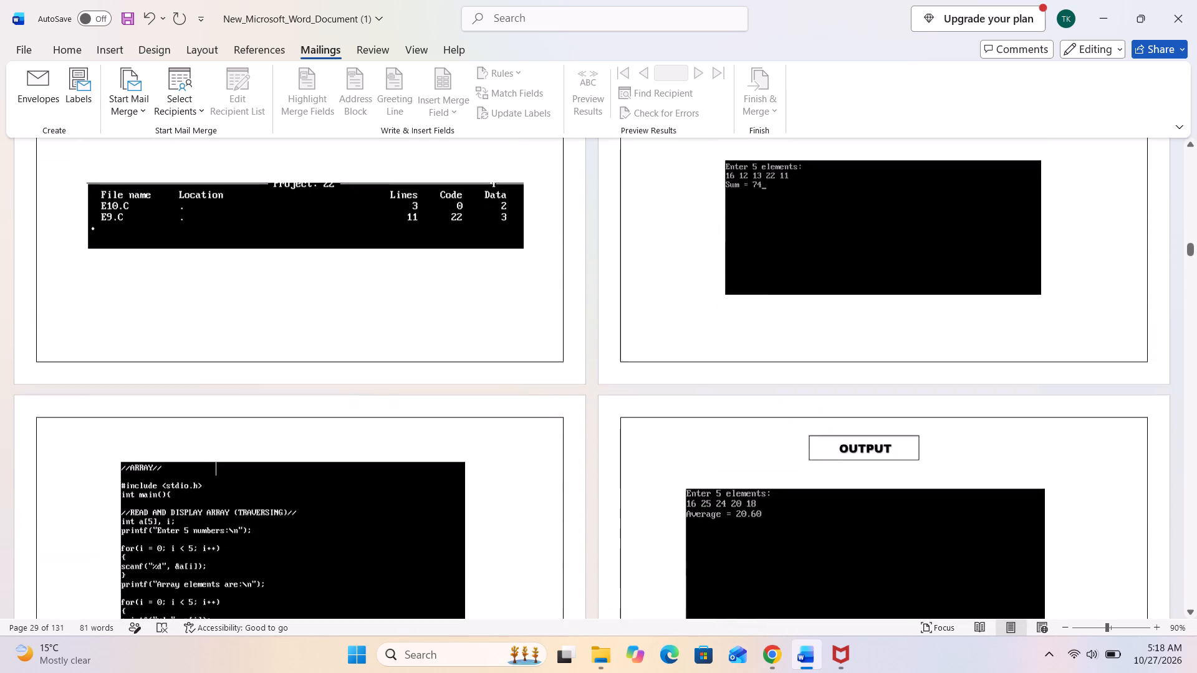
scroll(211, 197, down, 7)
scroll(212, 195, up, 3)
key(ctrl+v)
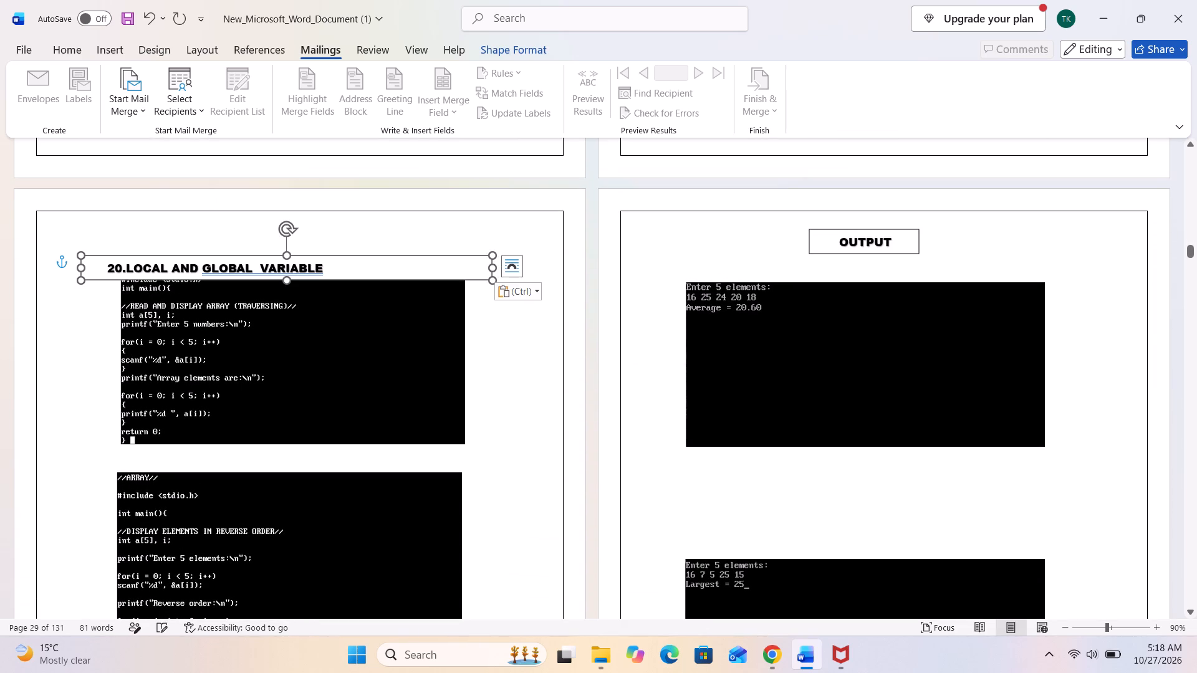
drag(238, 253, 291, 217)
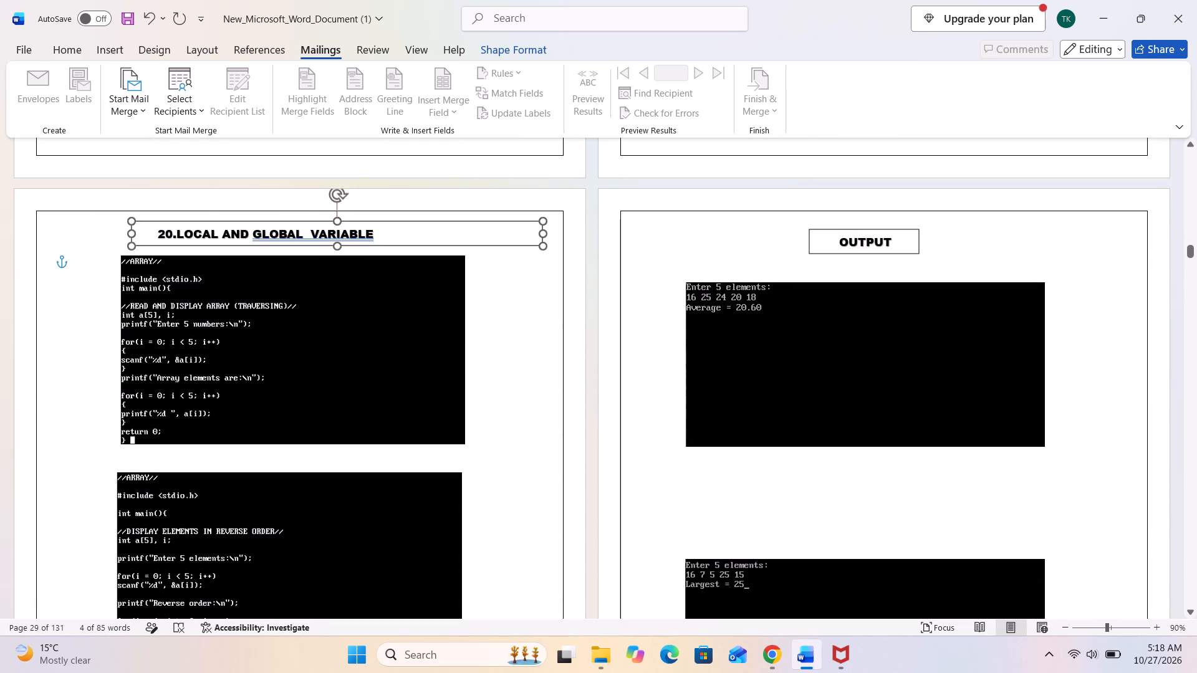
drag(291, 217, 262, 219)
Change the number of the pasted heading on page 29 to 24.
click(148, 235)
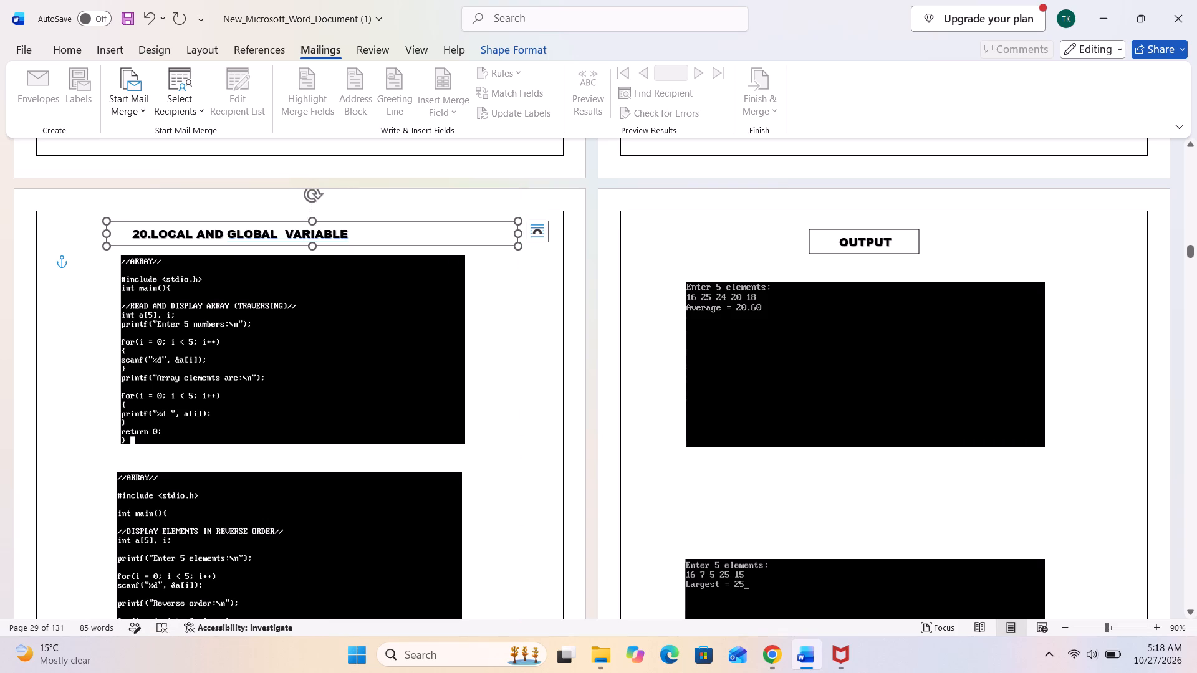
key(BackSpace)
key(4)
Replace the title after number 24 in the page 29 heading box with ARRAY in capitals.
key(Right)
key(Right)
key(Right)
key(Right)
key(Right)
key(Right)
key(Right)
key(Right)
key(Right)
key(Right)
key(Right)
key(Right)
key(Right)
key(Right)
key(Right)
key(Right)
key(Right)
key(Right)
key(Right)
key(Right)
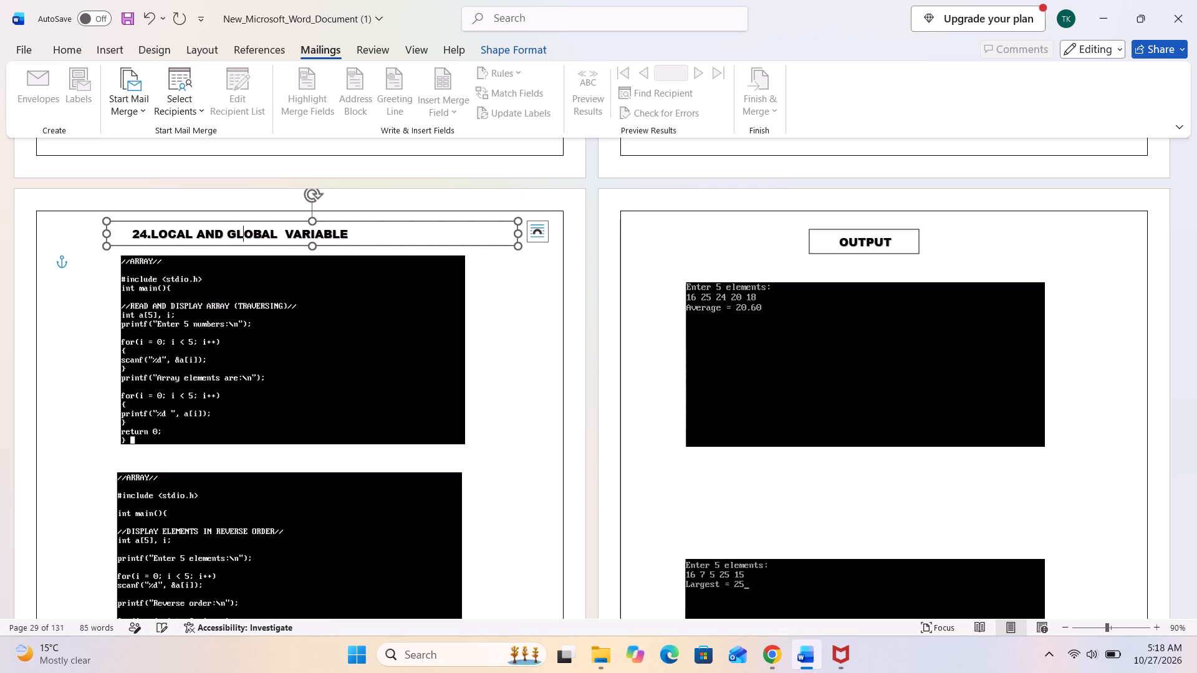
key(ctrl+BackSpace)
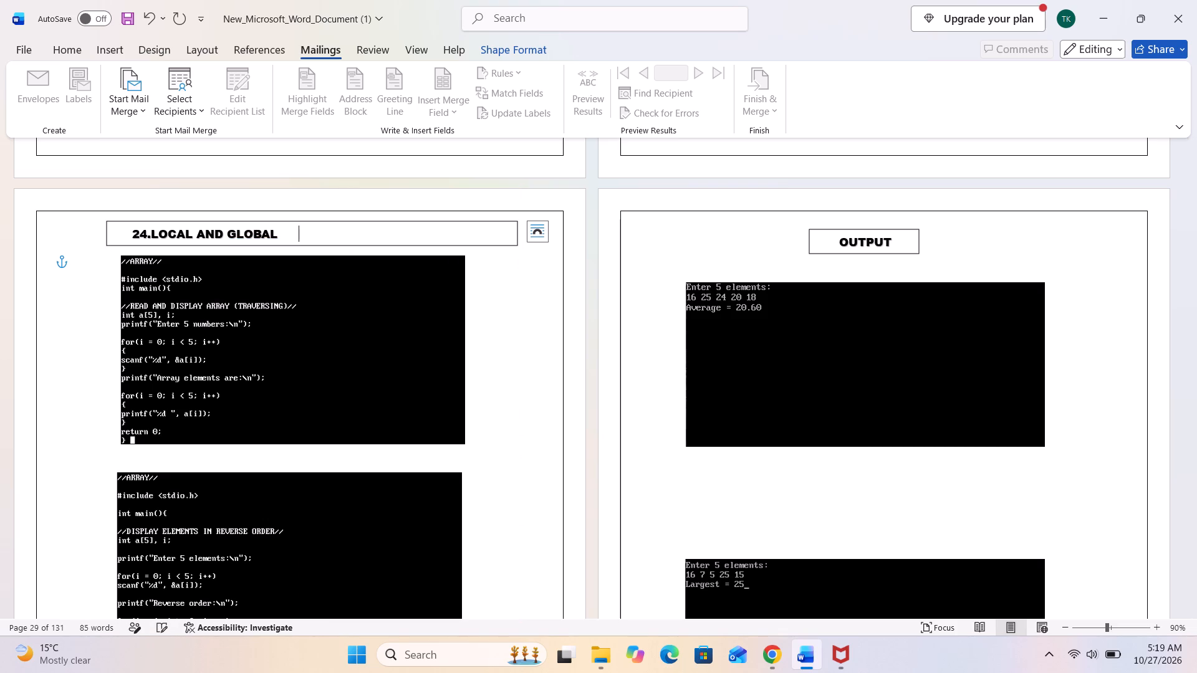
key(ctrl+BackSpace)
key(ctrl+BackSpace)
key(ctrl+BackSpace)
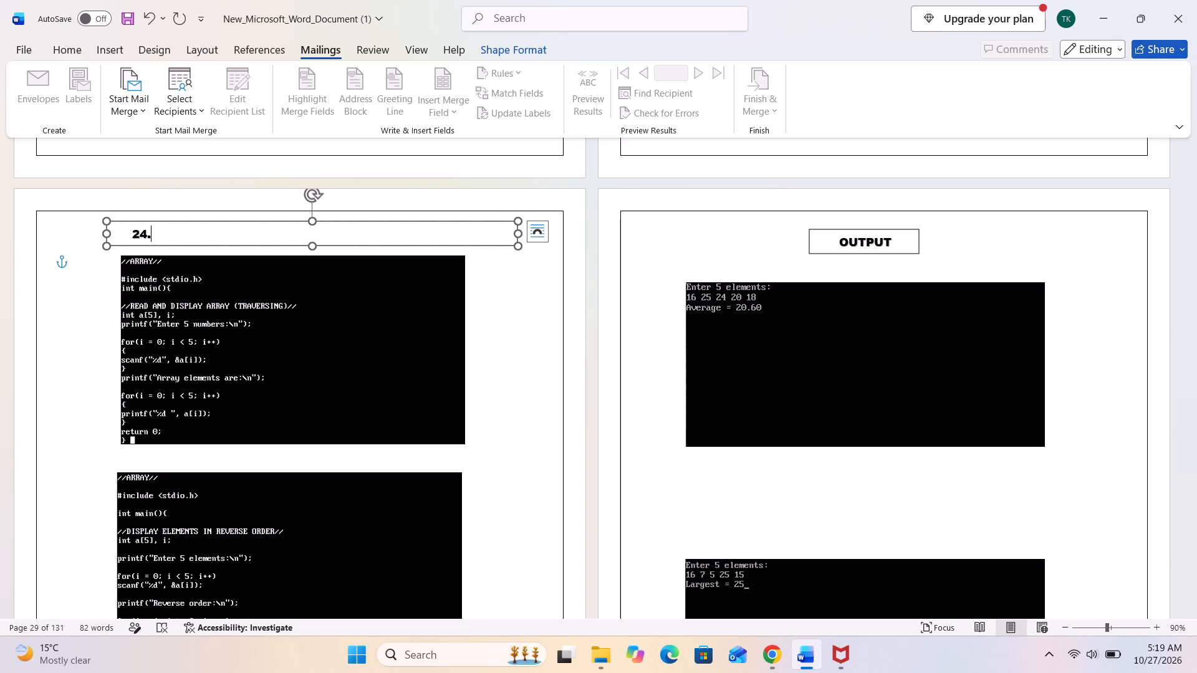
text(arra)
key(shift+y)
key(BackSpace)
key(BackSpace)
key(BackSpace)
key(BackSpace)
key(BackSpace)
text(ARRAY)
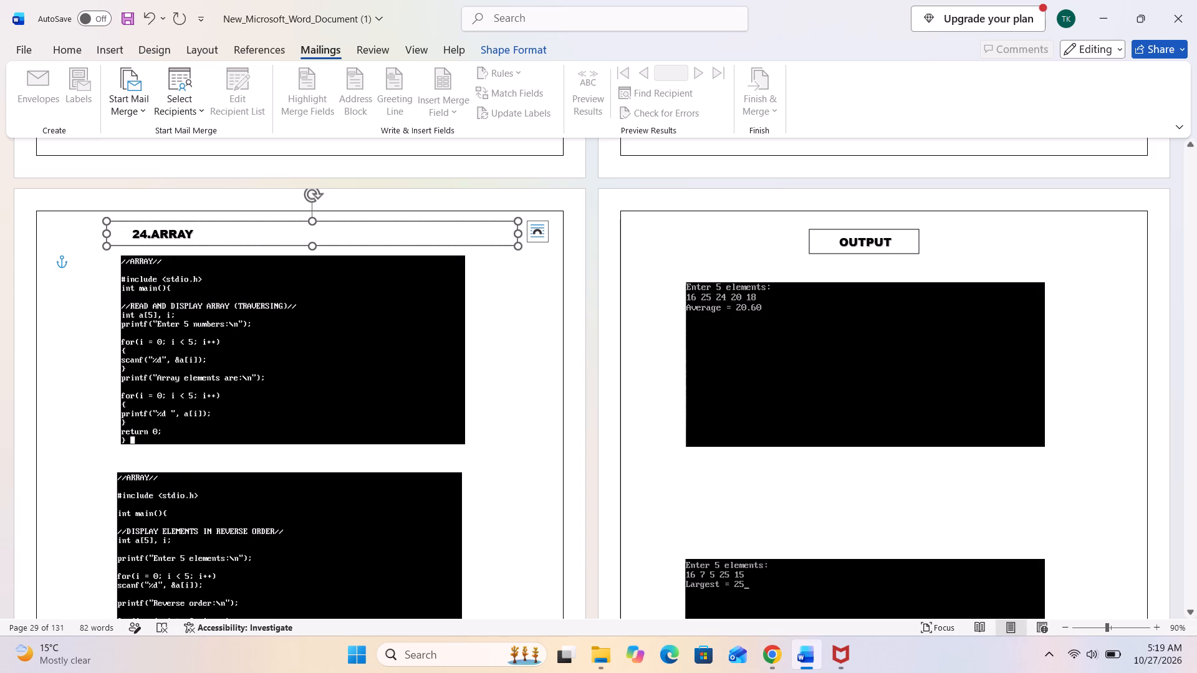
Add an S to the end of the page 29 heading title so it reads 24.ARRAYS.
scroll(144, 237, down, 6)
scroll(144, 237, up, 4)
key(s)
Look through the code pages after page 29 to find where the topic following ARRAYS begins.
scroll(144, 237, down, 8)
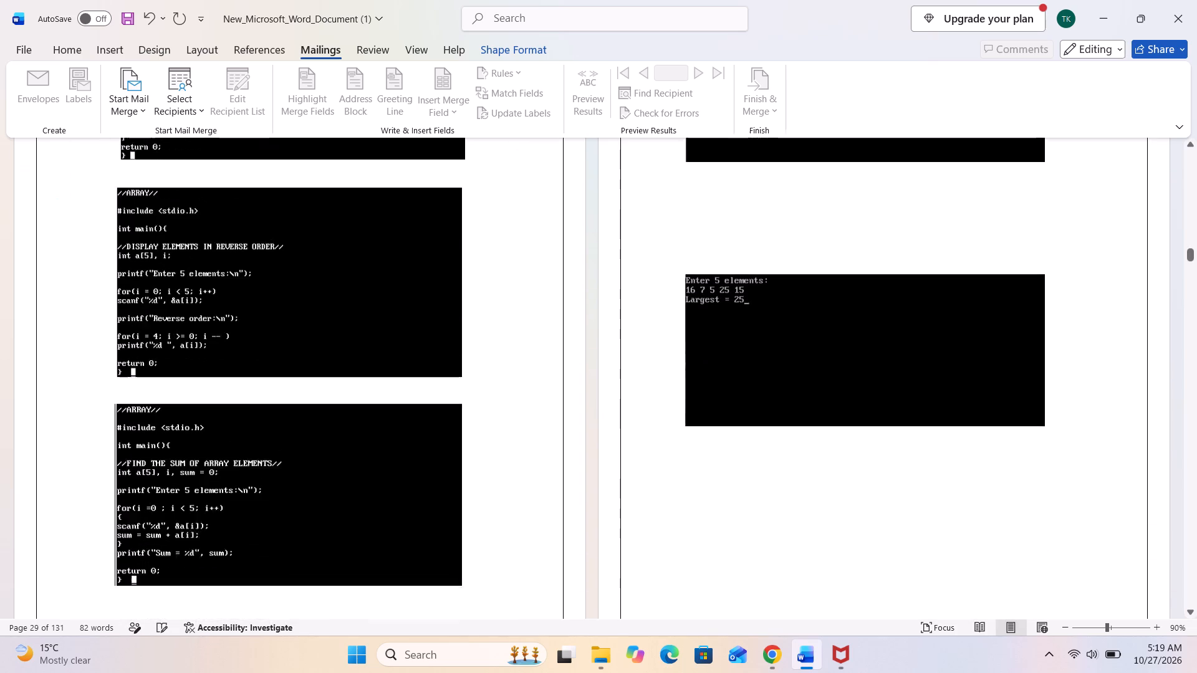
scroll(142, 234, down, 16)
scroll(142, 234, down, 10)
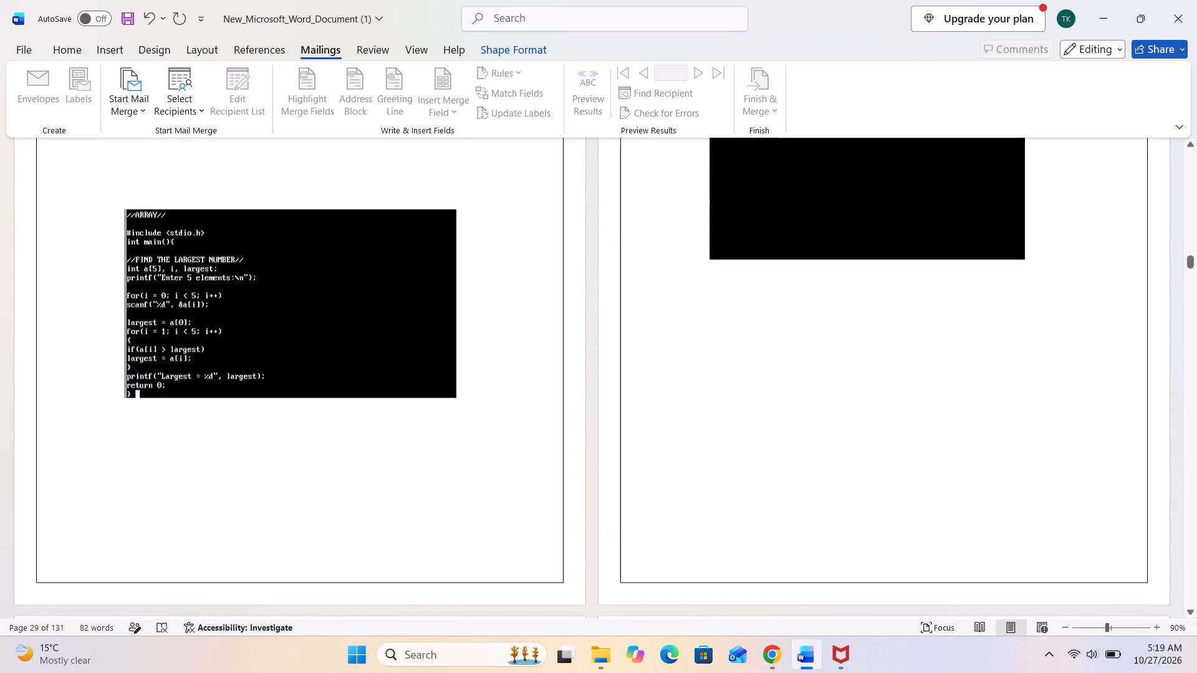
scroll(142, 234, down, 17)
scroll(142, 233, up, 2)
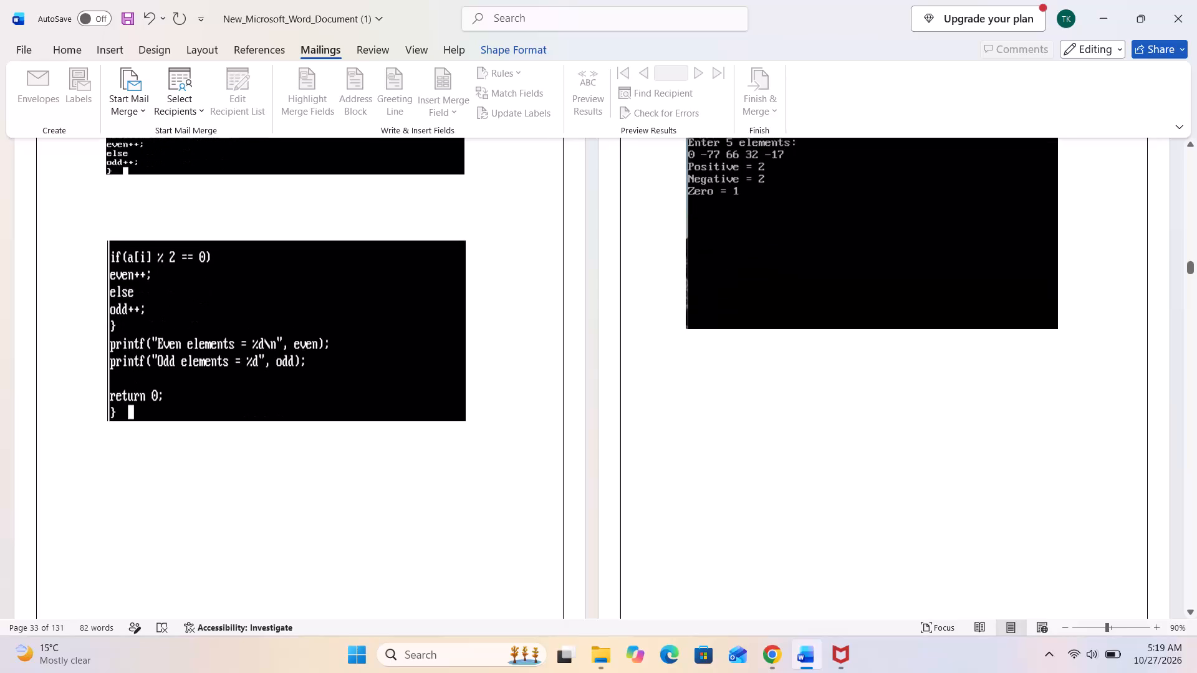
scroll(142, 233, up, 3)
scroll(143, 232, up, 20)
scroll(143, 232, up, 20)
scroll(143, 232, up, 1)
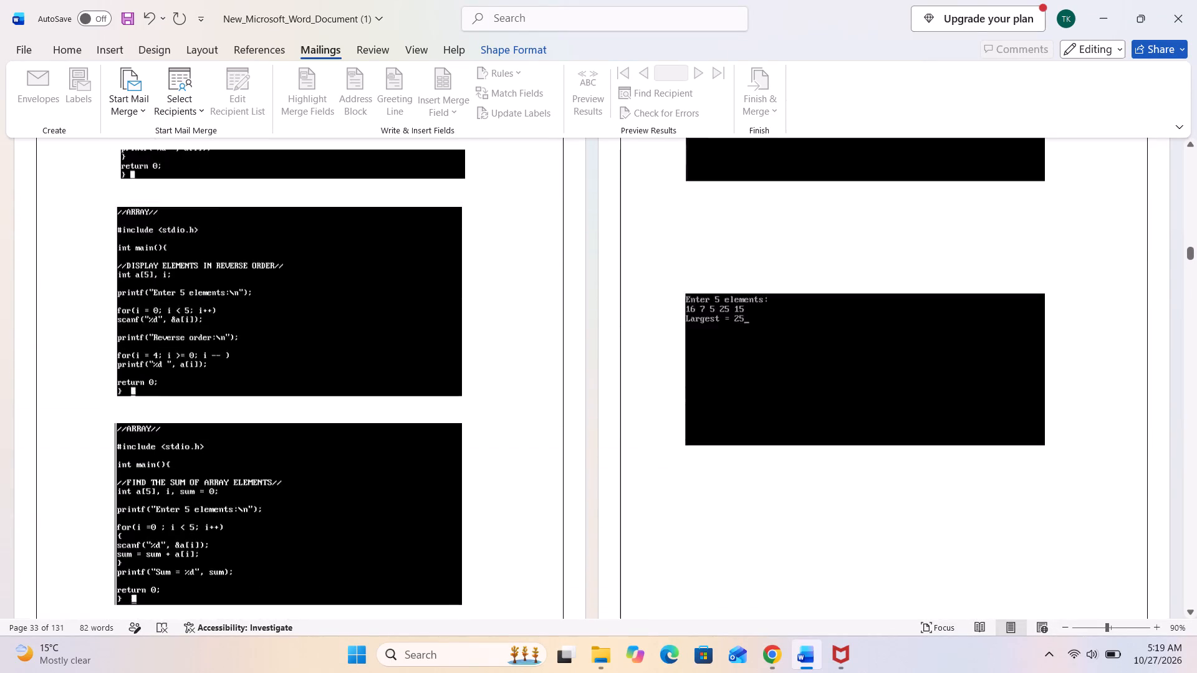
scroll(142, 234, up, 10)
scroll(141, 231, down, 20)
scroll(141, 231, down, 3)
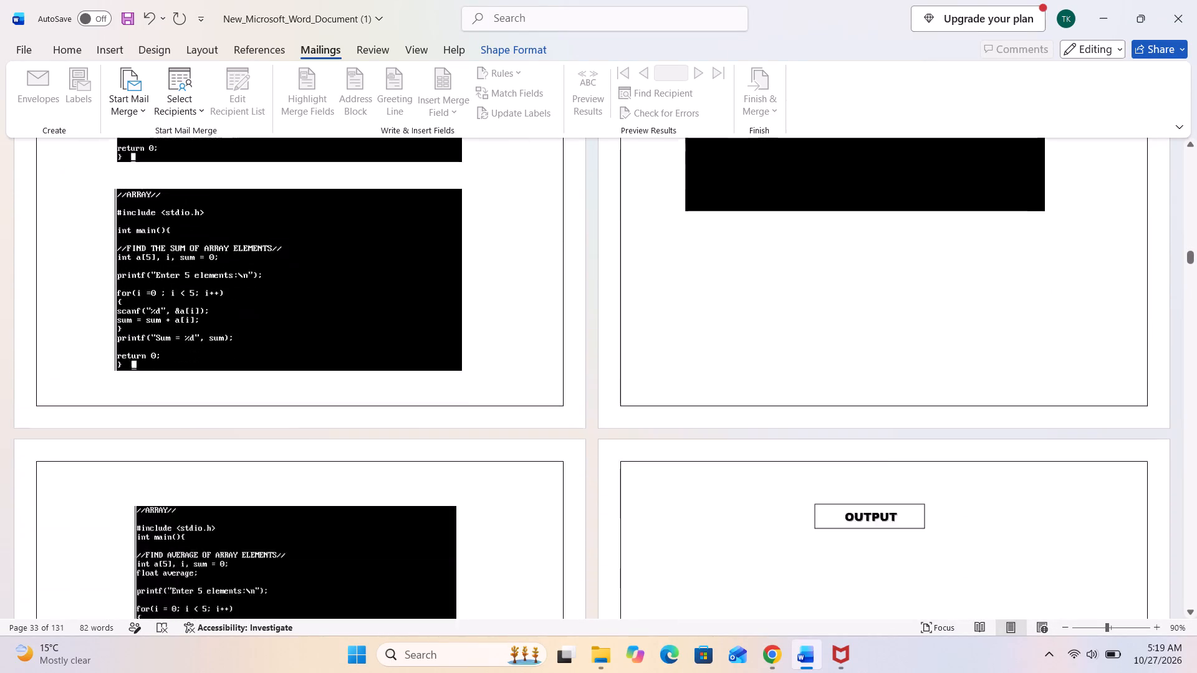
scroll(147, 229, down, 6)
scroll(153, 212, up, 20)
scroll(153, 212, up, 5)
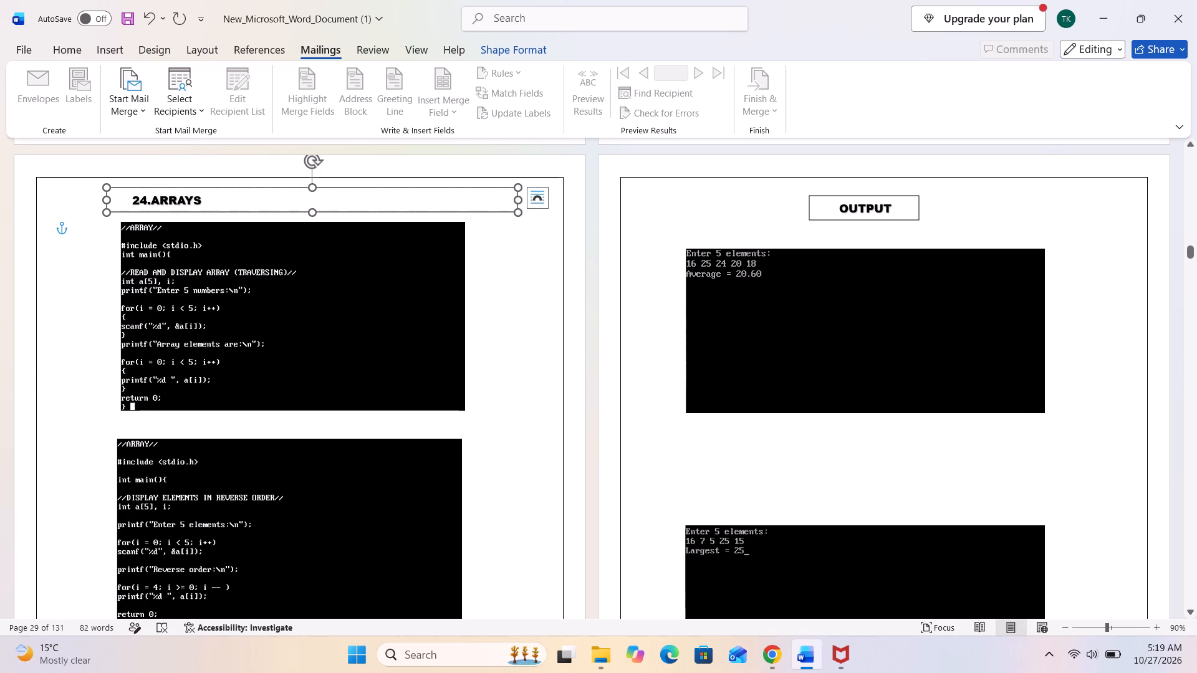
scroll(205, 206, down, 19)
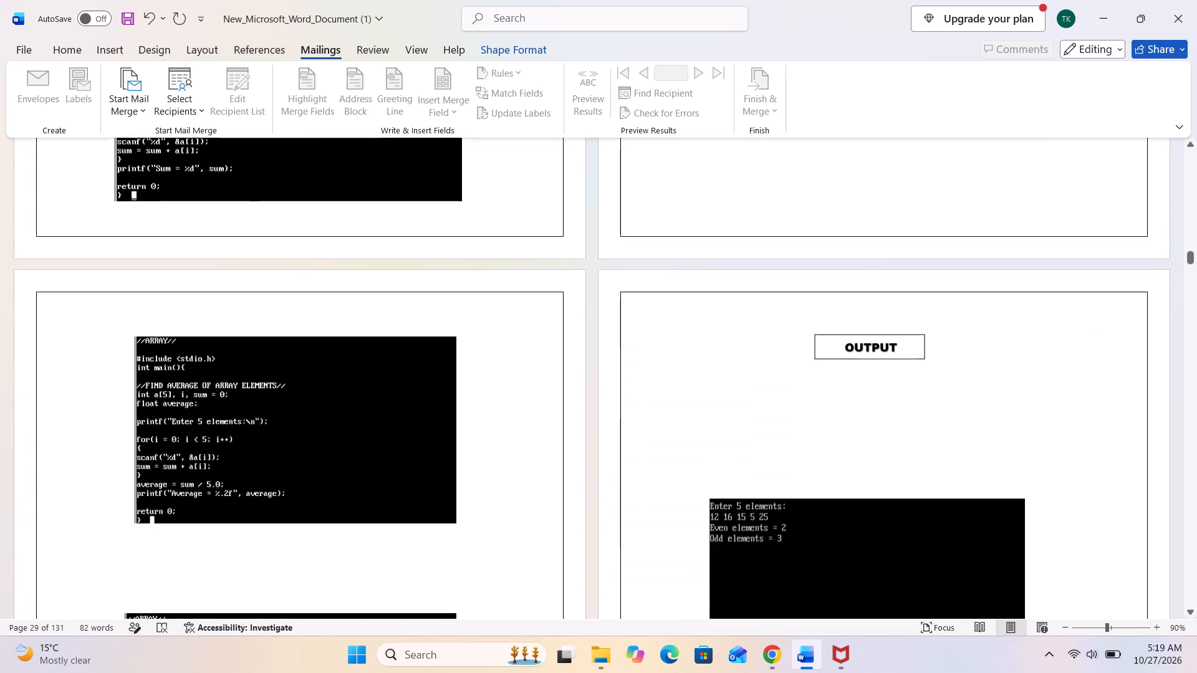
scroll(189, 180, down, 7)
scroll(192, 176, down, 20)
scroll(192, 176, down, 3)
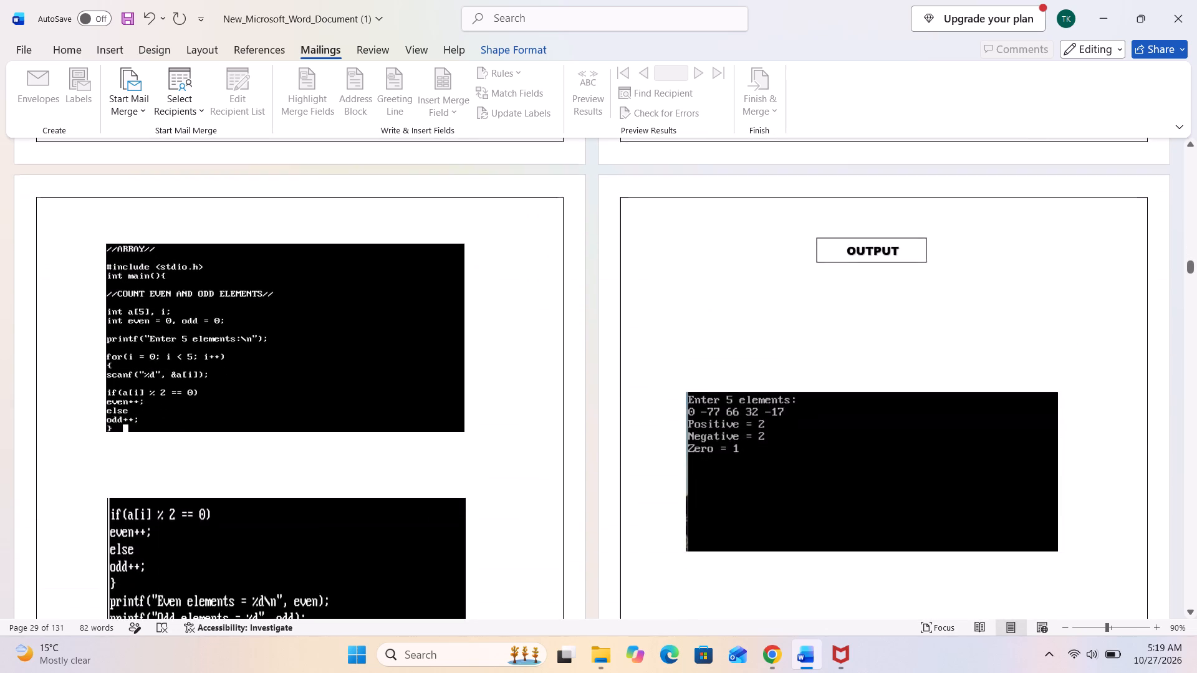
scroll(193, 157, down, 14)
scroll(193, 156, down, 13)
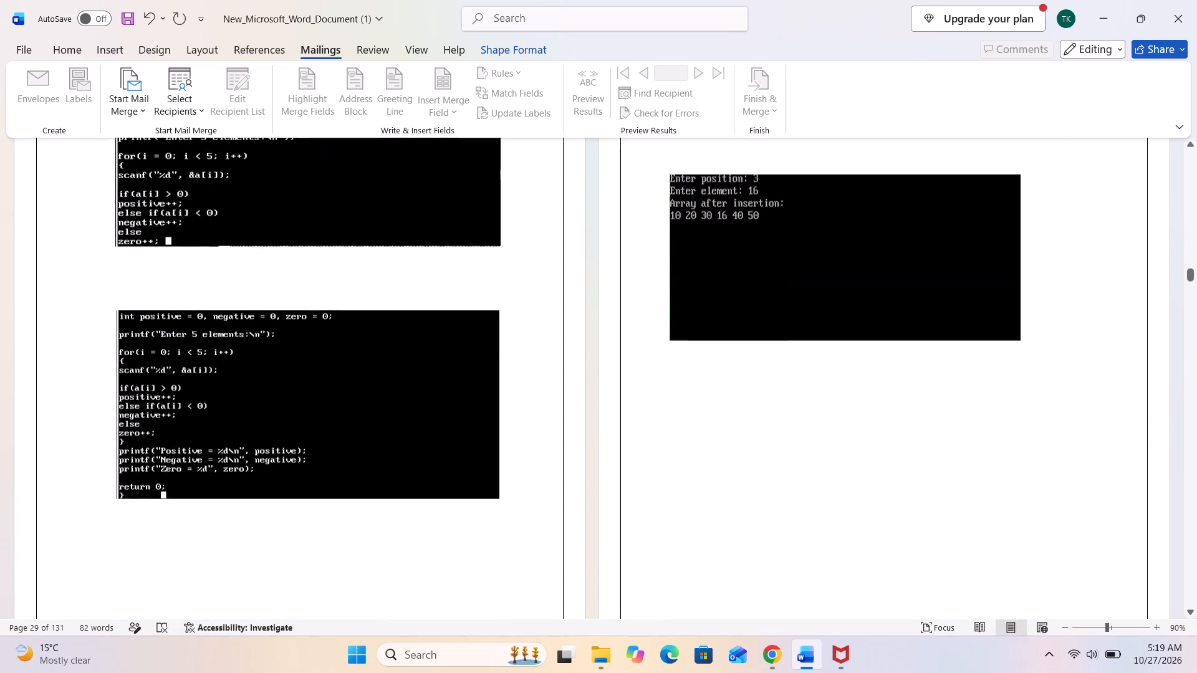
scroll(193, 155, down, 14)
scroll(193, 152, down, 20)
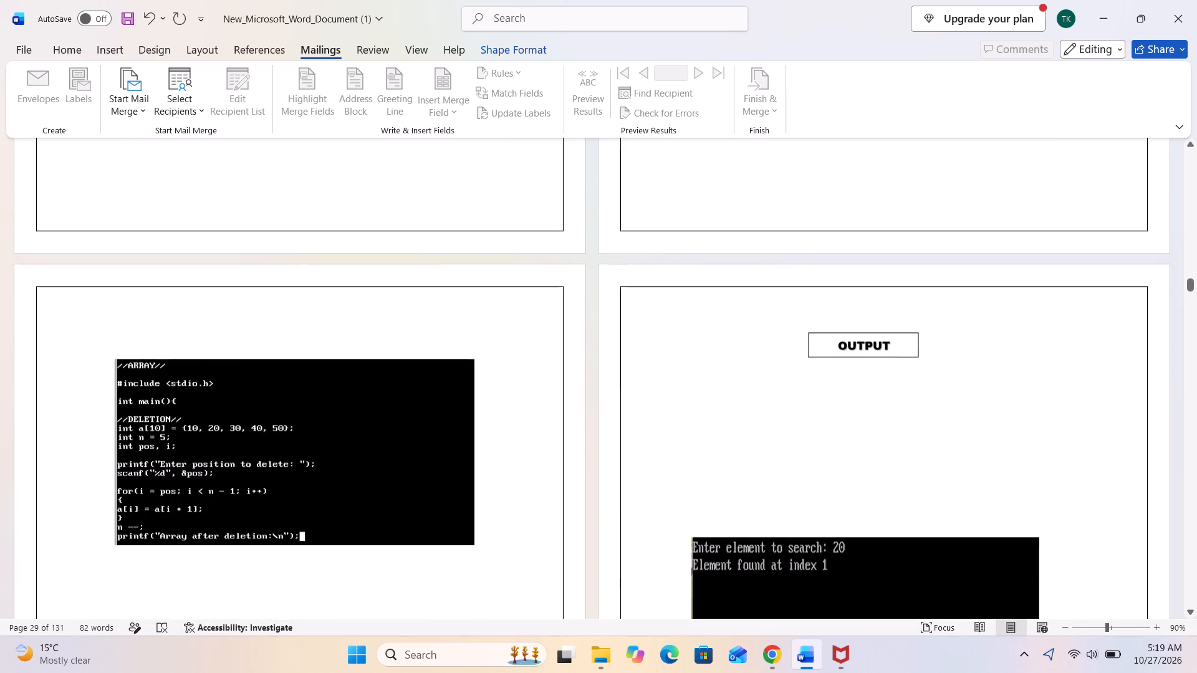
scroll(193, 152, down, 20)
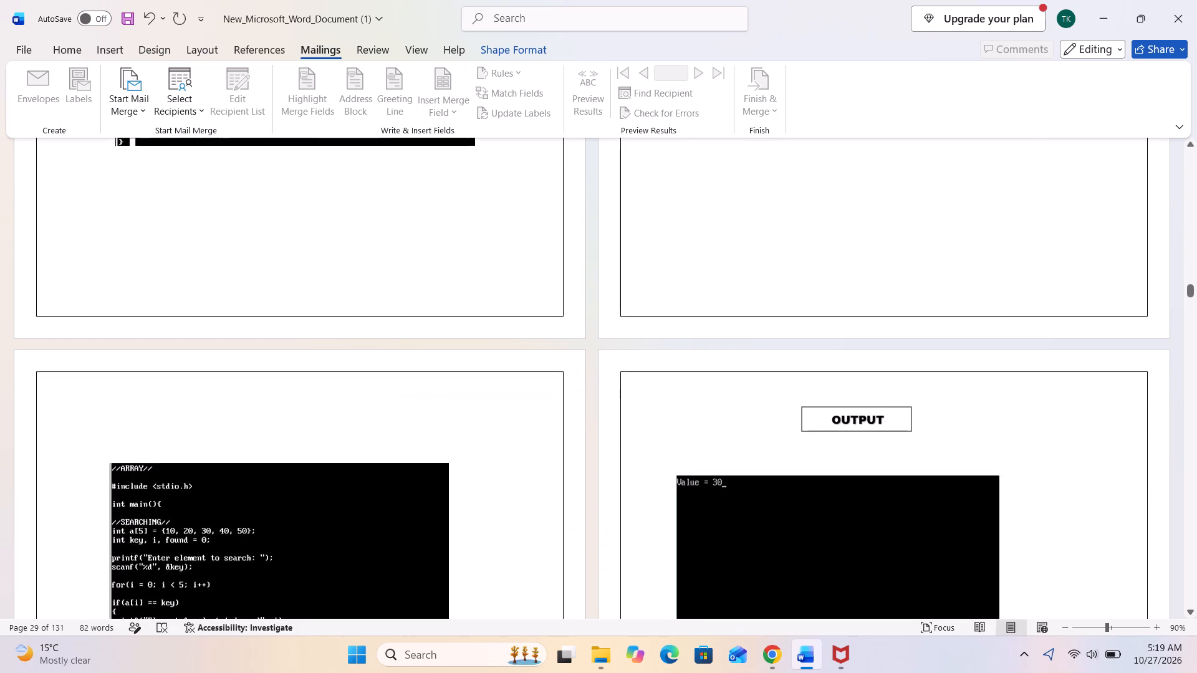
scroll(193, 152, down, 3)
scroll(193, 152, up, 8)
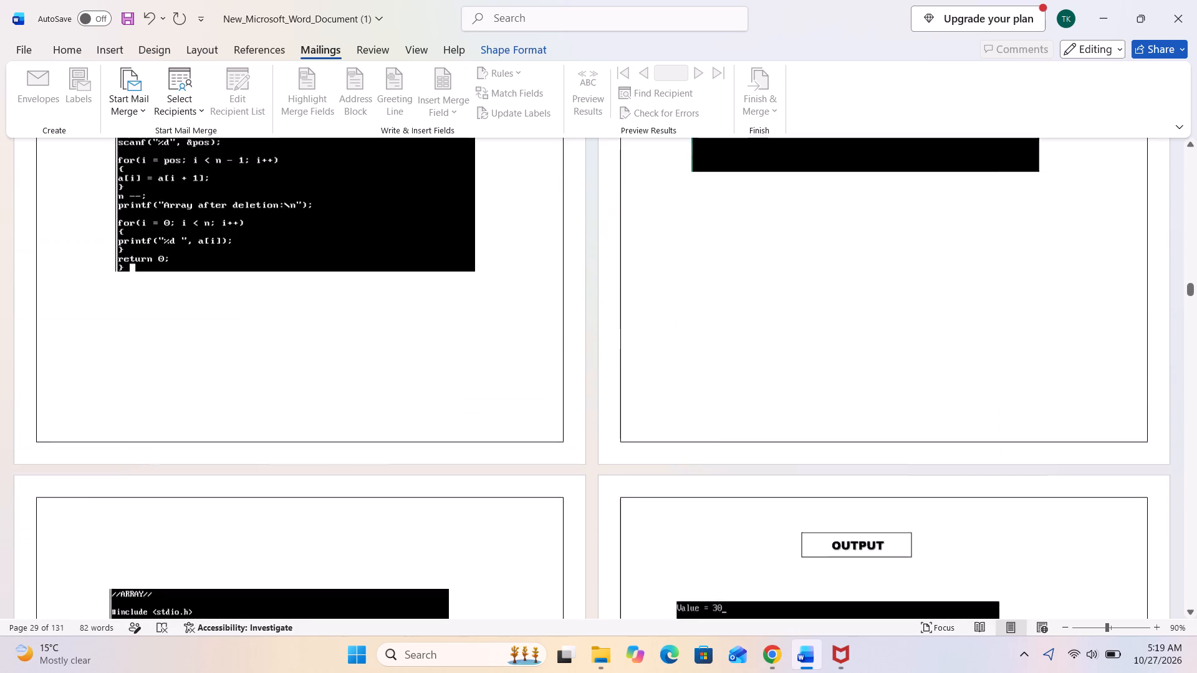
scroll(193, 152, up, 3)
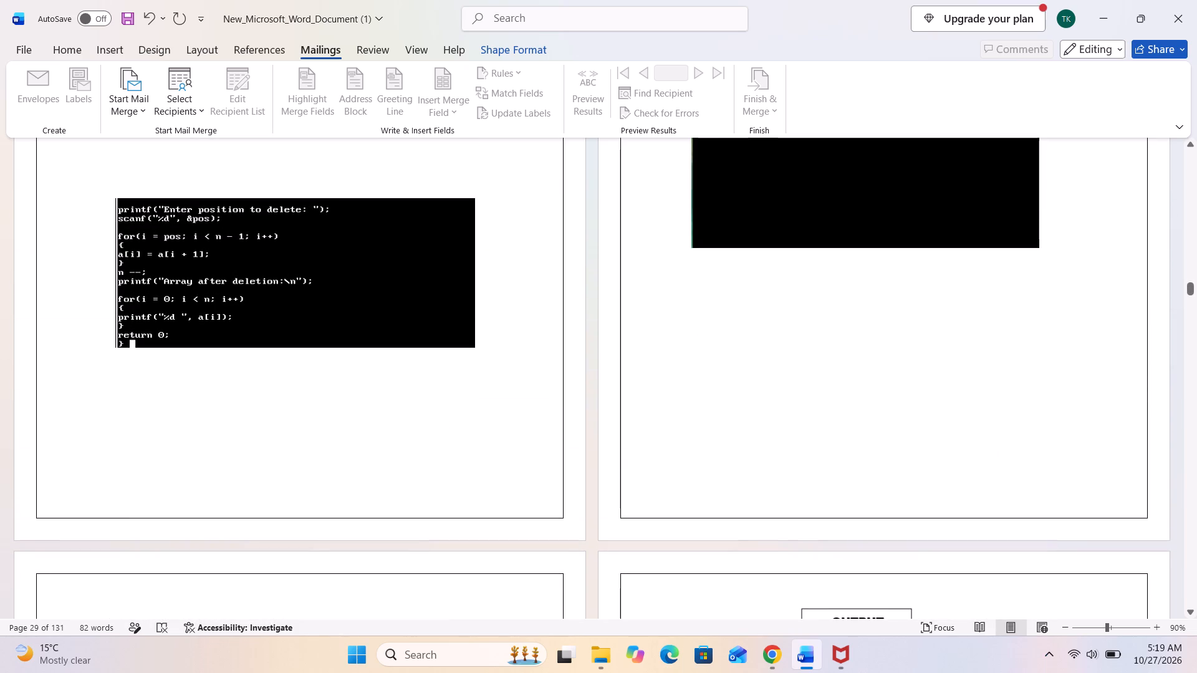
scroll(267, 353, down, 5)
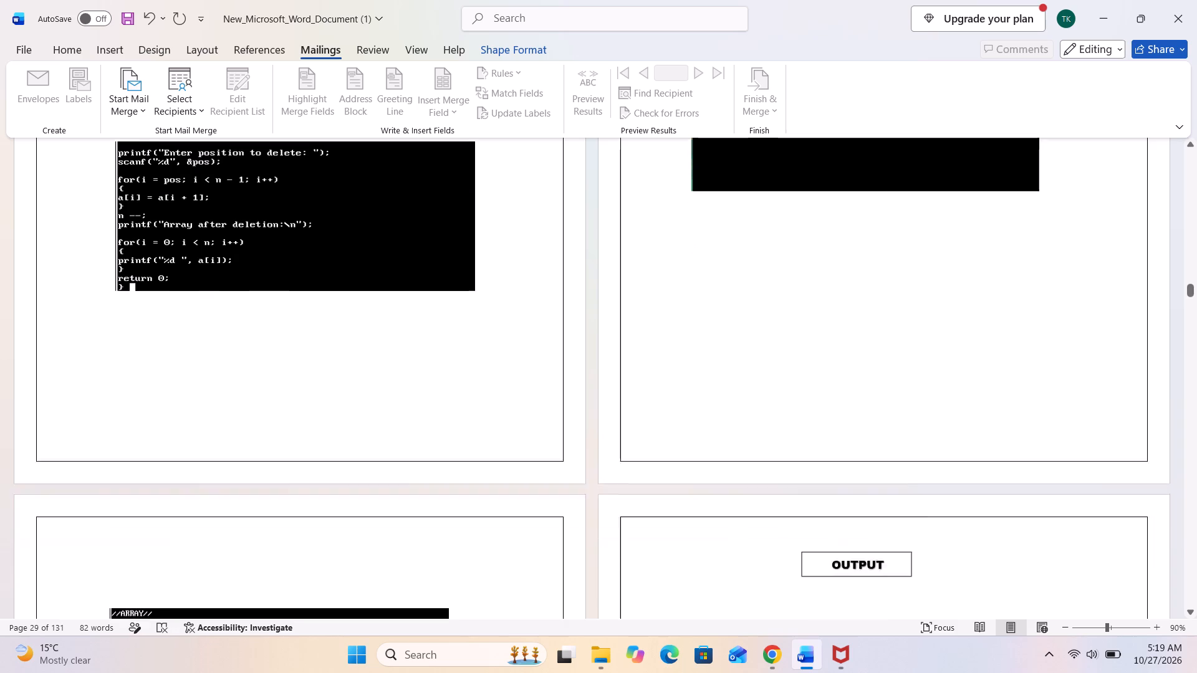
scroll(267, 341, down, 3)
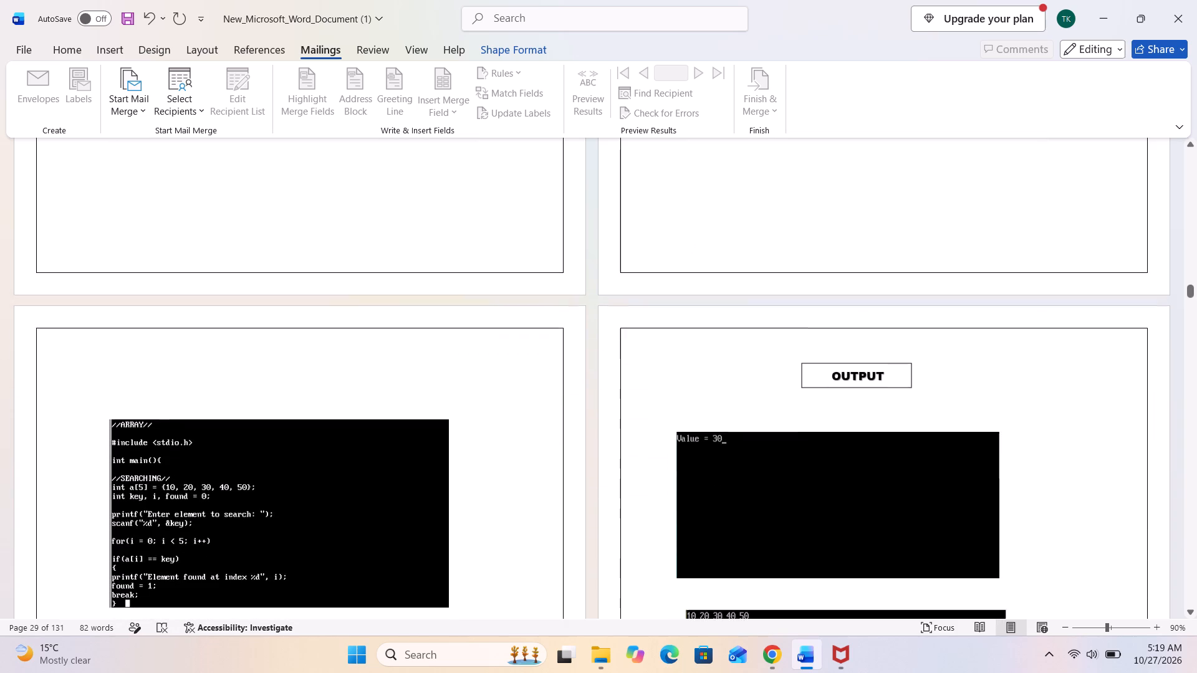
scroll(267, 341, down, 3)
scroll(267, 341, down, 18)
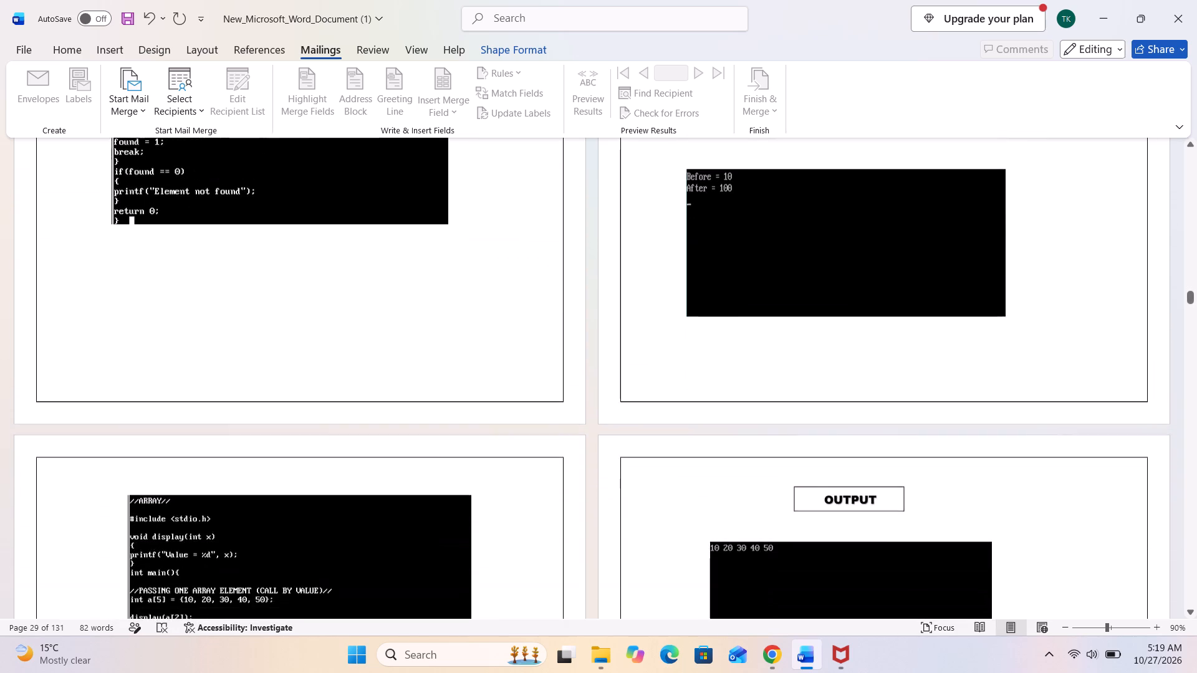
scroll(266, 340, down, 17)
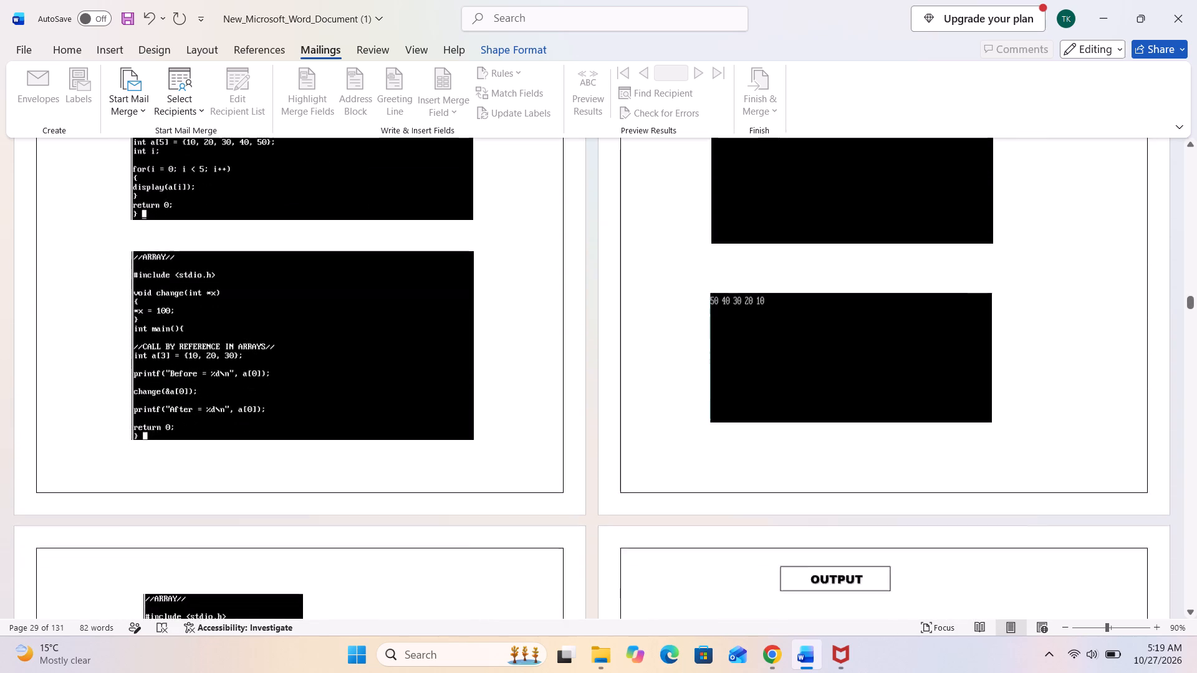
scroll(262, 332, down, 8)
scroll(262, 332, down, 18)
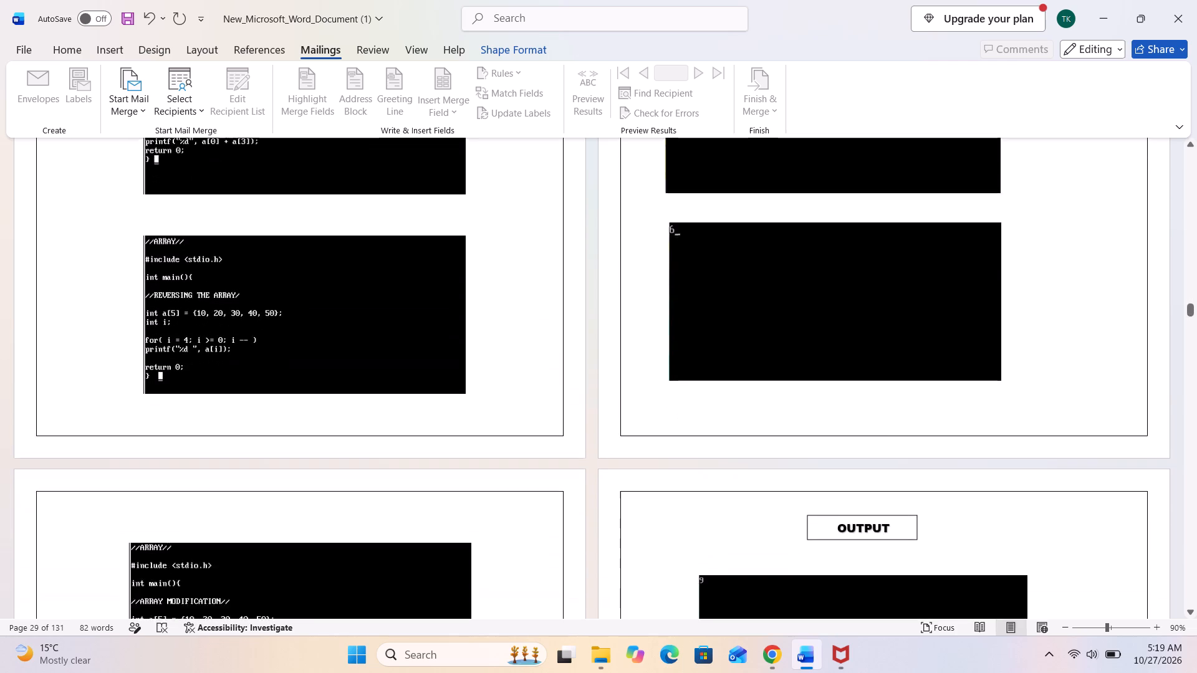
scroll(261, 330, down, 16)
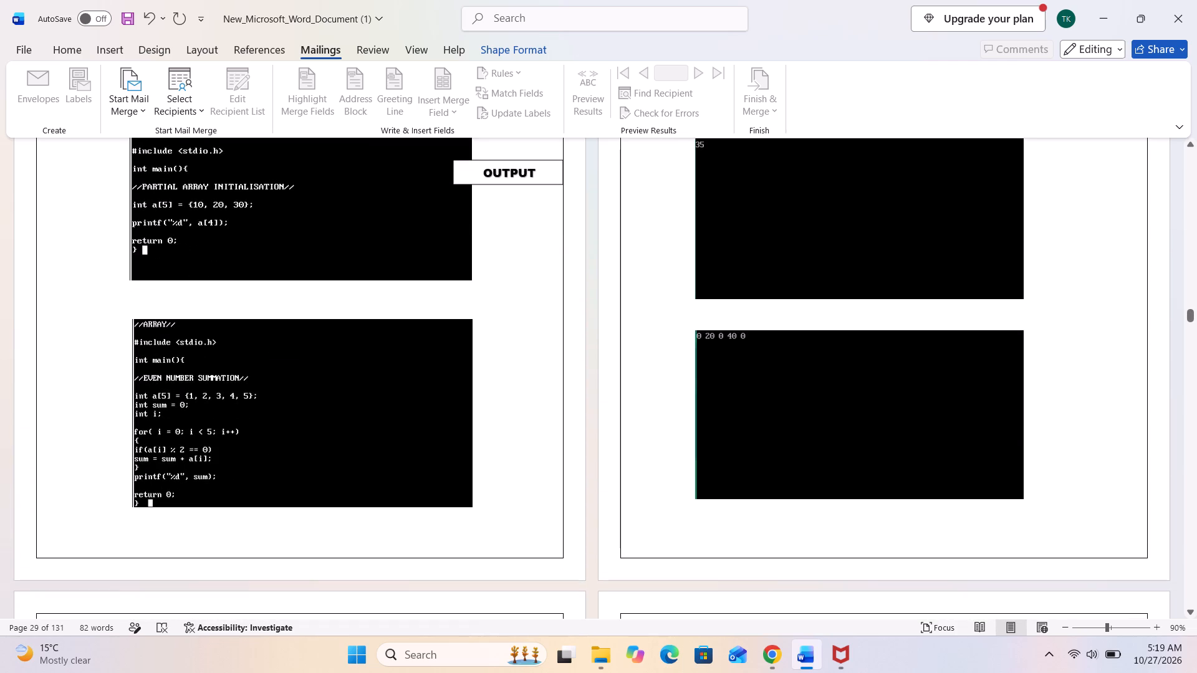
Delete the stray OUTPUT box overlapping the partial array initialisation code on page 47.
scroll(261, 327, up, 11)
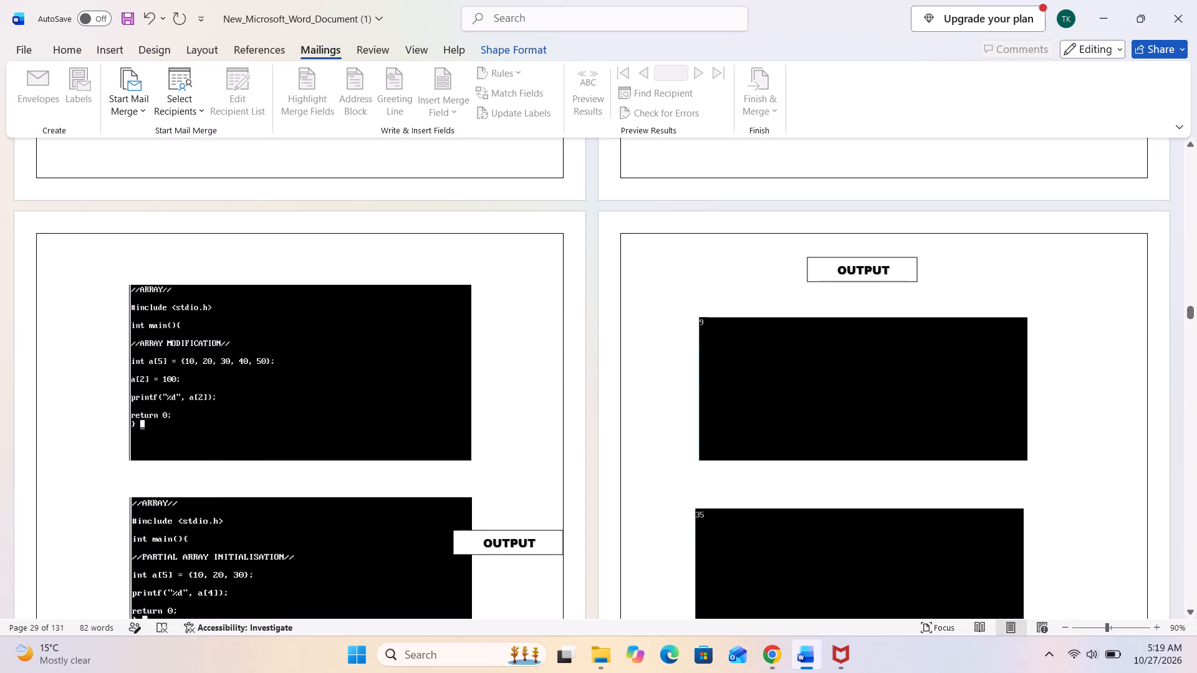
click(529, 529)
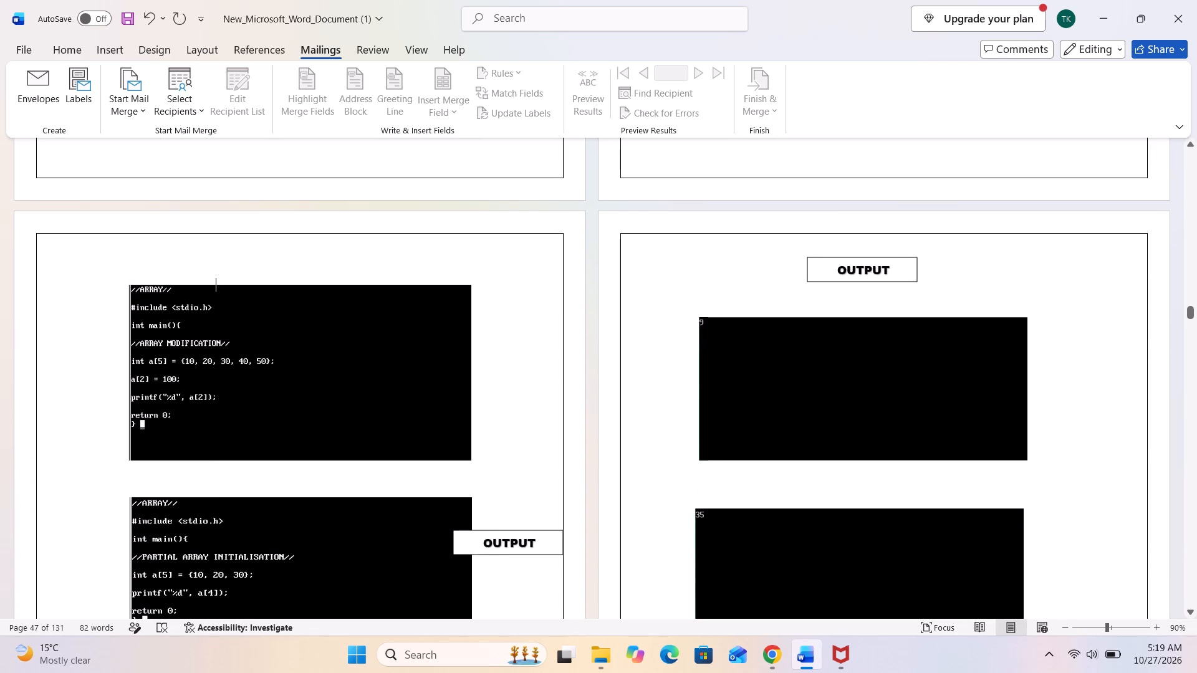
click(545, 531)
key(Delete)
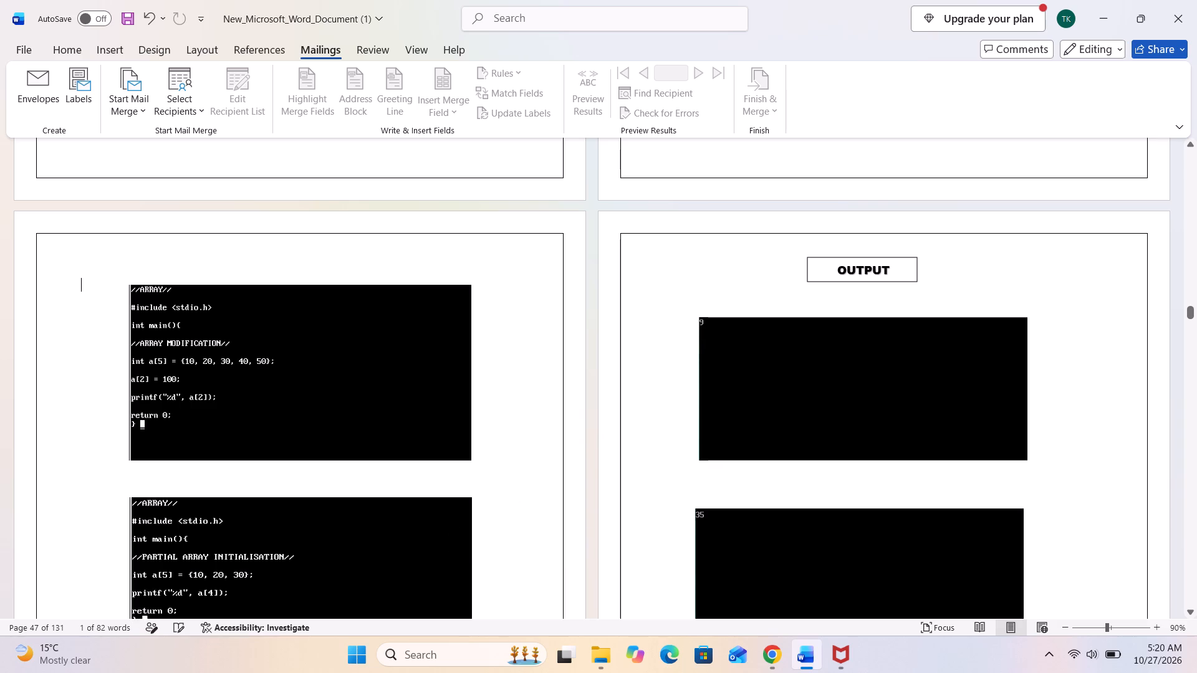
Paste the copied LOCAL AND GLOBAL VARIABLE heading box on page 51 and position it above the first POINTER code.
scroll(549, 525, down, 19)
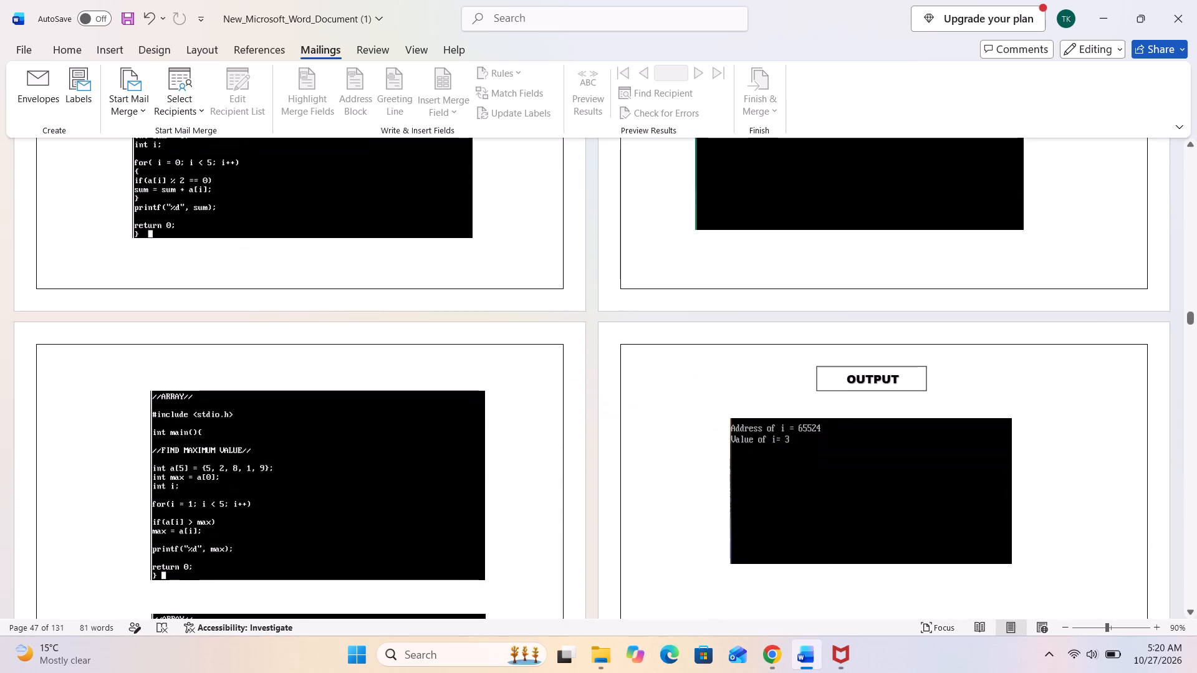
scroll(557, 489, down, 19)
scroll(560, 476, down, 7)
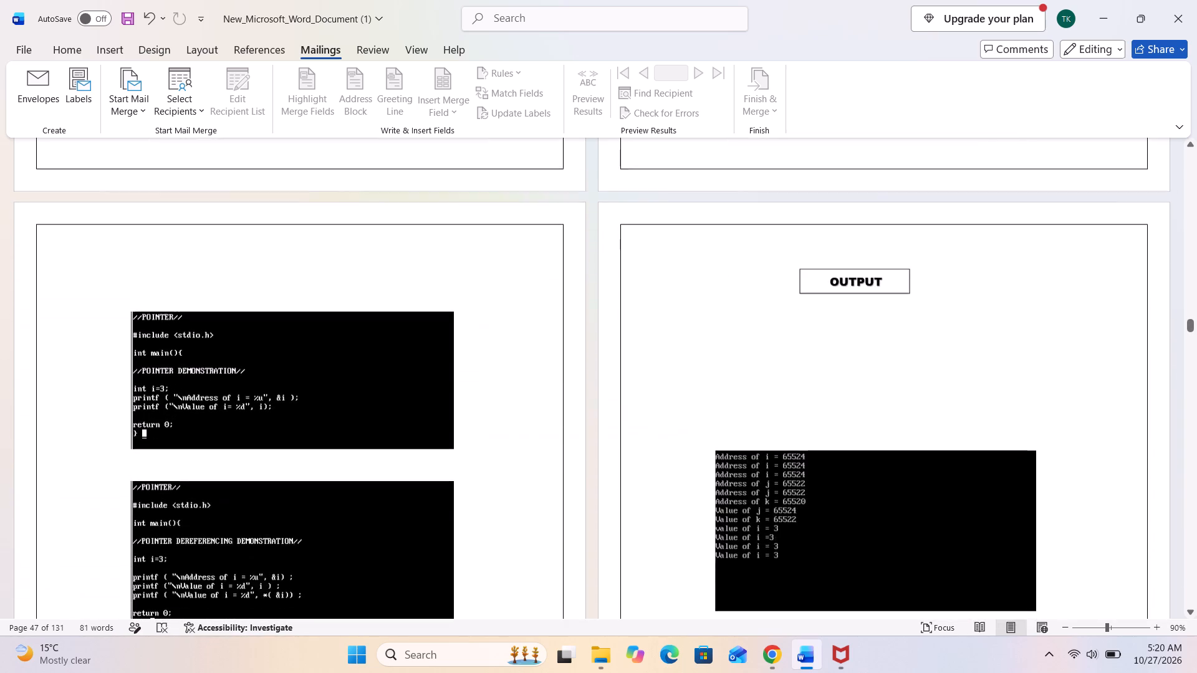
scroll(560, 476, up, 7)
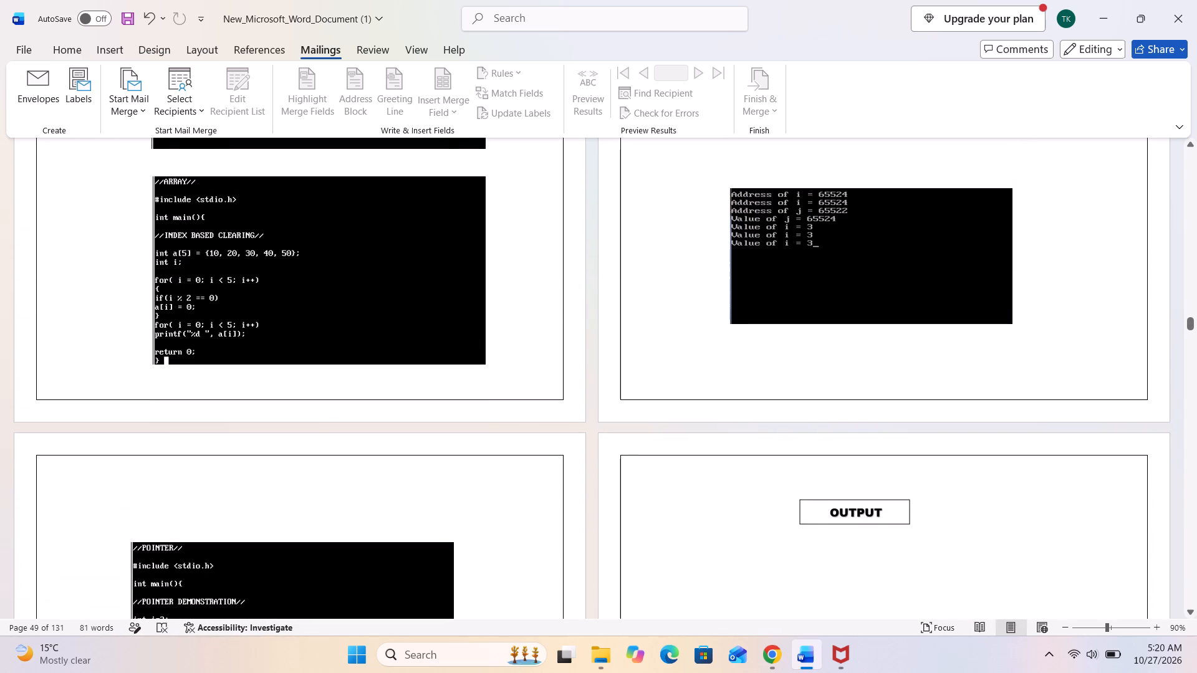
click(225, 491)
key(ctrl+v)
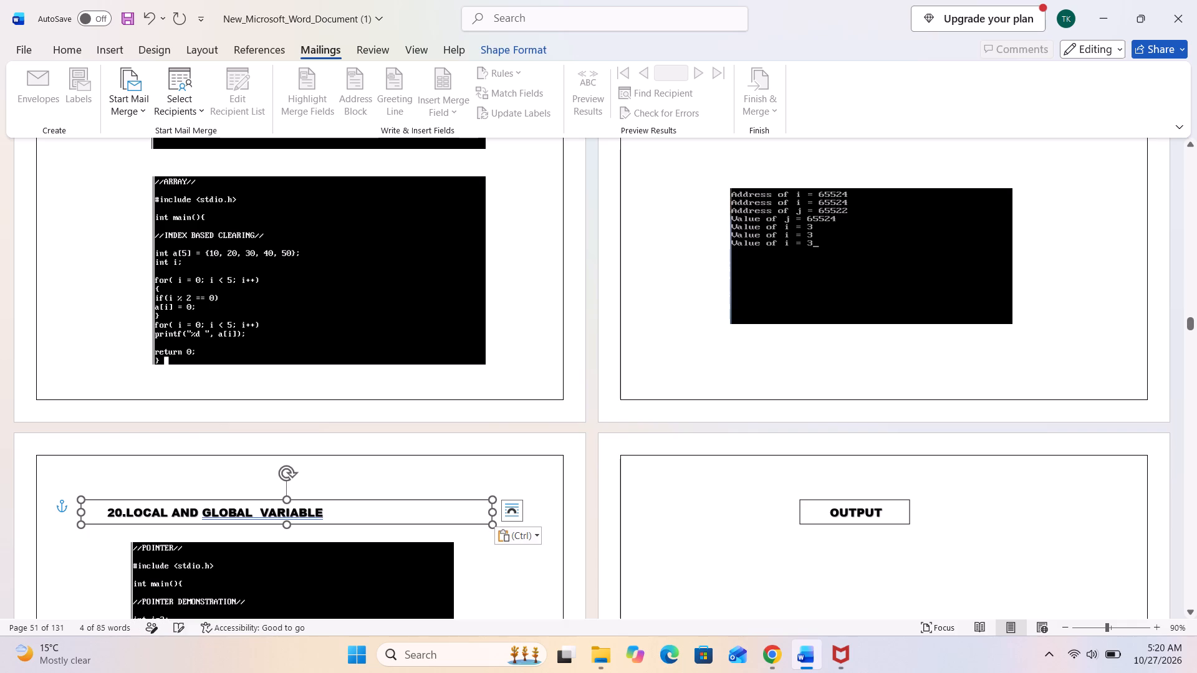
drag(225, 496, 242, 467)
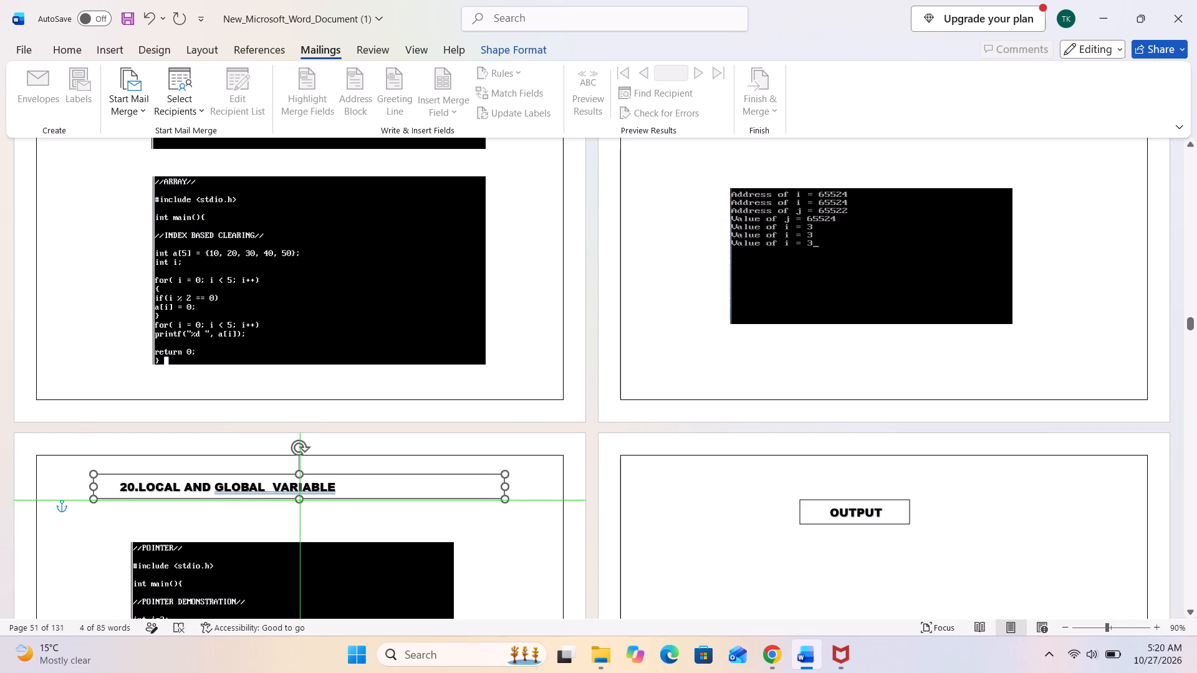
drag(242, 467, 244, 468)
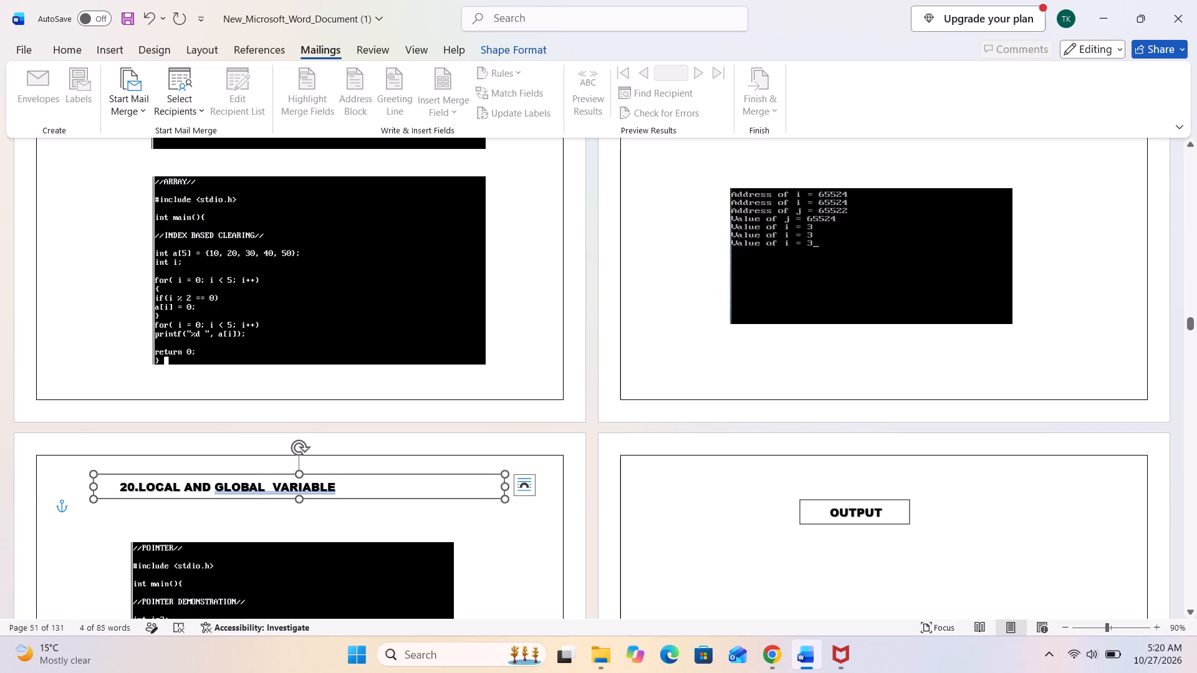
Change the number of the pasted heading on page 51 to 25.
click(132, 485)
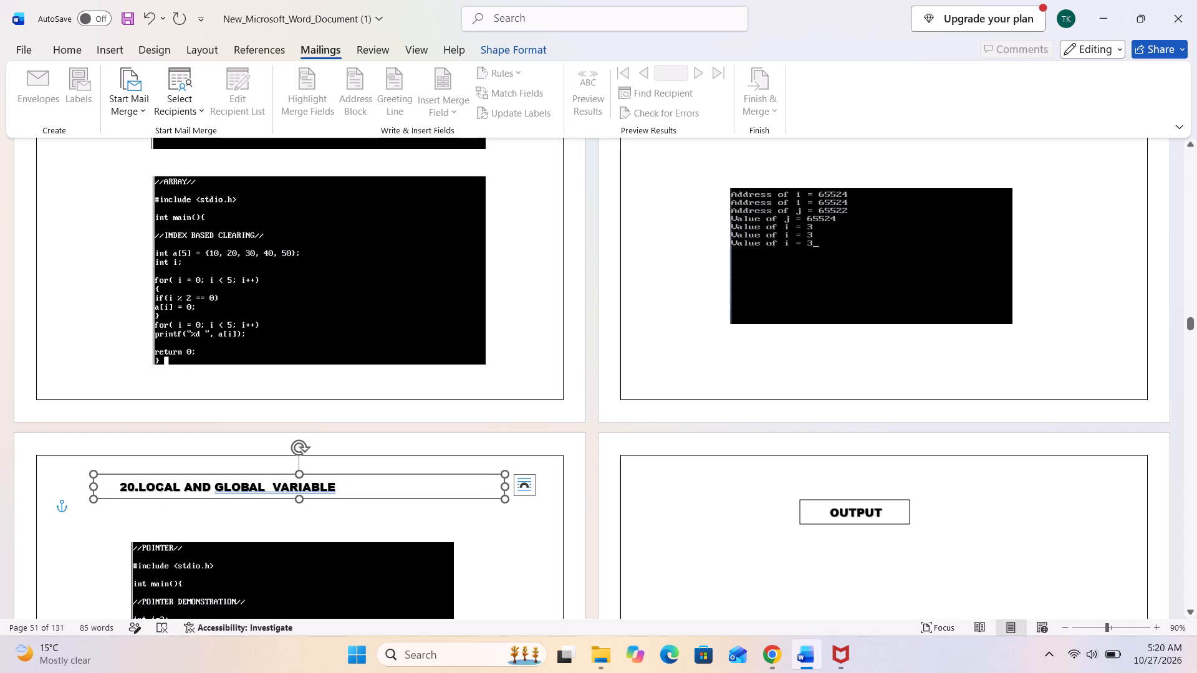
key(BackSpace)
key(5)
Replace the title after number 25 in the page 51 heading box with POINTERS in capitals.
key(Right)
key(Right)
key(Right)
key(Right)
key(Right)
key(Right)
key(Right)
key(Right)
key(Right)
key(Right)
key(Right)
key(Right)
key(Right)
key(Right)
key(Right)
key(Right)
key(Right)
key(Right)
key(Right)
key(Right)
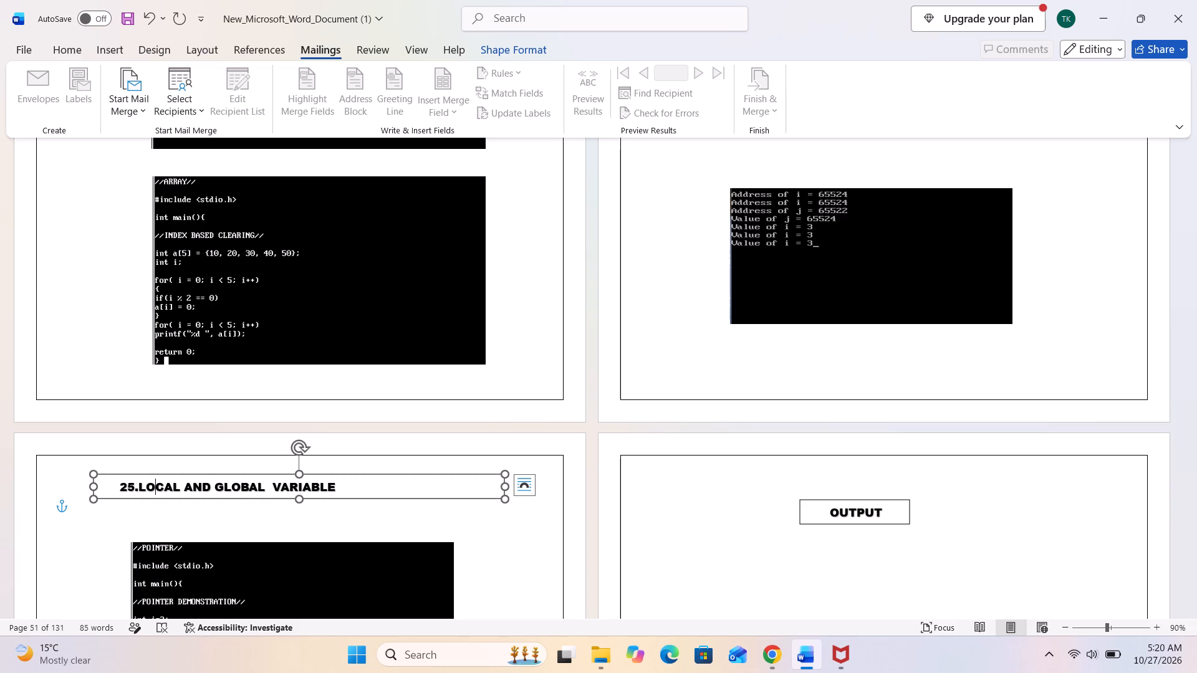
key(ctrl+BackSpace)
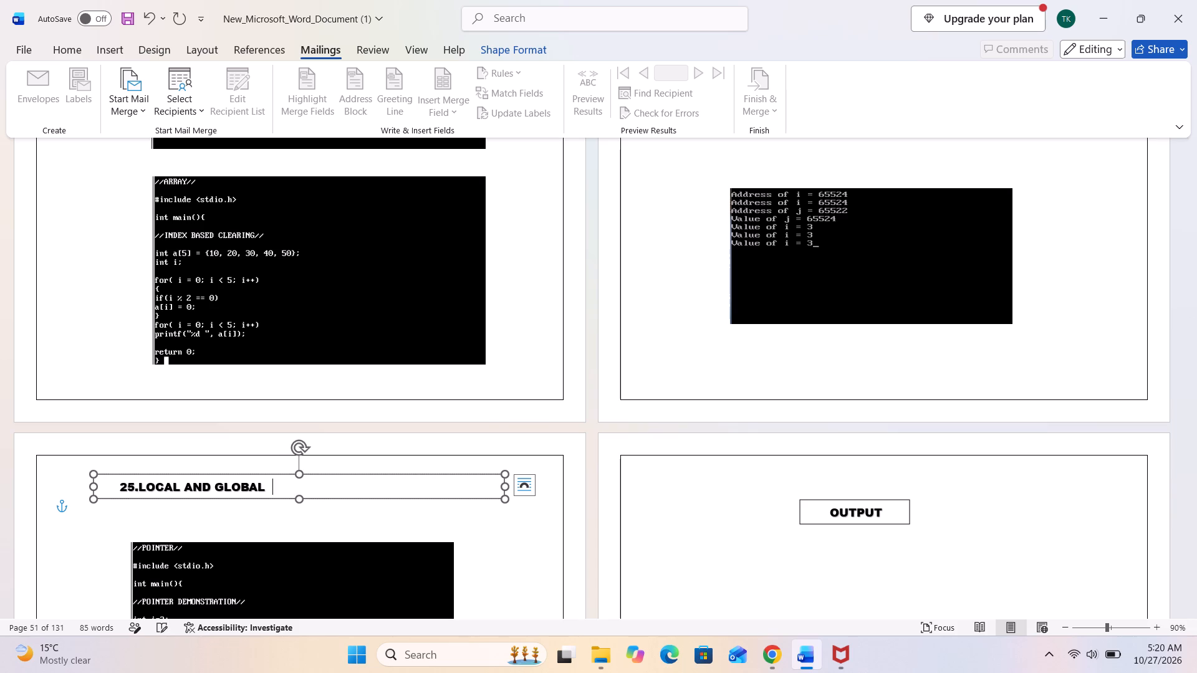
key(ctrl+BackSpace)
key(ctrl+BackSpace)
key(ctrl+BackSpace)
text(POINTERS)
Paste the copied LOCAL AND GLOBAL VARIABLE heading box on page 67 and position it above the first TWO-DIMENSIONAL ARRAY code.
scroll(160, 533, down, 15)
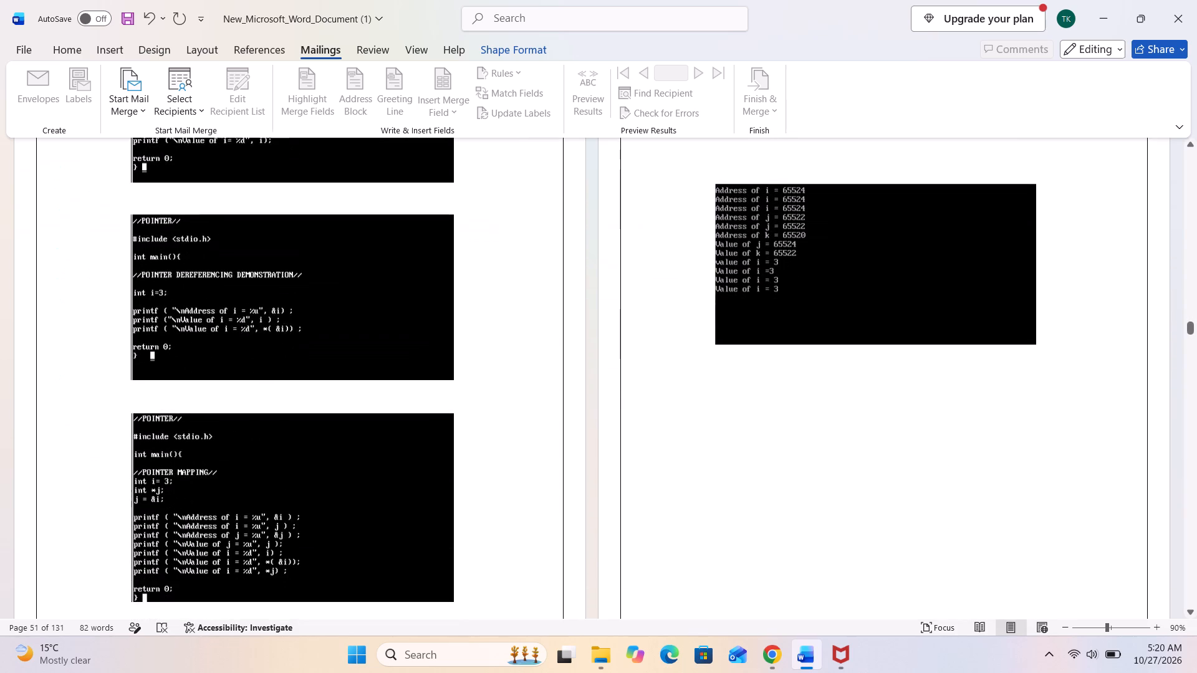
scroll(156, 537, down, 16)
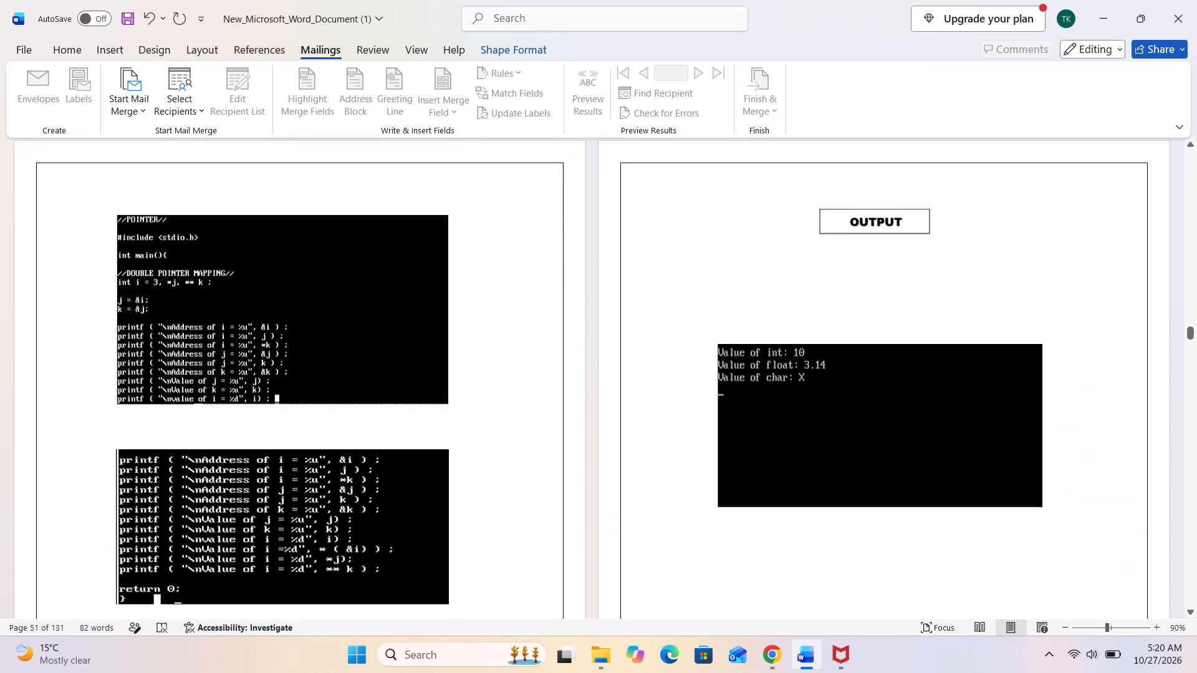
scroll(155, 535, down, 15)
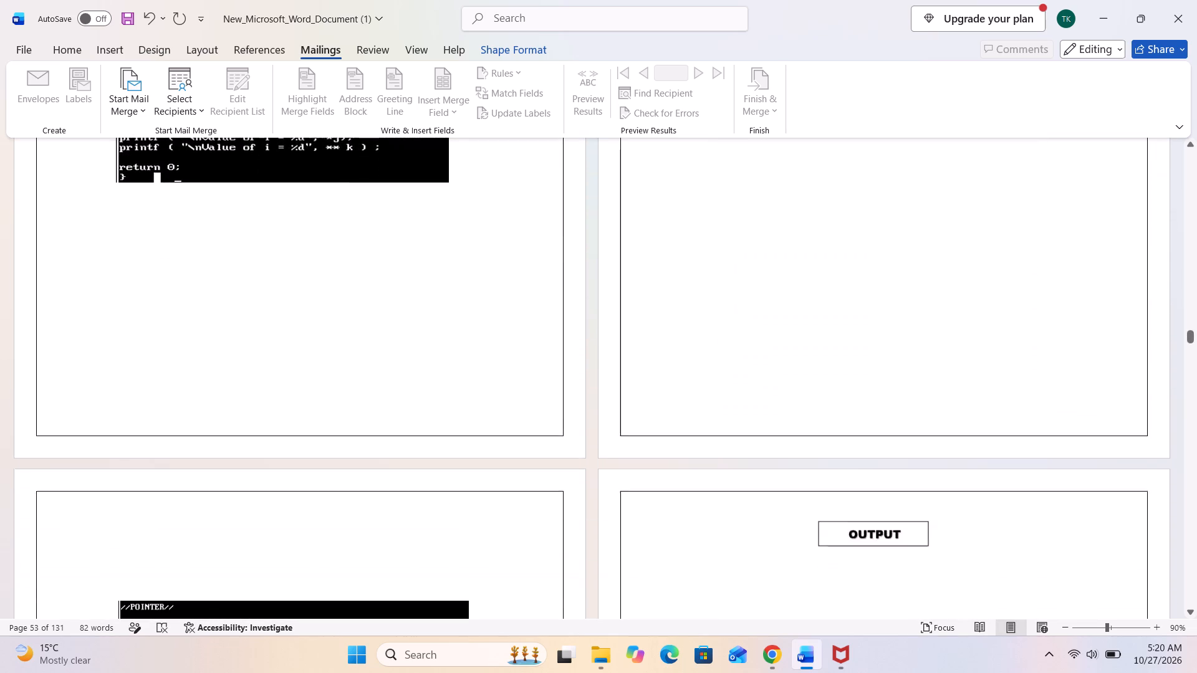
scroll(155, 535, down, 17)
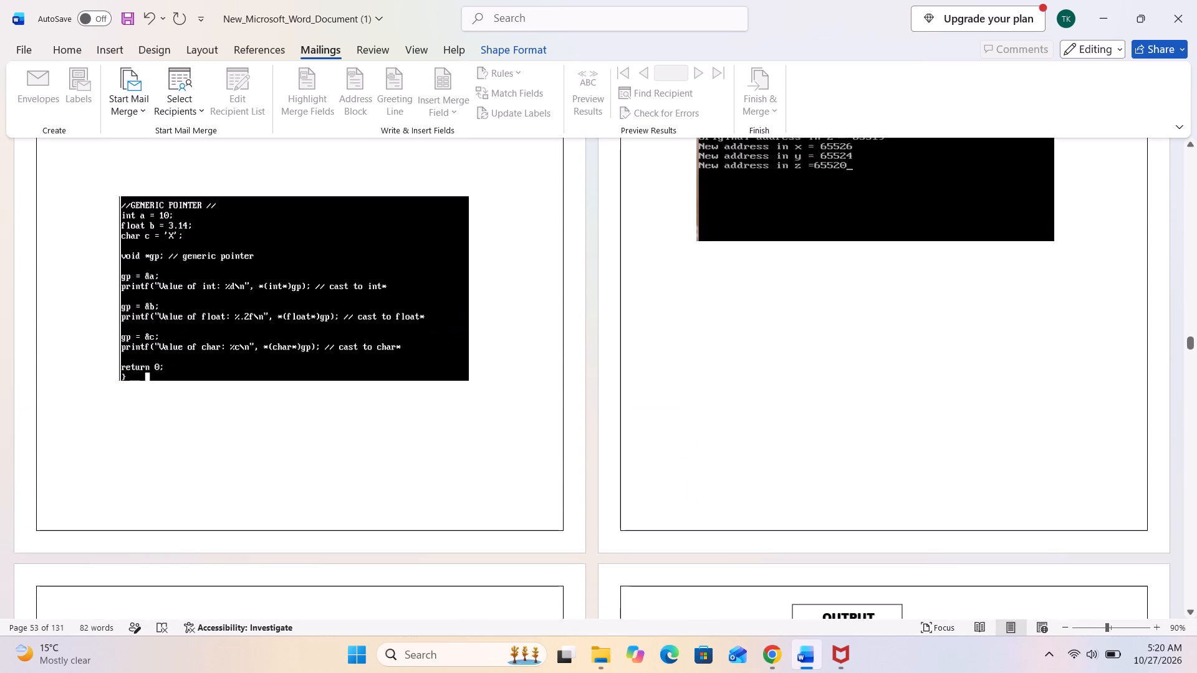
scroll(155, 535, down, 5)
scroll(155, 535, up, 4)
scroll(155, 535, down, 5)
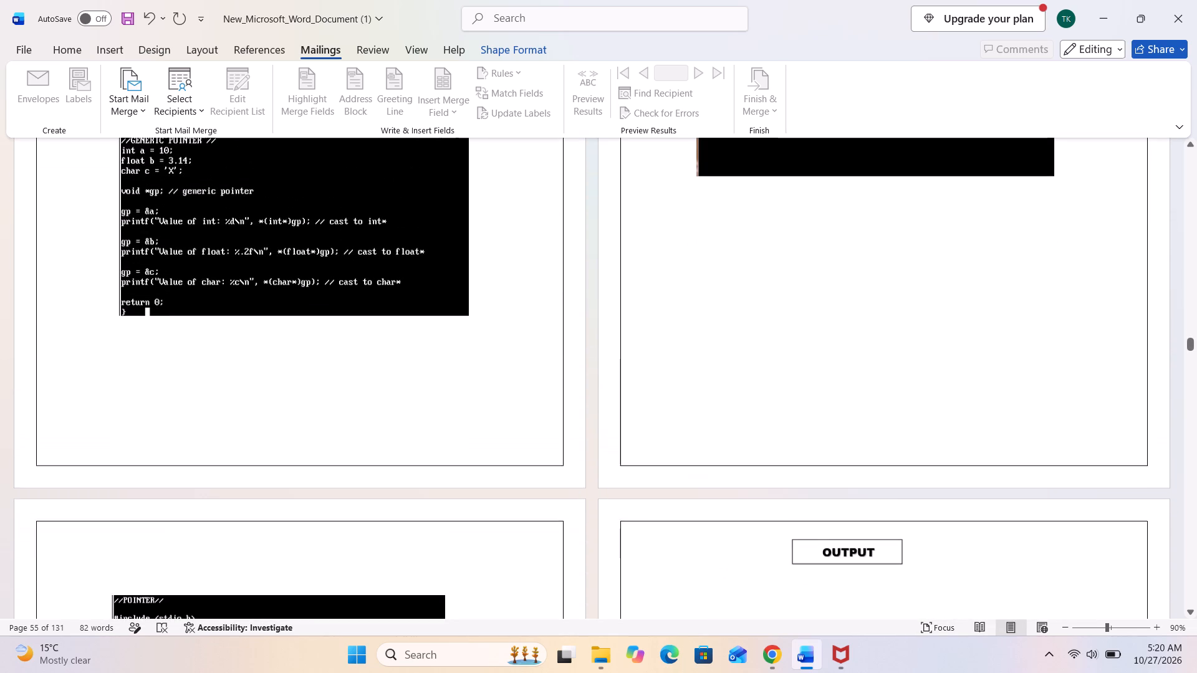
scroll(155, 535, down, 14)
scroll(155, 535, down, 9)
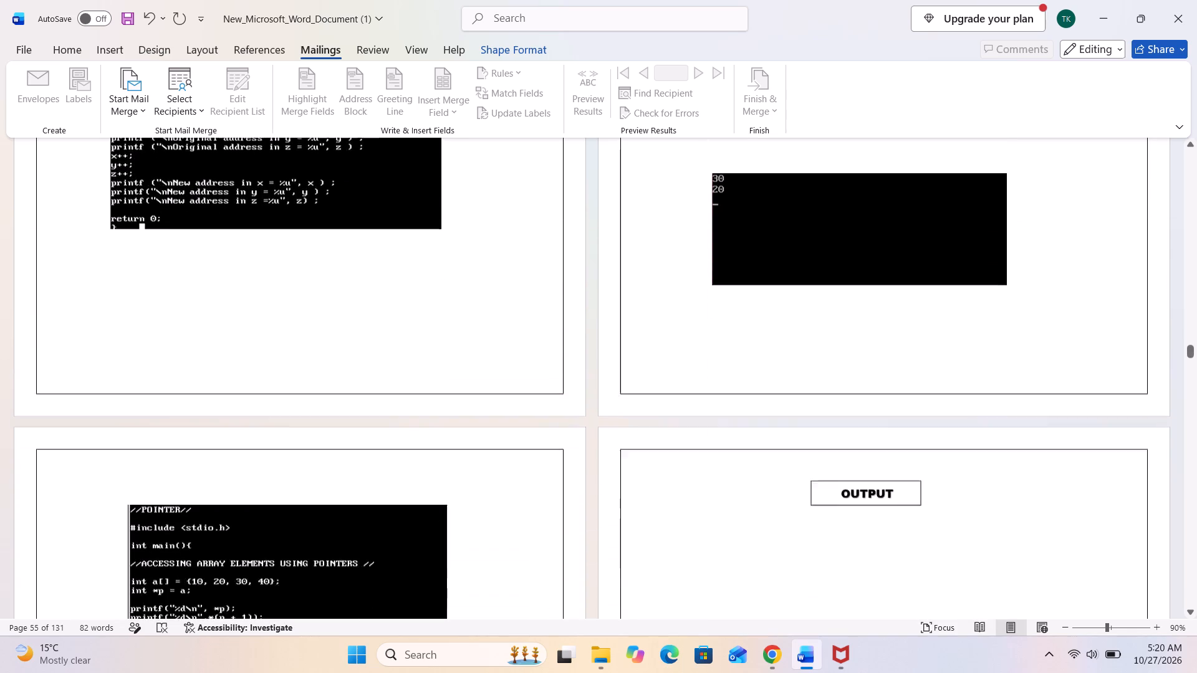
scroll(155, 535, down, 20)
scroll(155, 535, down, 4)
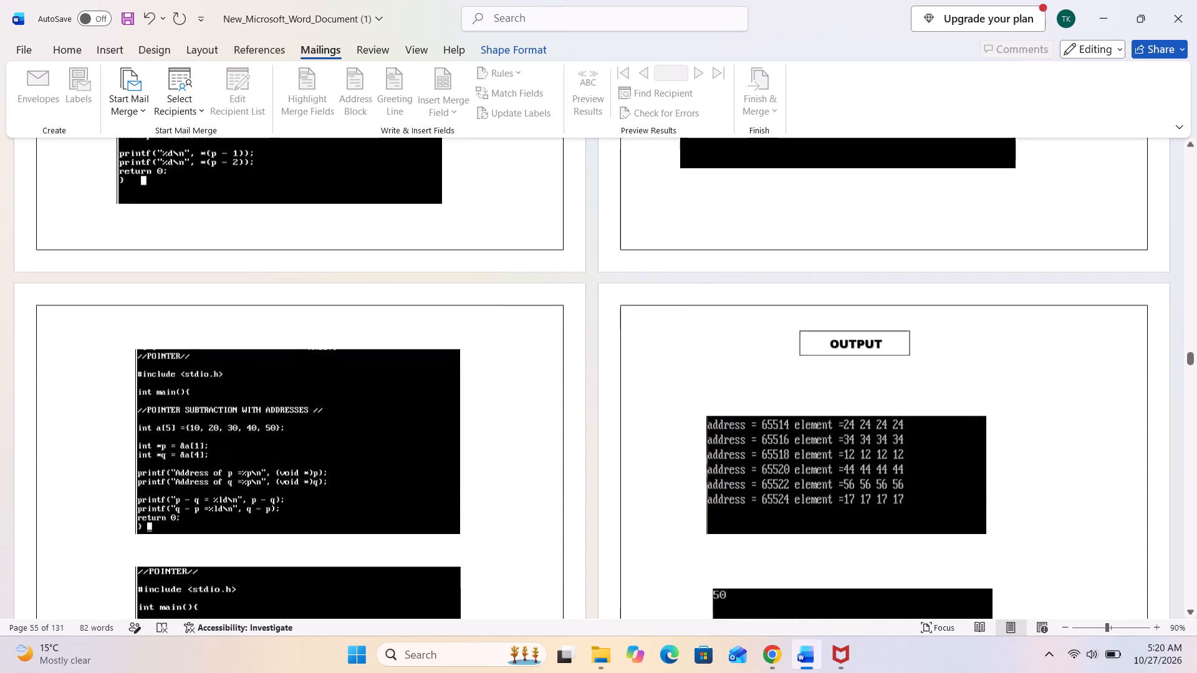
scroll(155, 534, down, 19)
scroll(155, 534, down, 6)
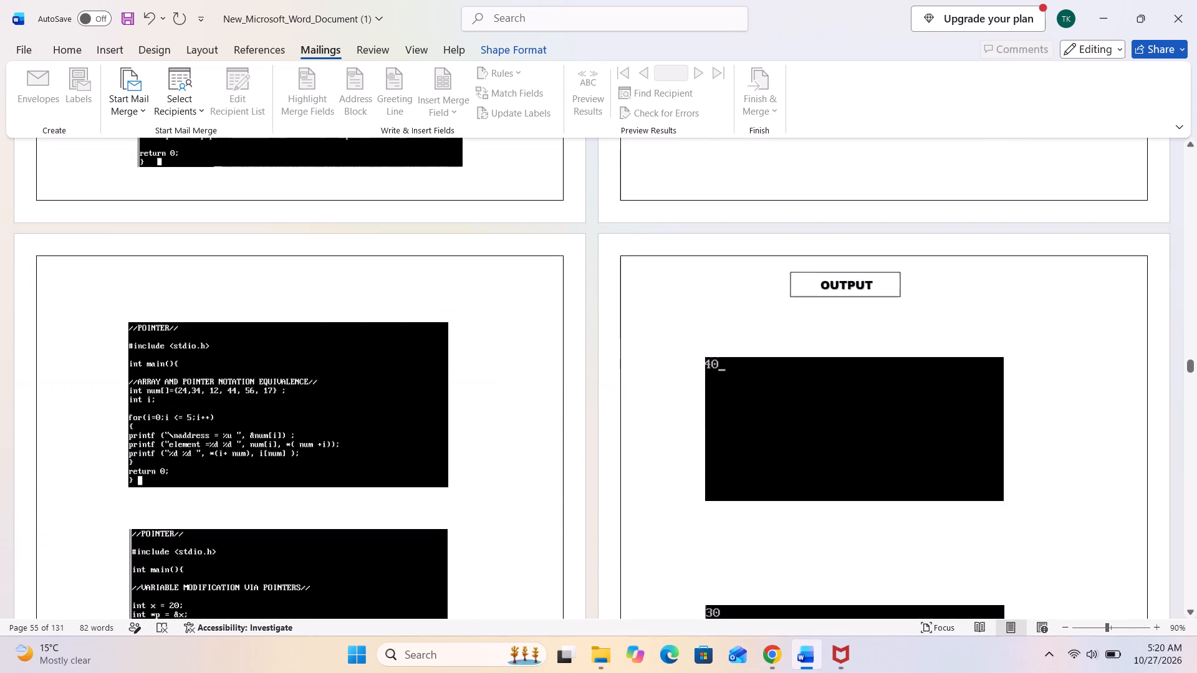
scroll(155, 534, down, 14)
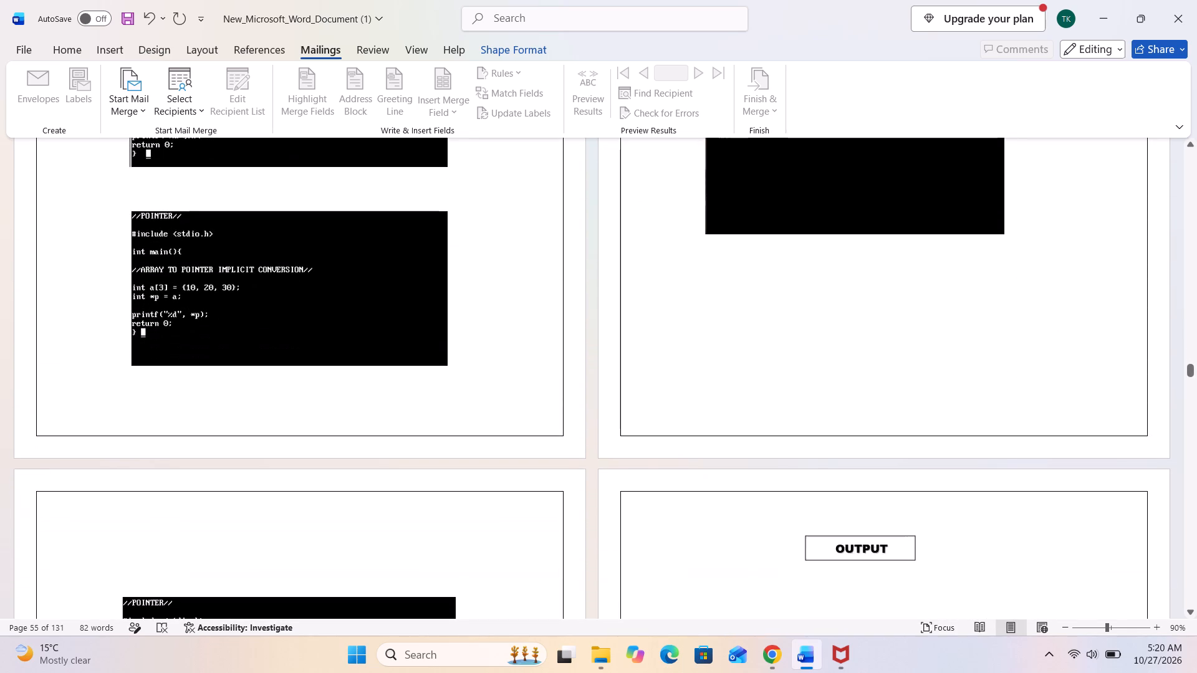
scroll(155, 534, down, 14)
scroll(155, 534, down, 9)
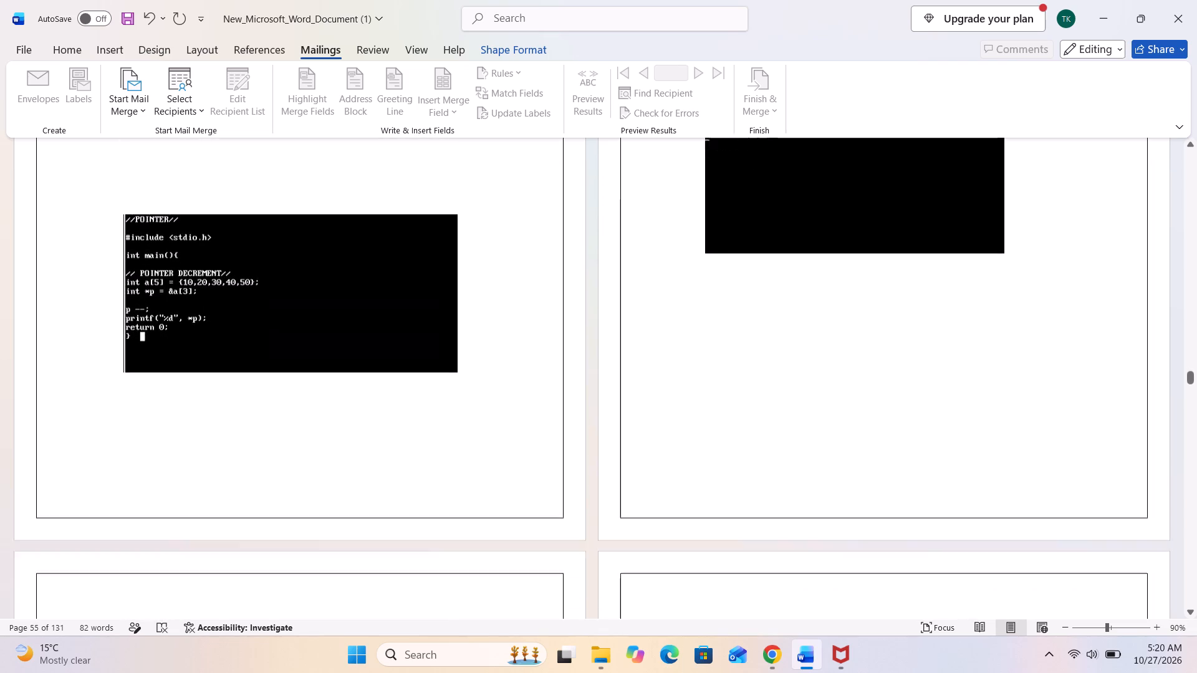
scroll(155, 534, down, 6)
scroll(155, 534, up, 4)
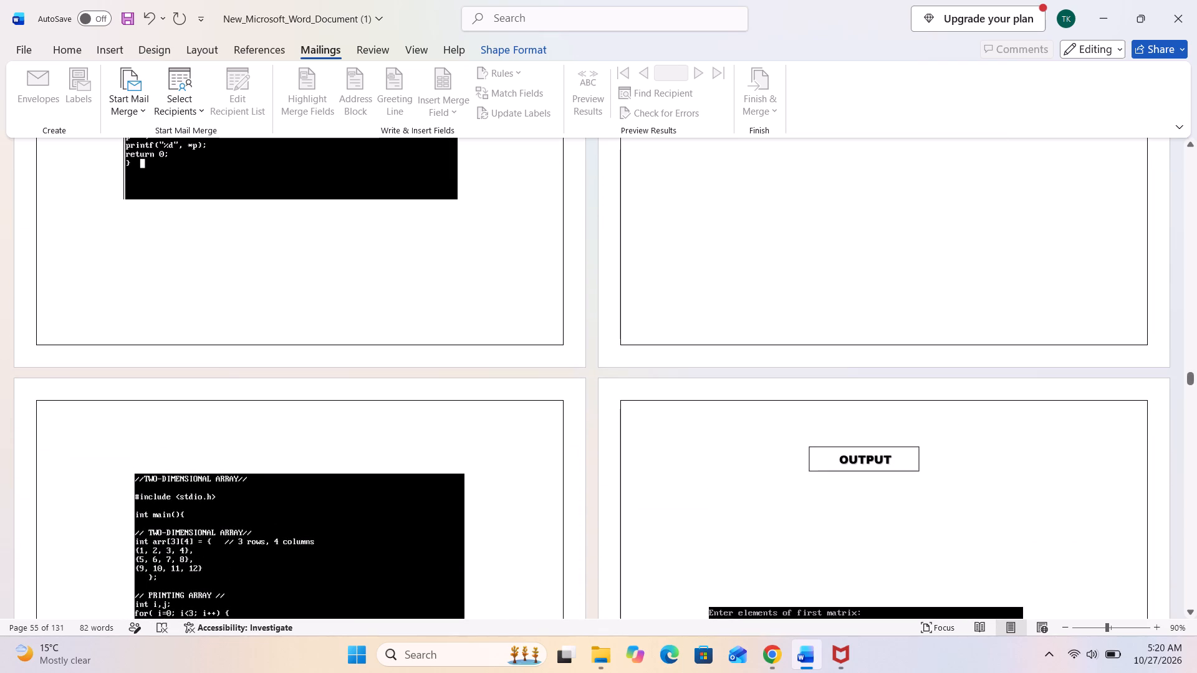
click(137, 421)
key(ctrl+v)
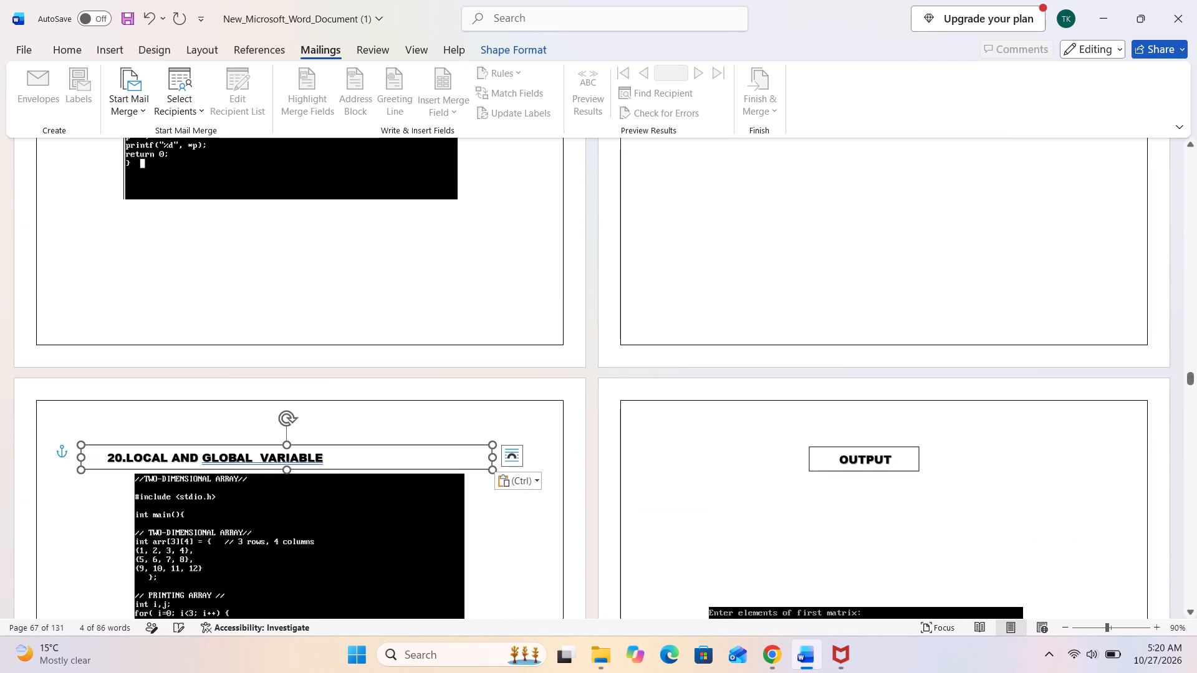
drag(142, 445, 151, 414)
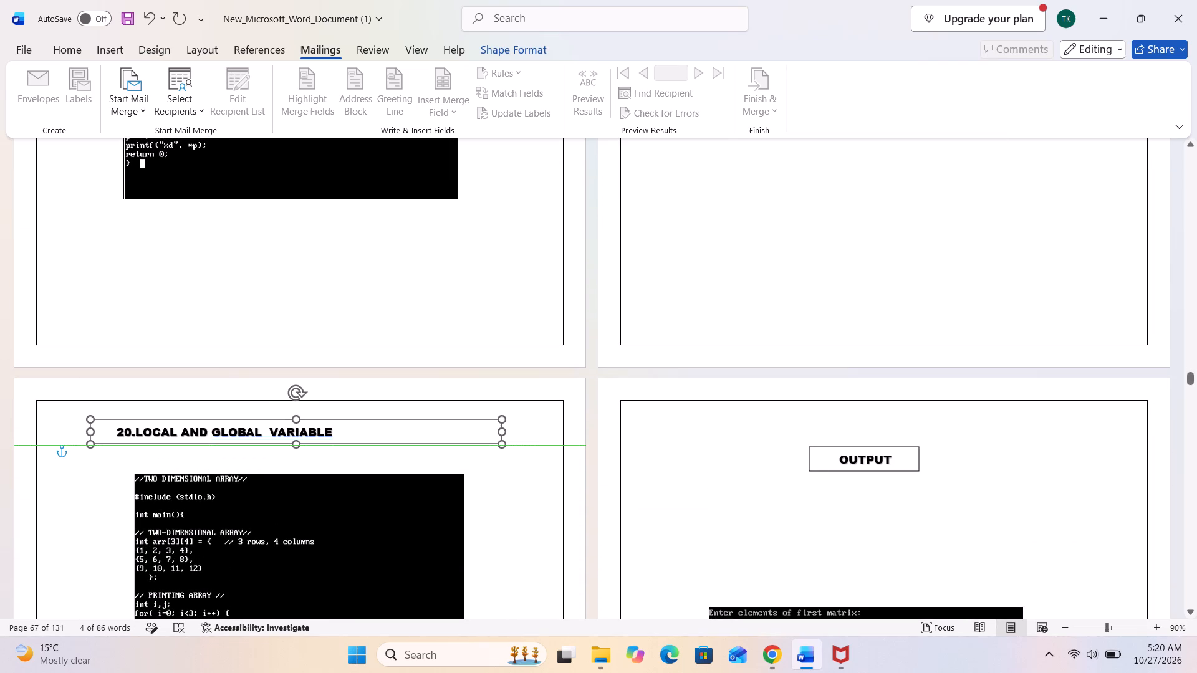
drag(151, 414, 151, 414)
Change the number of the pasted heading on page 67 to 26.
click(130, 429)
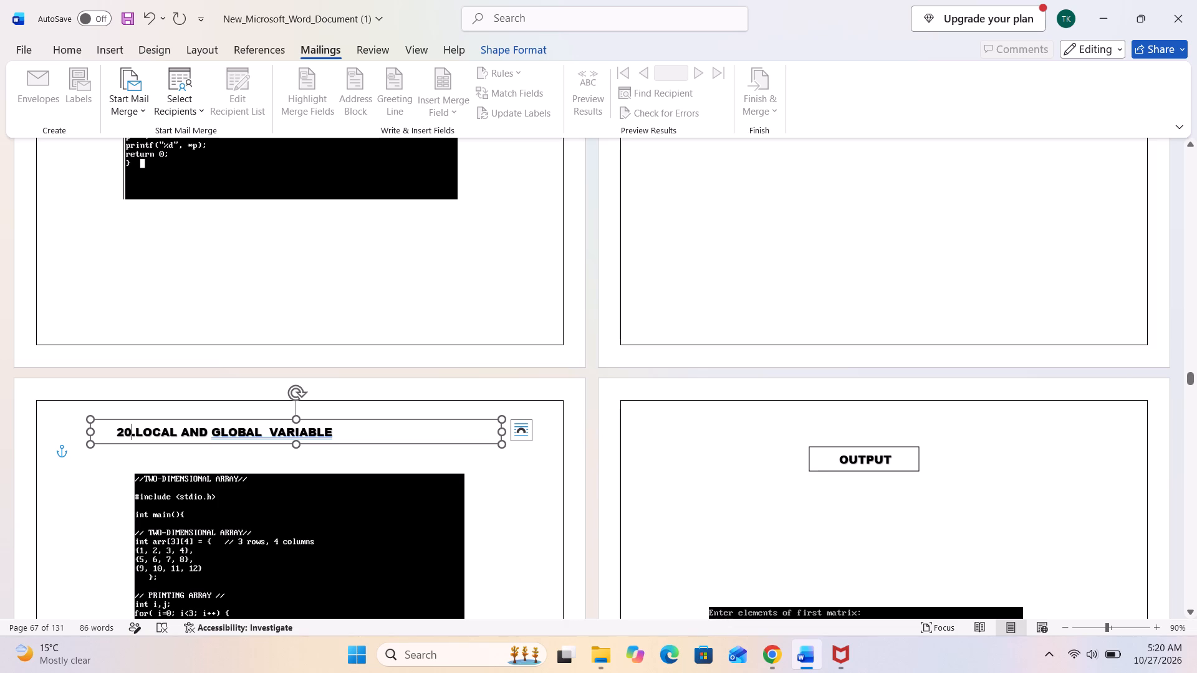
key(BackSpace)
key(6)
Replace the title after number 26 in the page 67 heading box with TWO-DIMENSIONAL ARRAY in capitals.
click(334, 436)
key(ctrl+BackSpace)
key(ctrl+BackSpace)
key(ctrl+BackSpace)
key(ctrl+BackSpace)
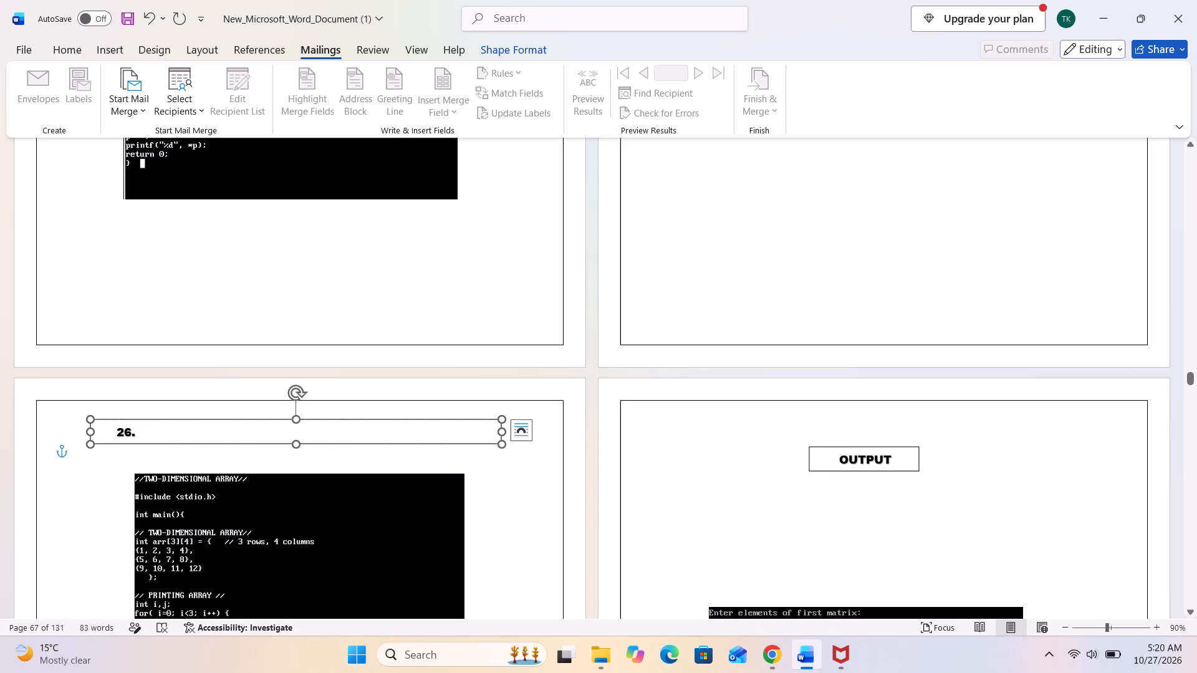
scroll(335, 448, up, 4)
scroll(335, 448, down, 3)
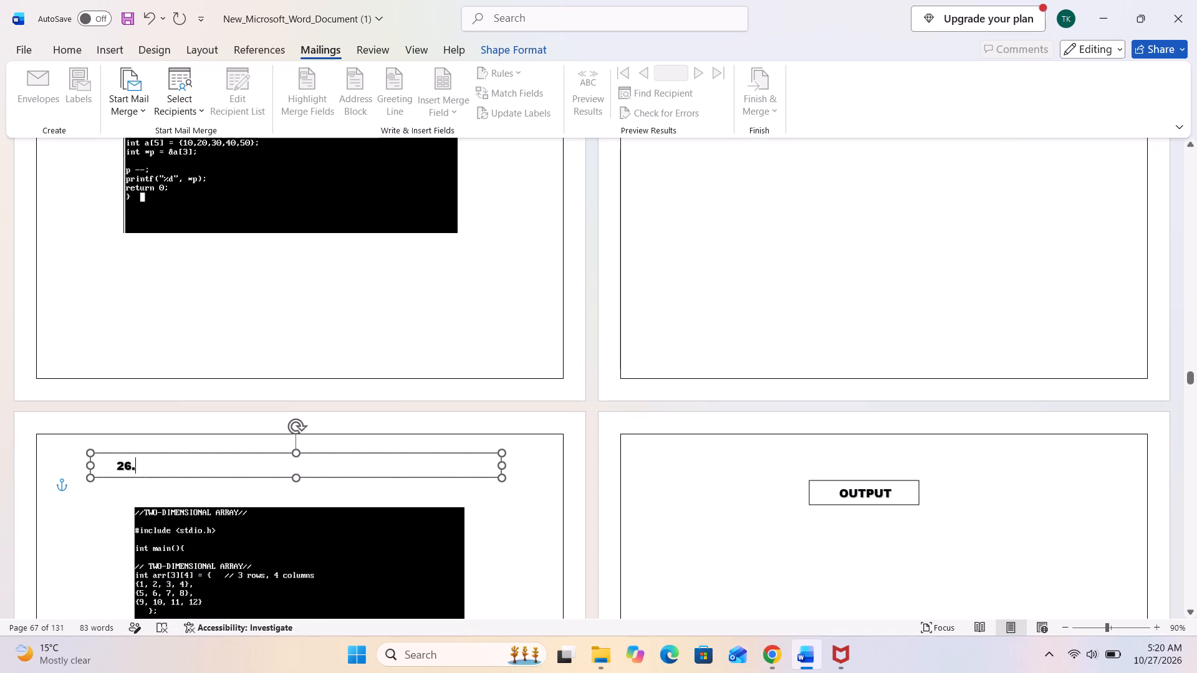
text(TWO-DIMENSION)
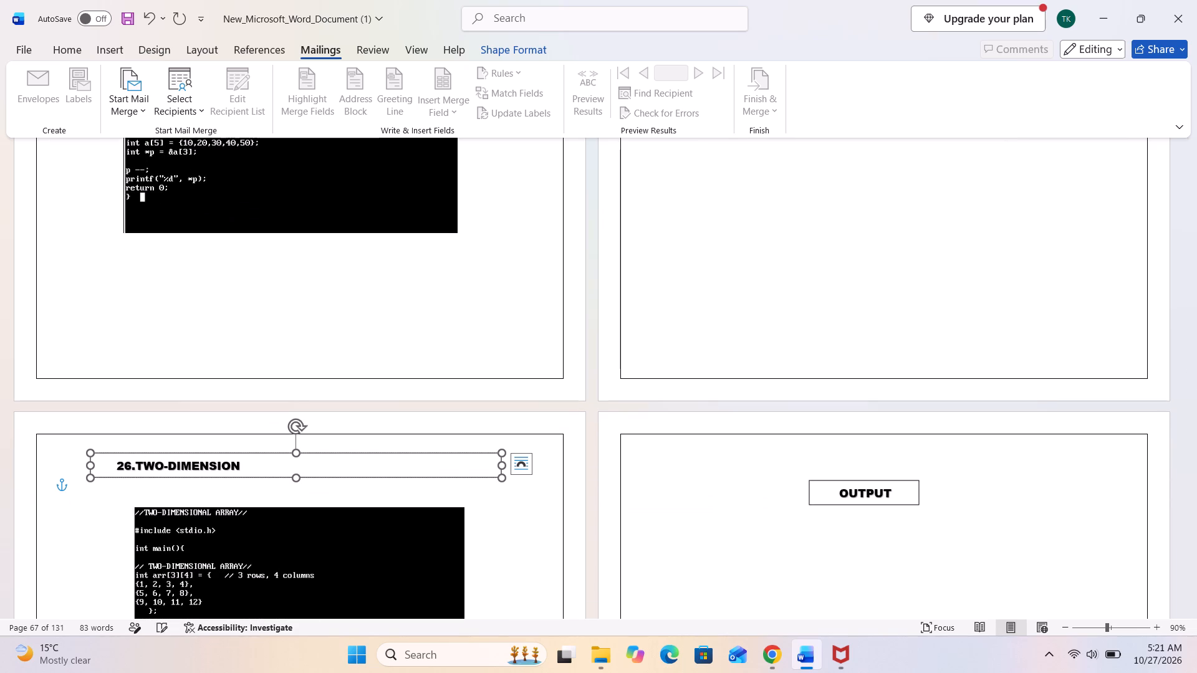
text(AL ARRAY)
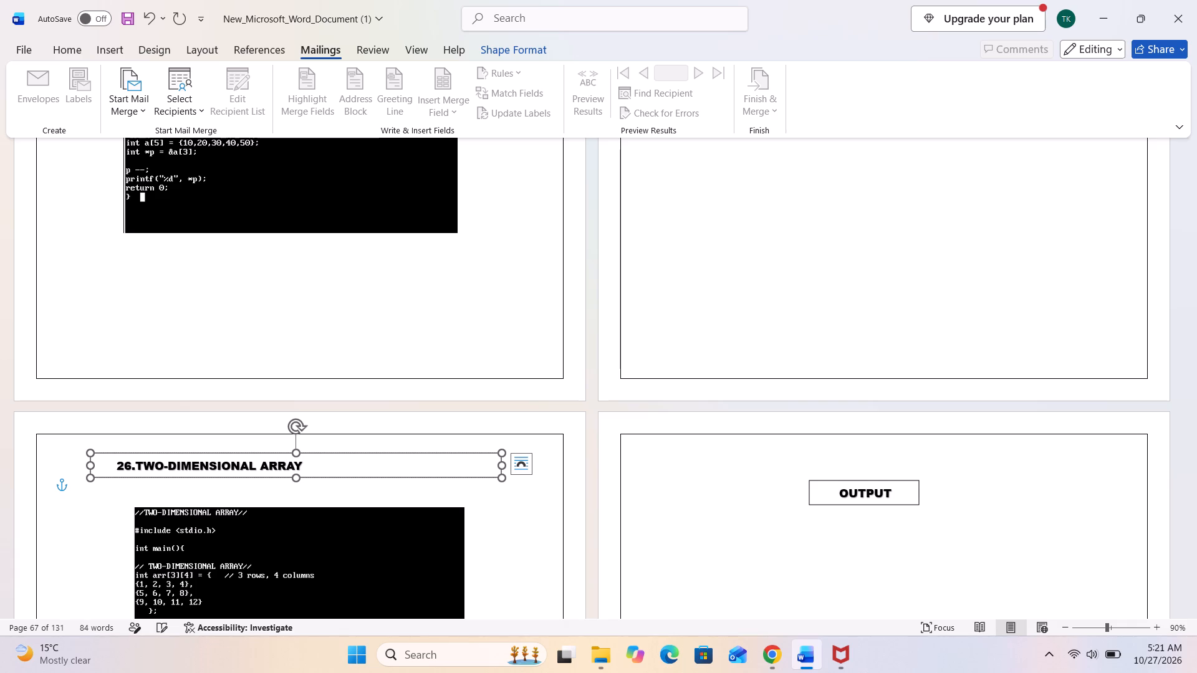
Paste the copied LOCAL AND GLOBAL VARIABLE heading box on page 89 and position it above the first STRINGS code.
scroll(334, 449, down, 19)
scroll(332, 449, down, 3)
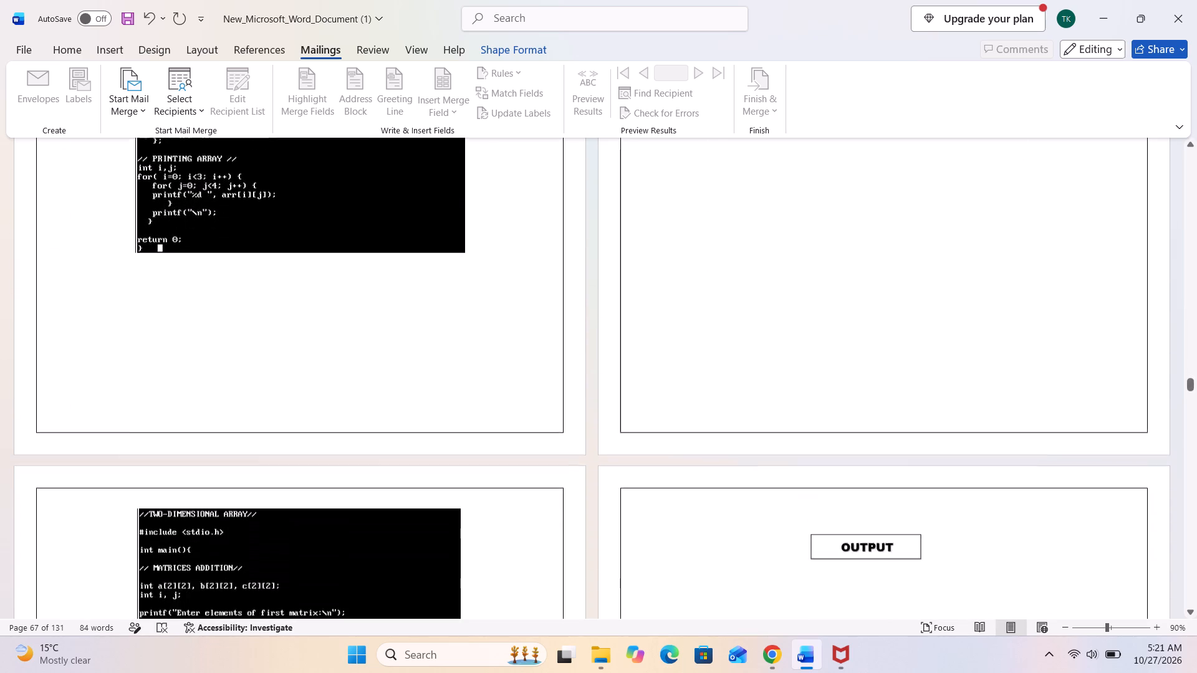
scroll(332, 449, down, 15)
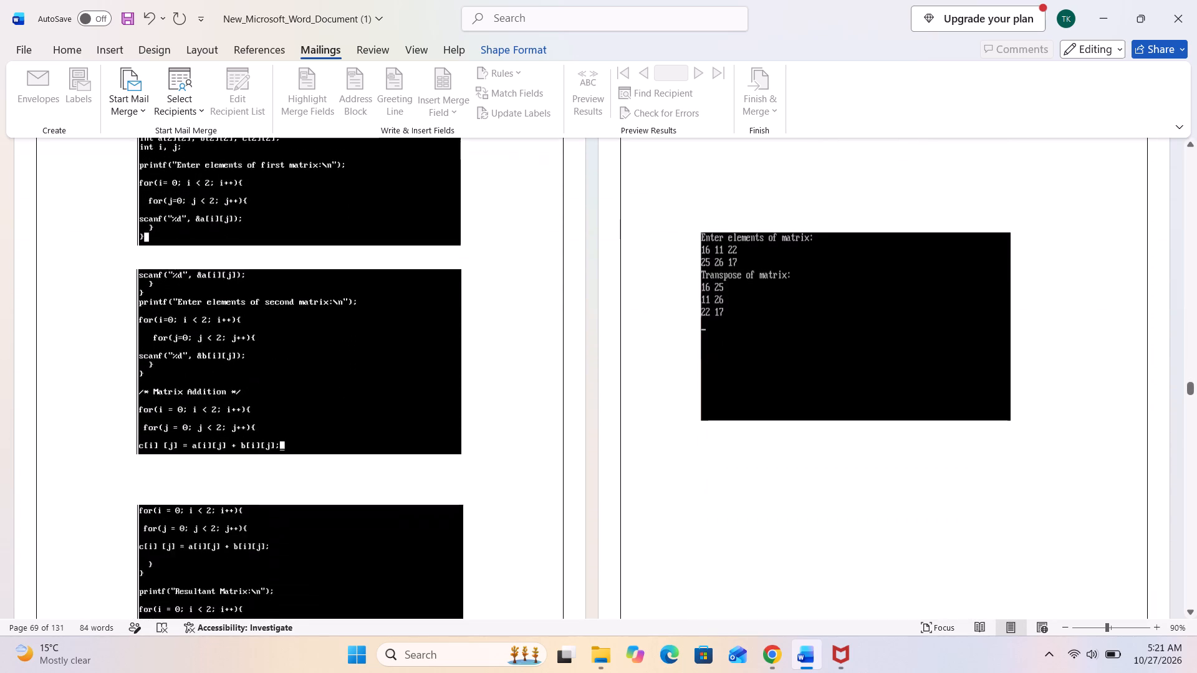
scroll(332, 449, down, 11)
scroll(332, 449, down, 10)
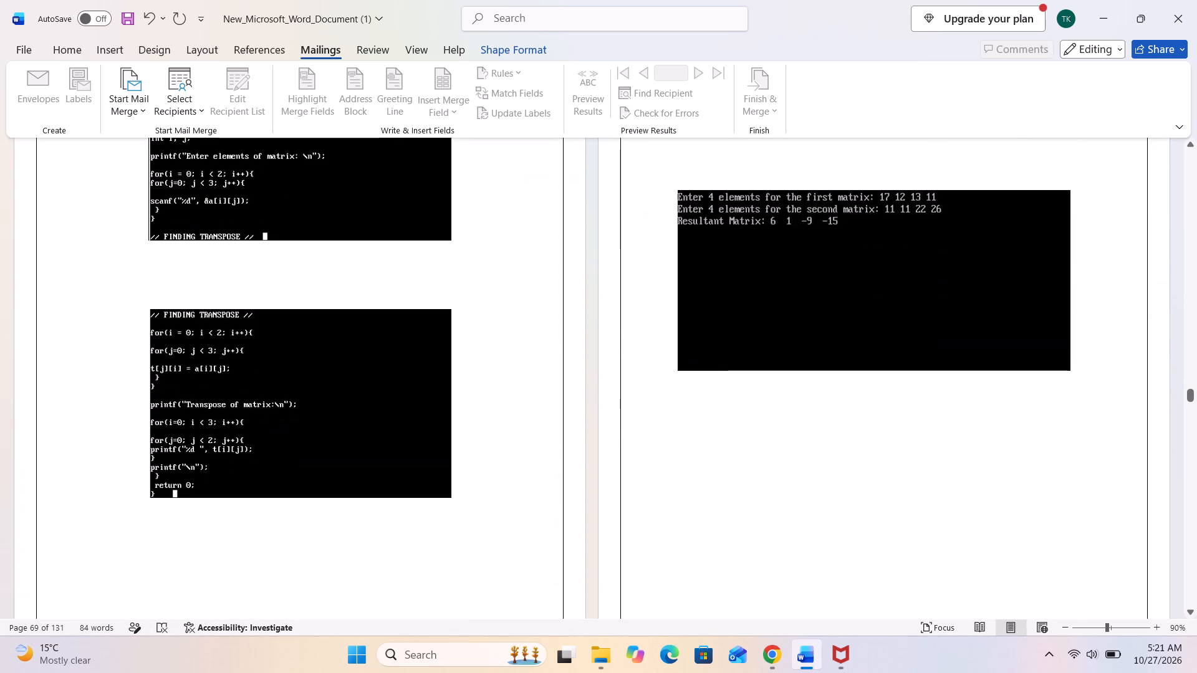
scroll(332, 449, down, 5)
scroll(332, 449, up, 10)
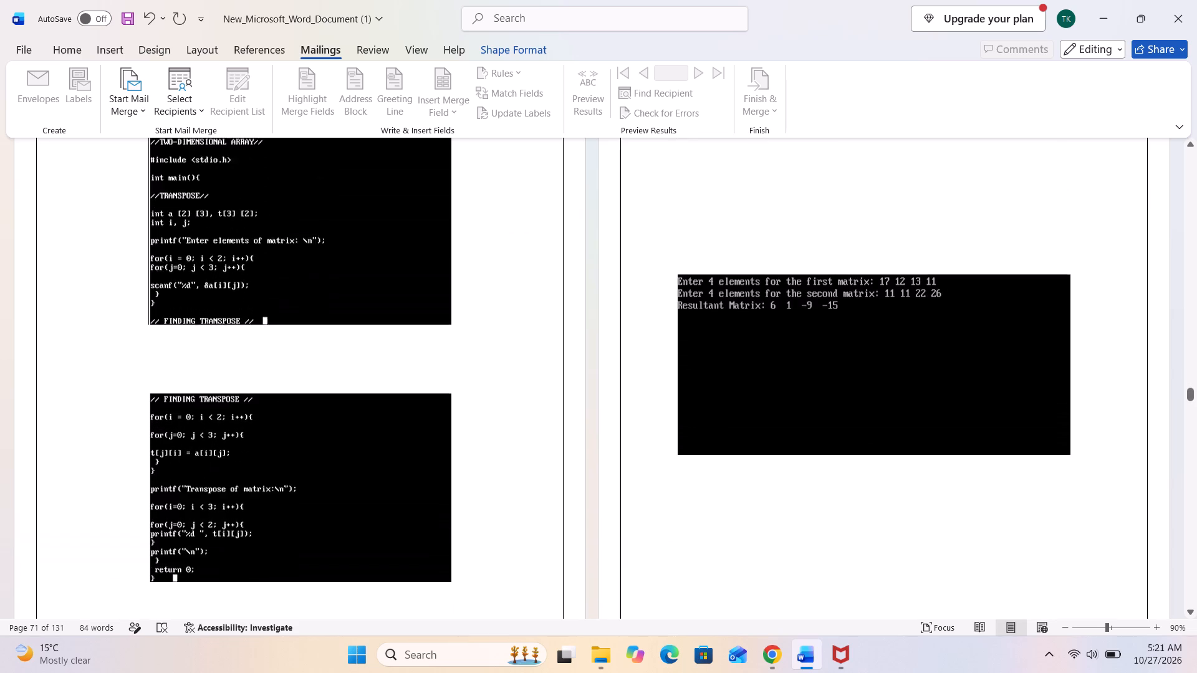
scroll(332, 449, up, 1)
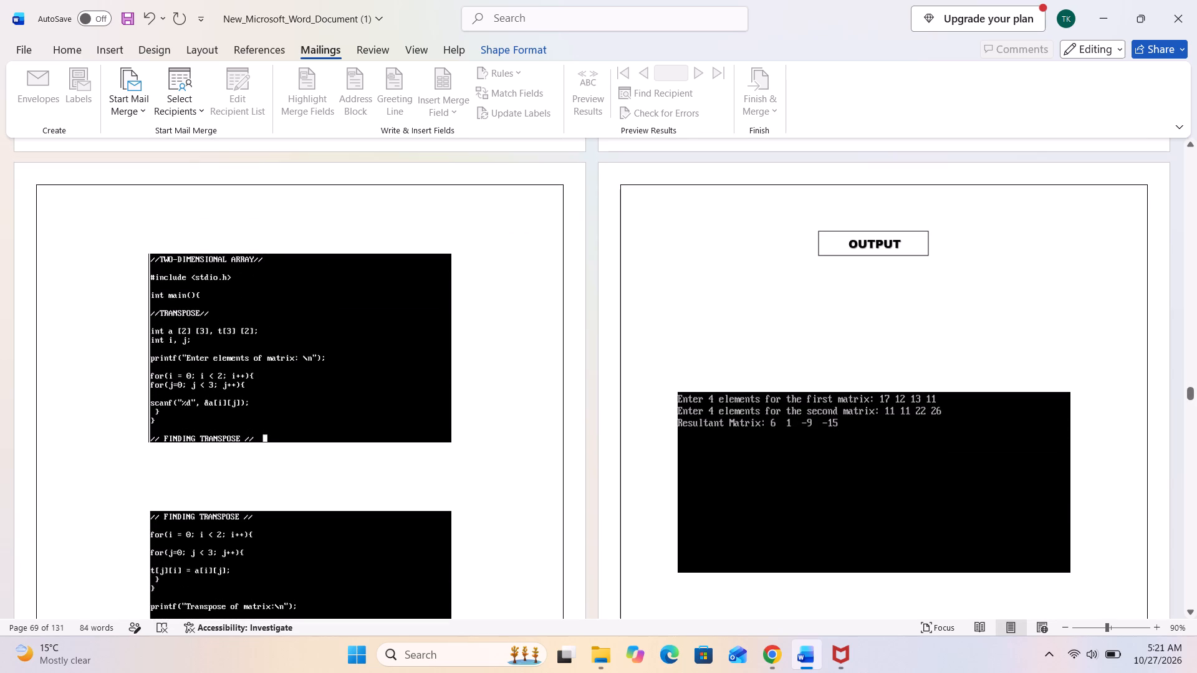
scroll(332, 449, down, 15)
scroll(332, 449, down, 15)
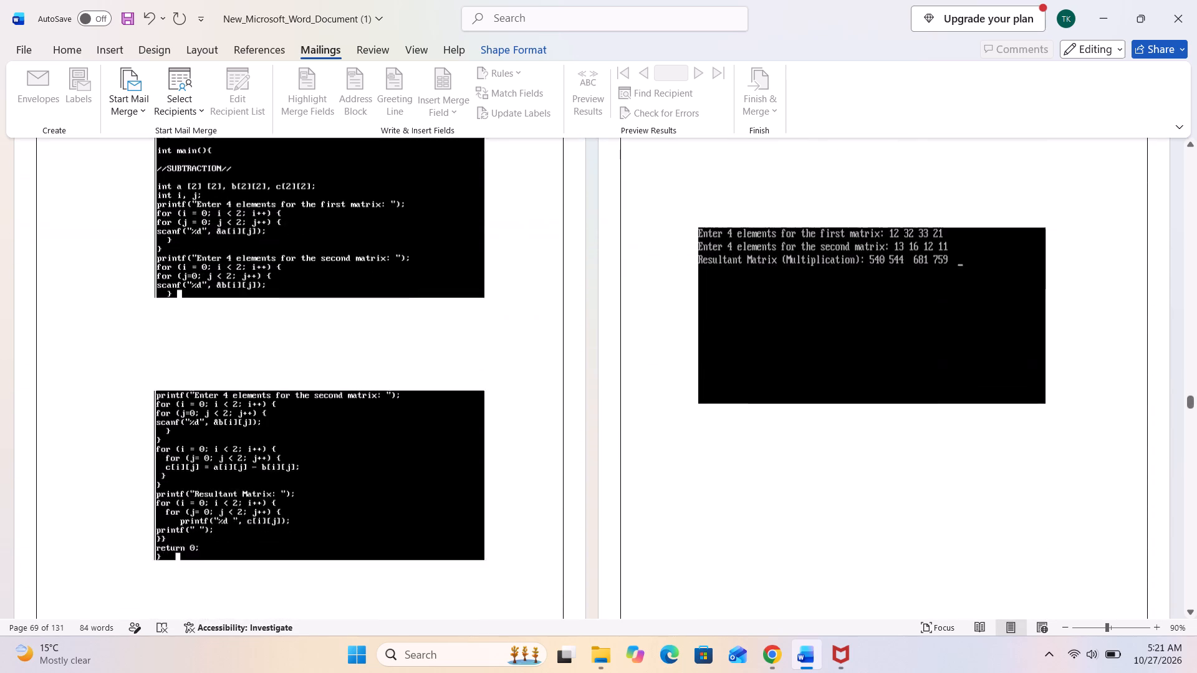
scroll(332, 449, down, 10)
scroll(332, 449, down, 15)
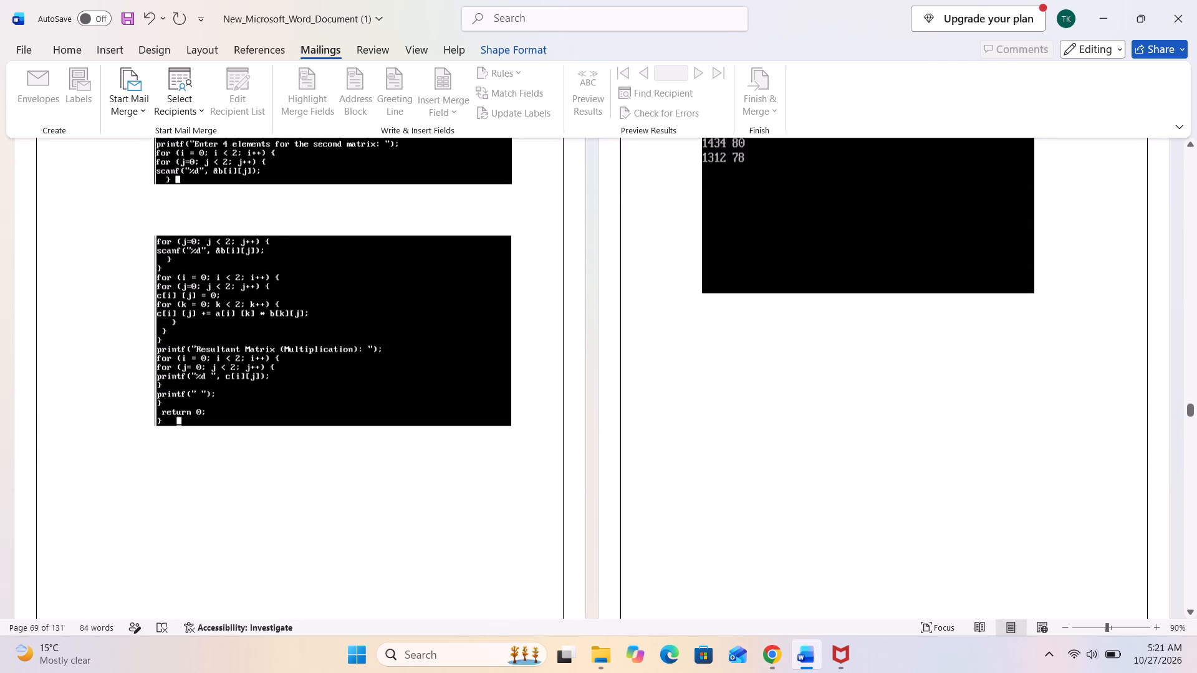
scroll(330, 449, down, 17)
scroll(330, 449, down, 4)
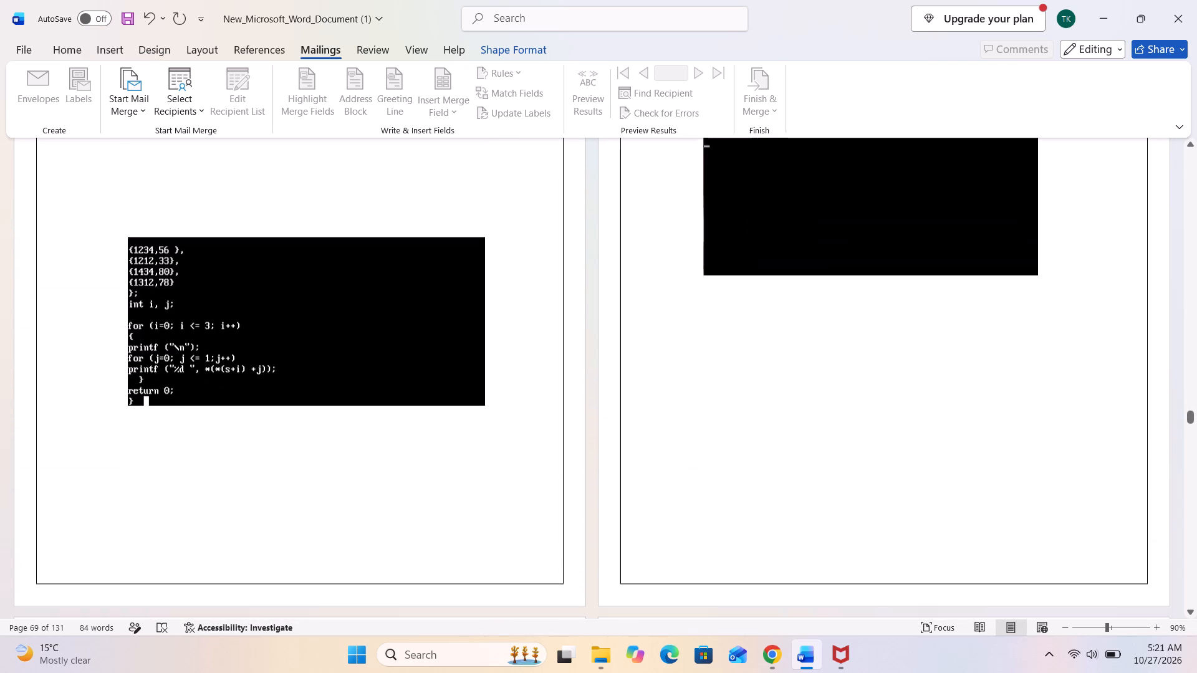
scroll(330, 449, down, 20)
scroll(330, 449, down, 5)
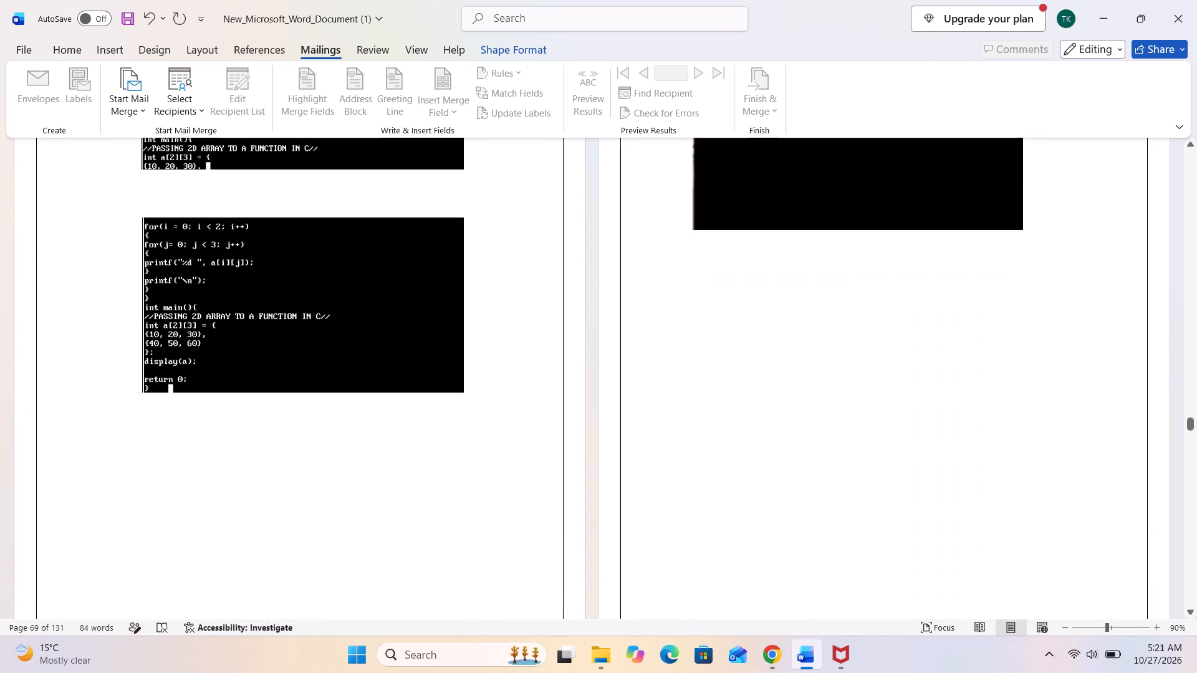
scroll(330, 449, down, 12)
scroll(330, 449, down, 13)
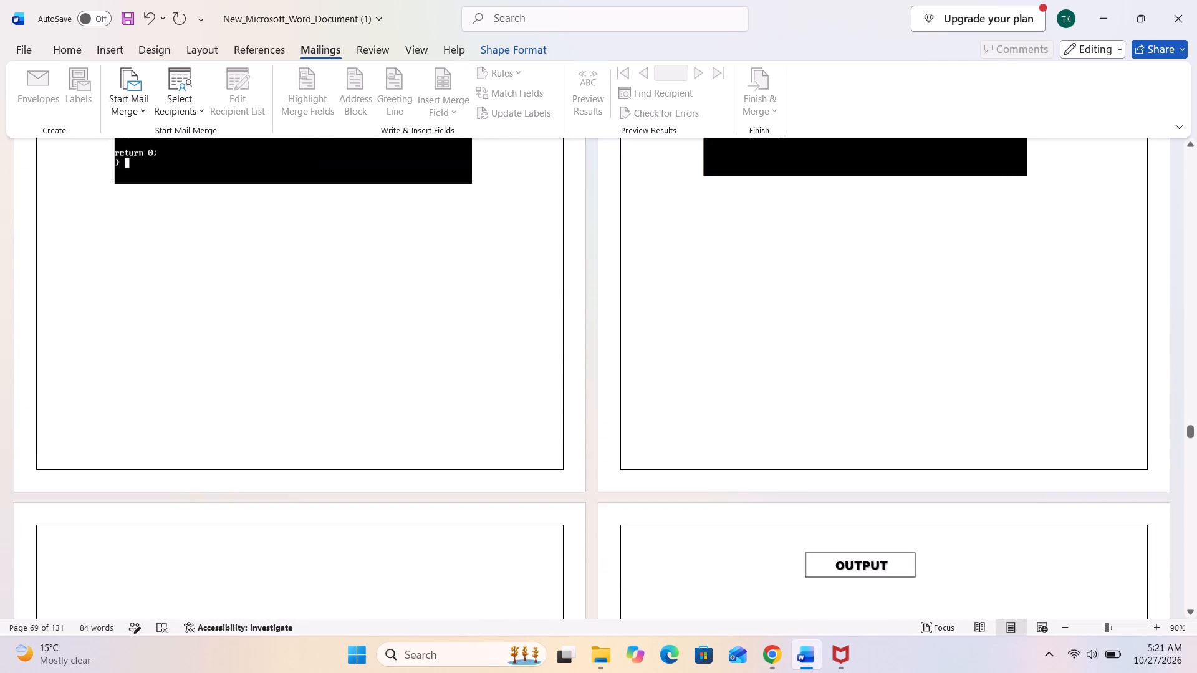
scroll(330, 449, down, 6)
scroll(330, 449, down, 19)
scroll(330, 449, down, 4)
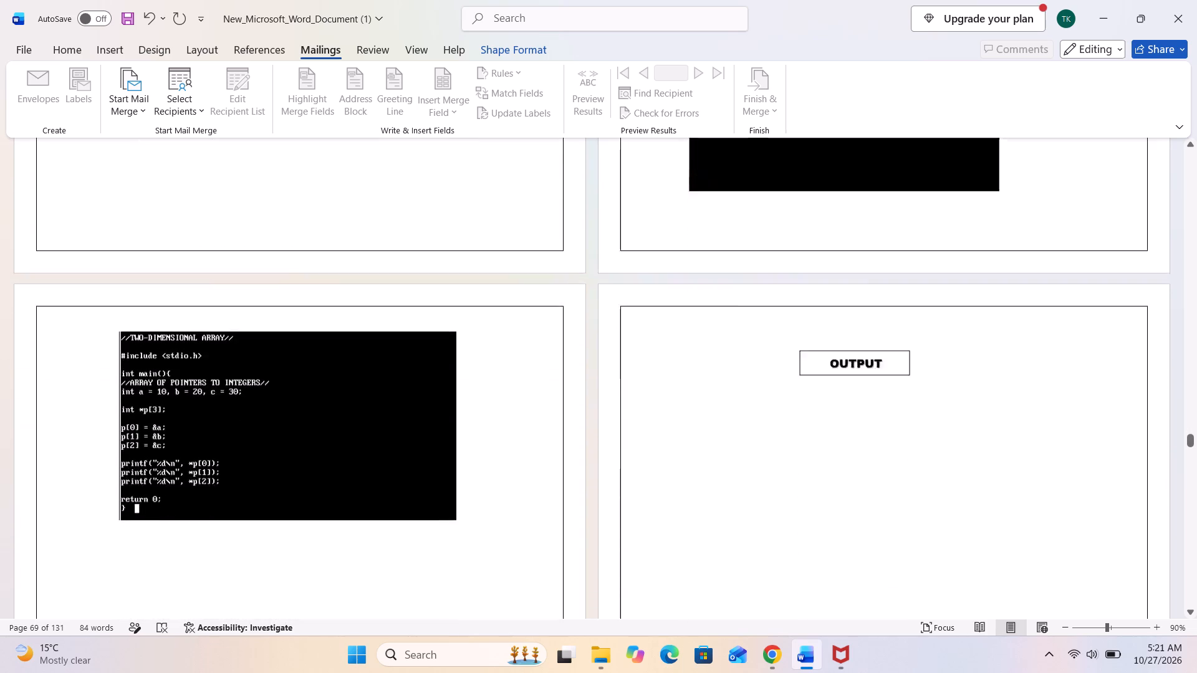
scroll(330, 449, down, 20)
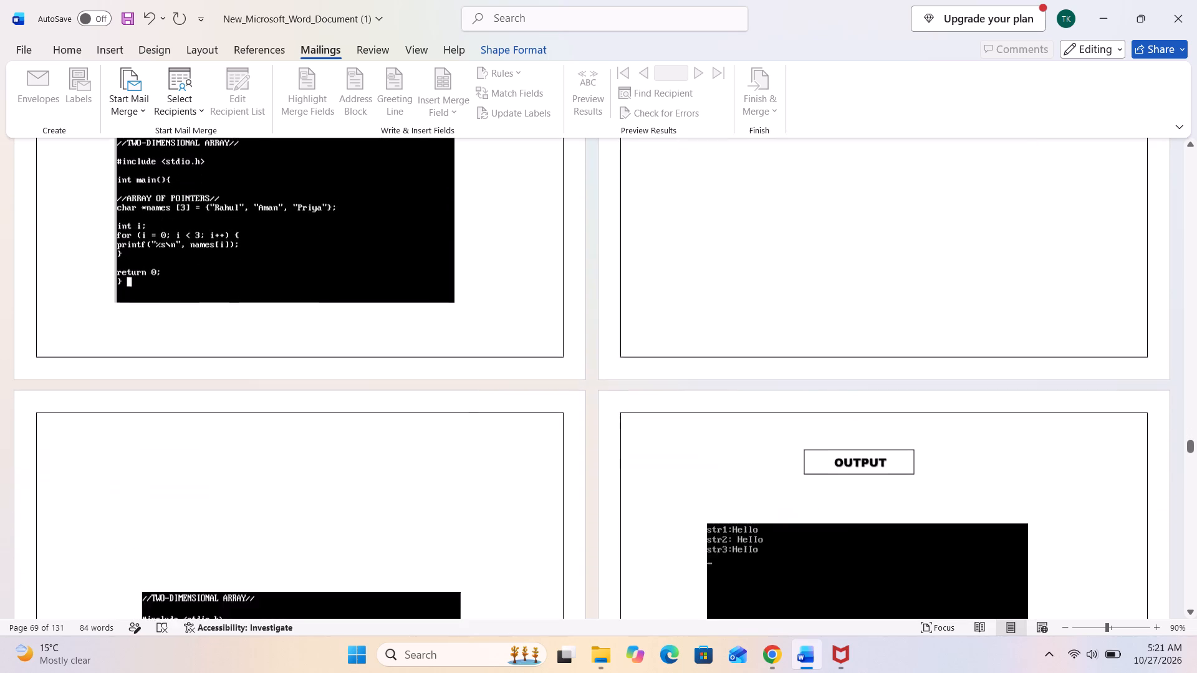
scroll(330, 449, down, 18)
scroll(330, 449, up, 1)
scroll(330, 449, down, 8)
scroll(330, 449, up, 7)
click(253, 466)
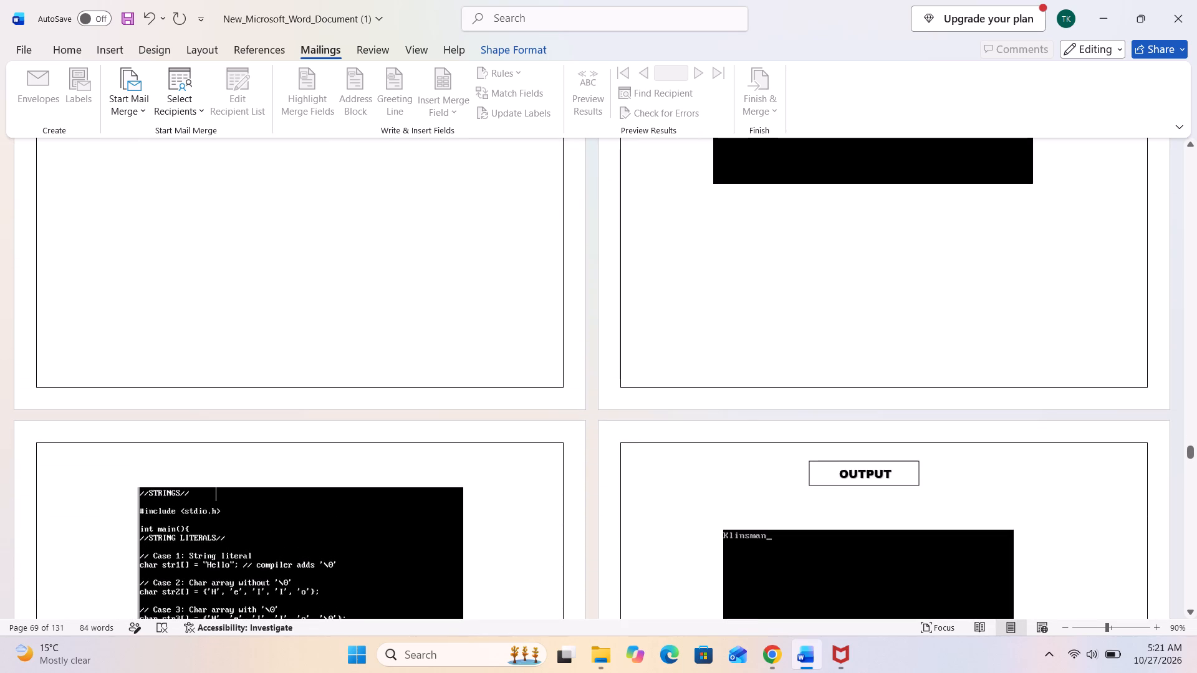
key(ctrl+v)
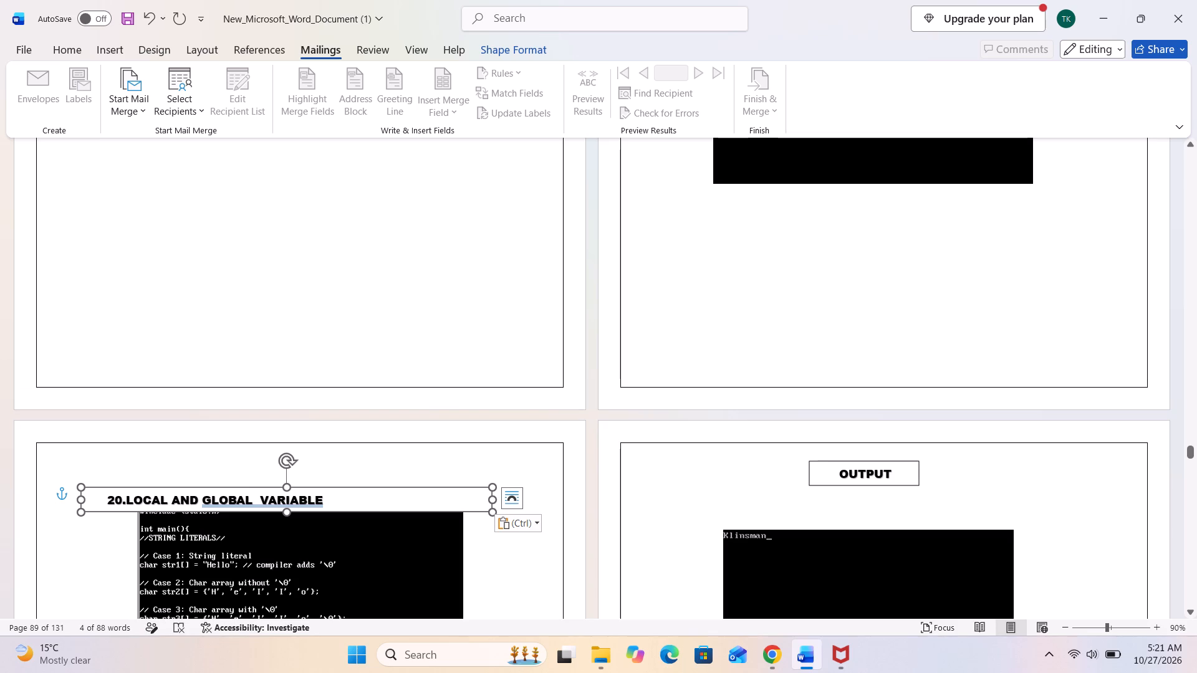
drag(255, 485, 291, 465)
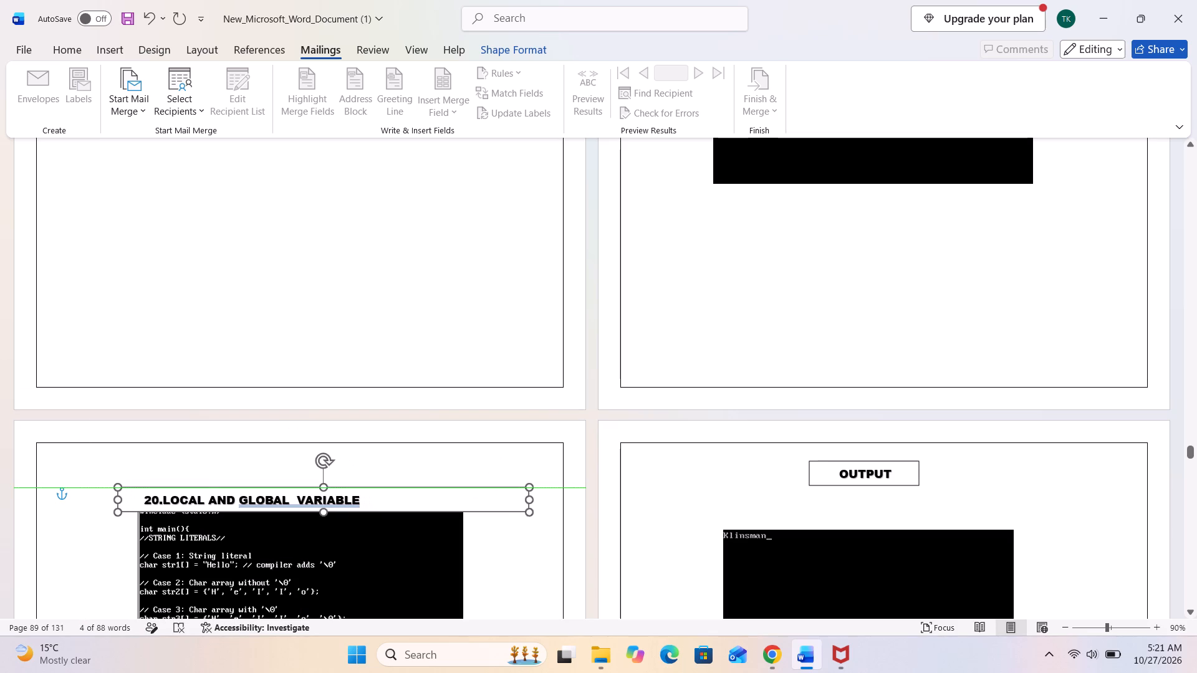
drag(291, 465, 266, 450)
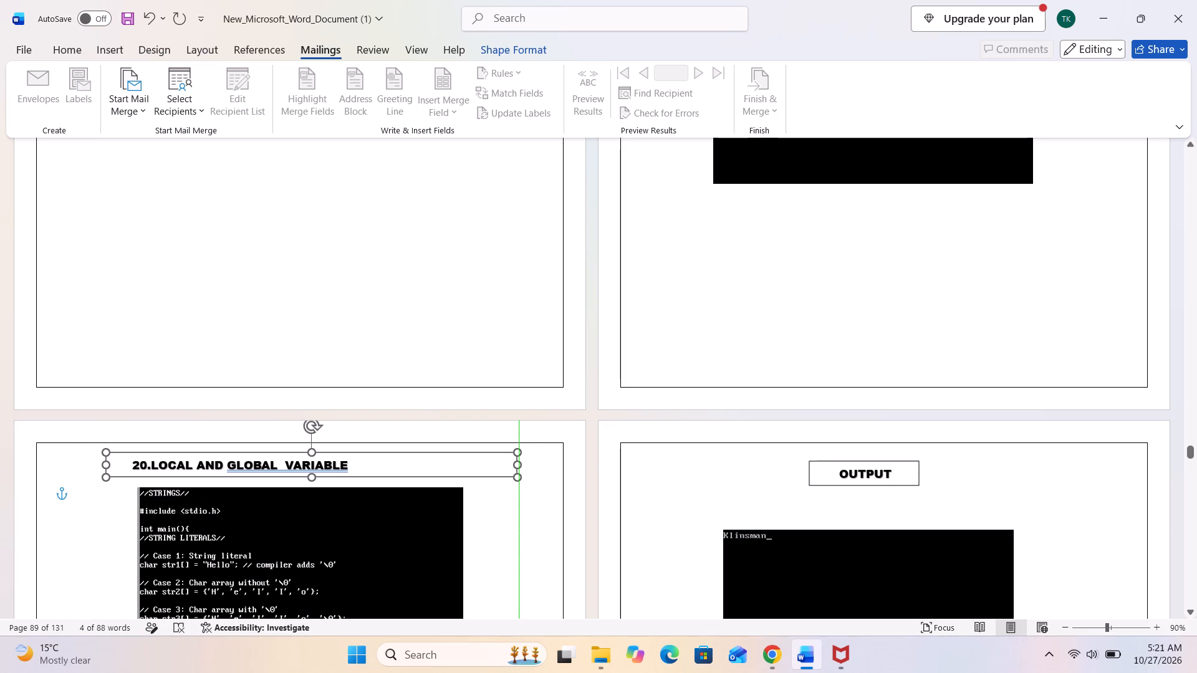
drag(266, 450, 265, 450)
Change the pasted heading on page 89 to number 27 with the title STRINGS in capitals.
click(358, 465)
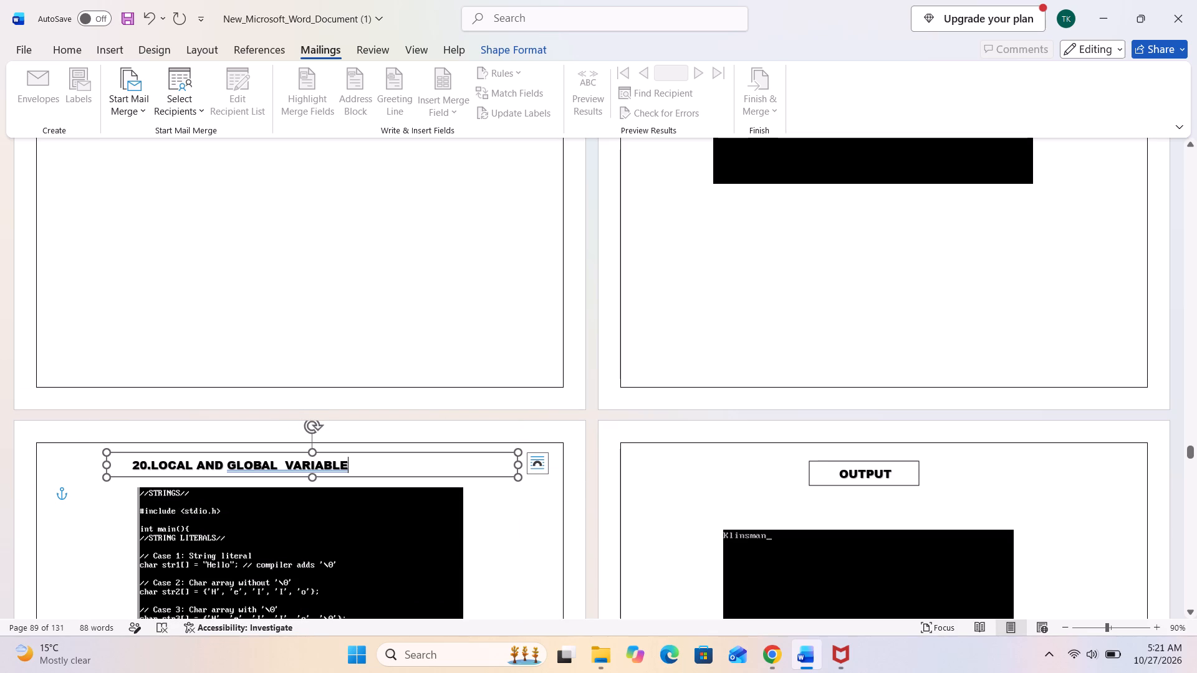
key(ctrl+BackSpace)
key(ctrl+BackSpace)
key(ctrl+BackSpace)
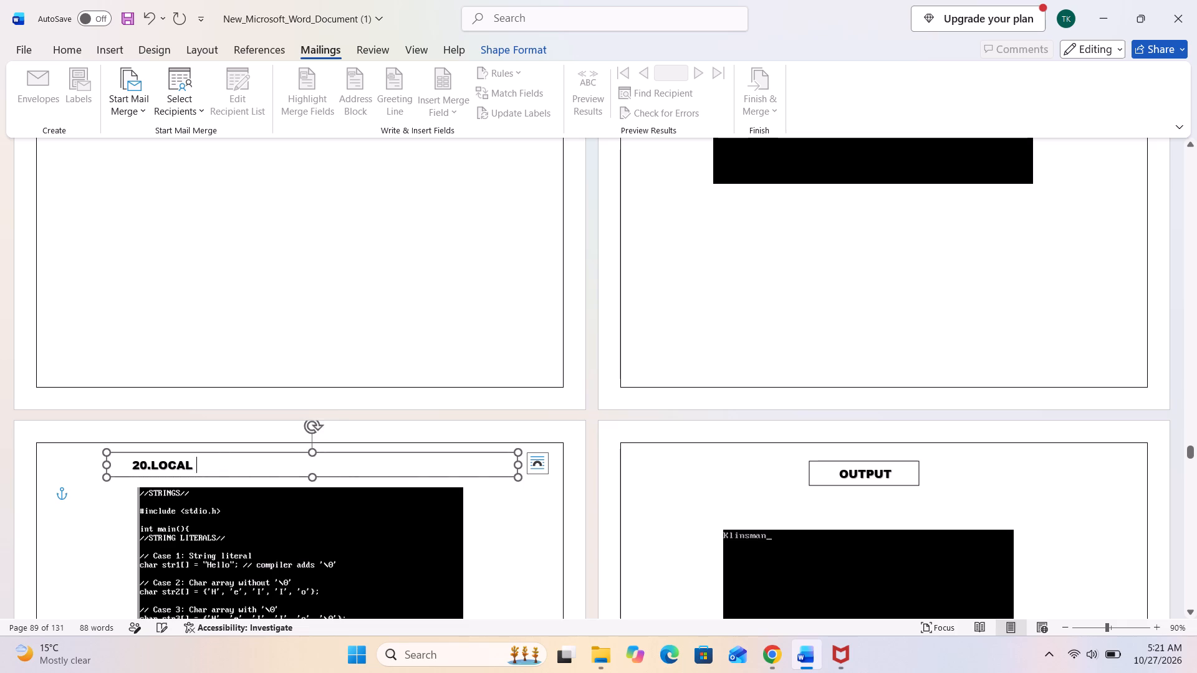
key(ctrl+BackSpace)
key(Left)
key(7)
key(BackSpace)
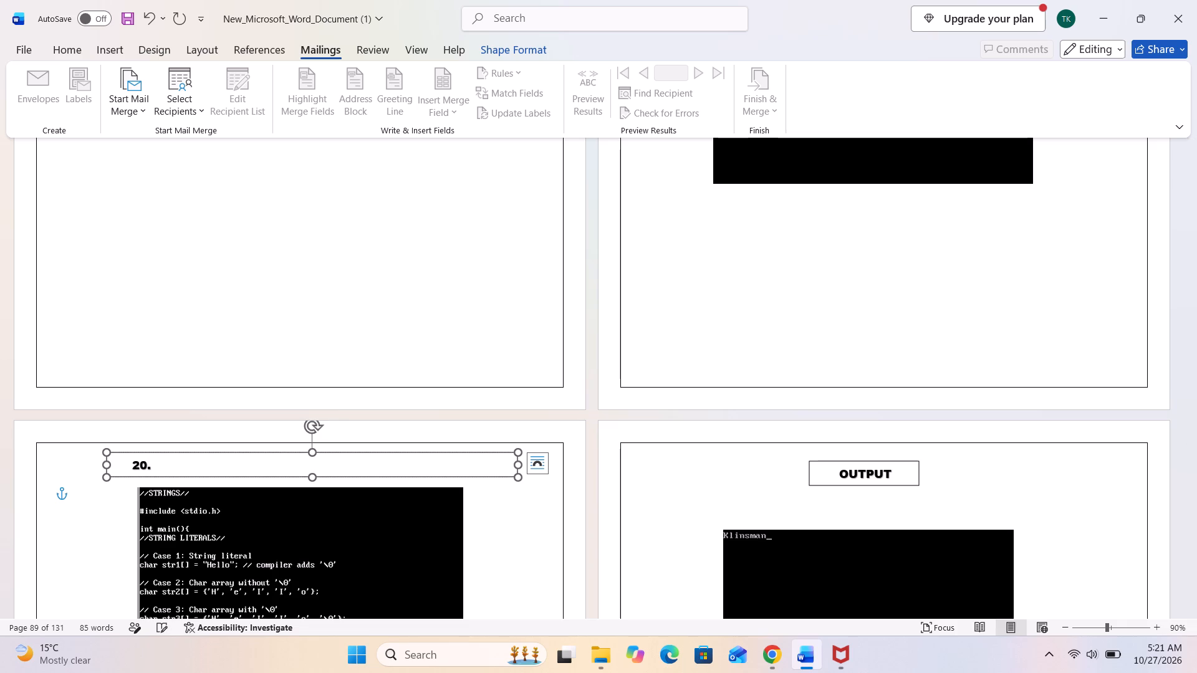
key(BackSpace)
key(7)
key(Right)
text(STRINGS)
Review the STRINGS code pages and go back through the TWO-DIMENSIONAL ARRAY code and output pages to heading 26.
scroll(357, 468, down, 7)
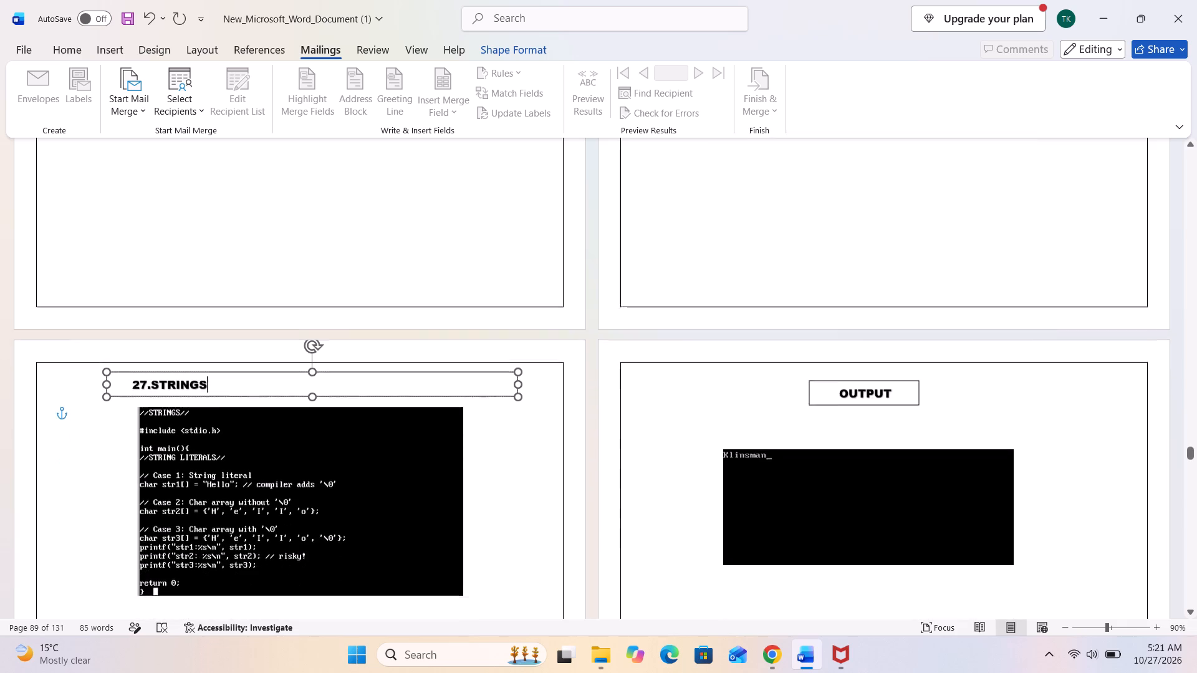
scroll(356, 468, down, 20)
scroll(356, 468, down, 4)
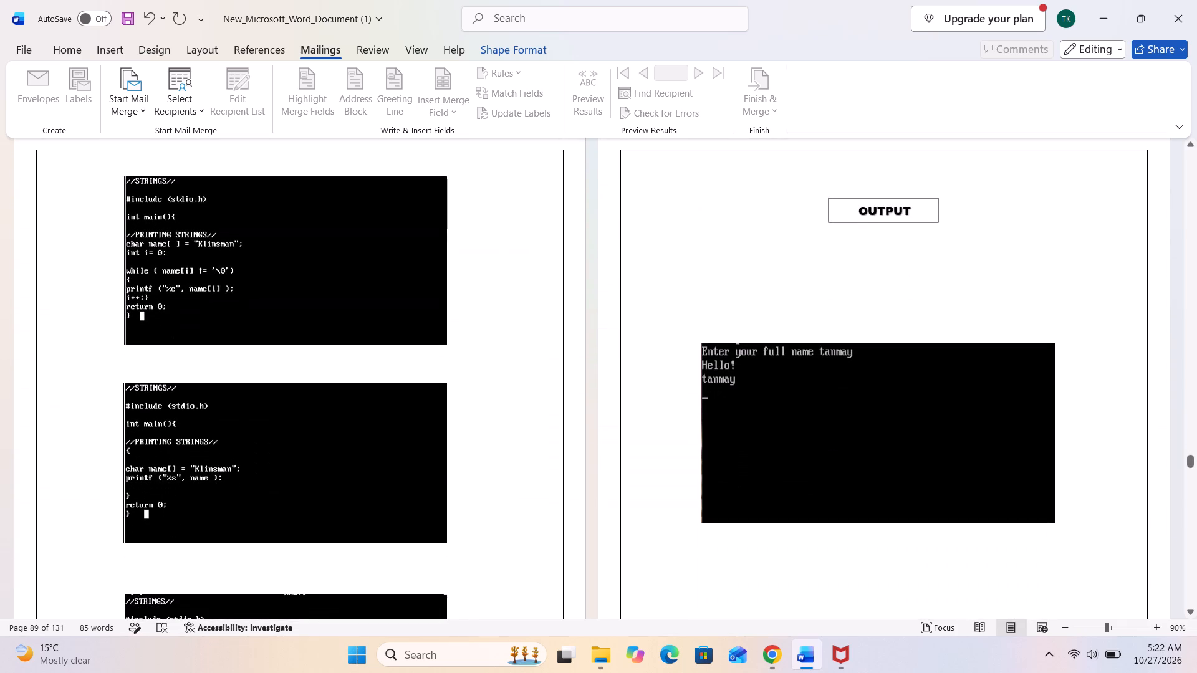
scroll(346, 450, down, 9)
scroll(346, 450, up, 20)
scroll(346, 450, up, 3)
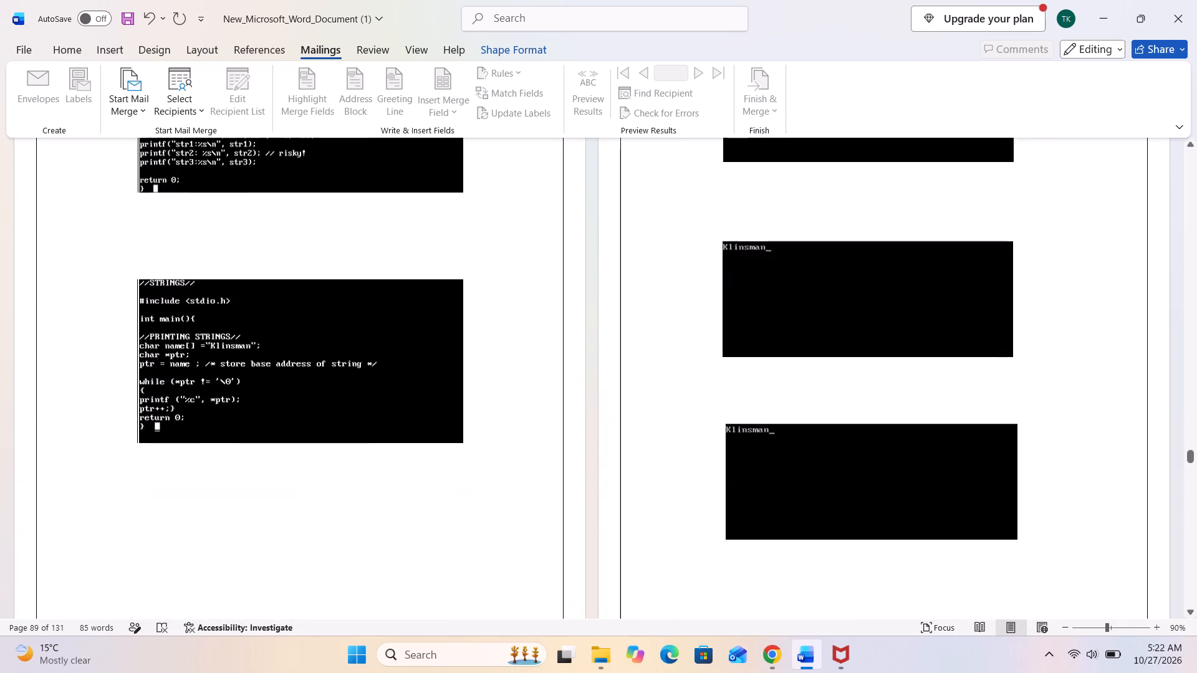
scroll(345, 450, up, 20)
scroll(345, 450, up, 17)
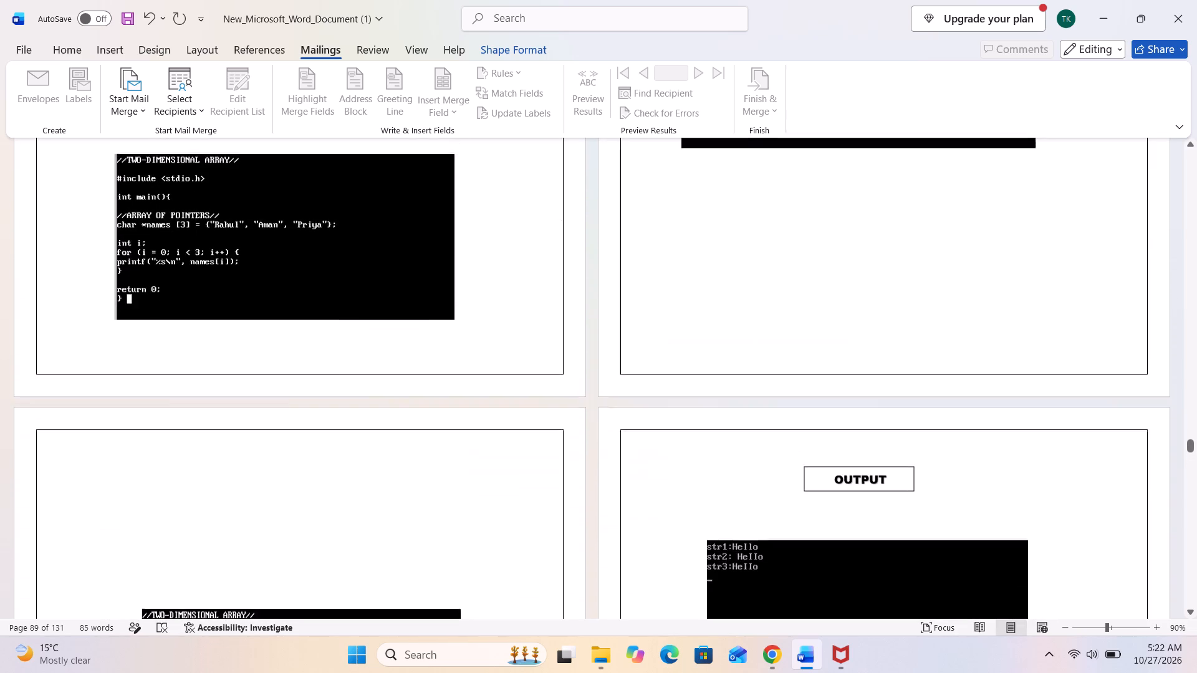
scroll(345, 450, up, 20)
scroll(345, 450, up, 17)
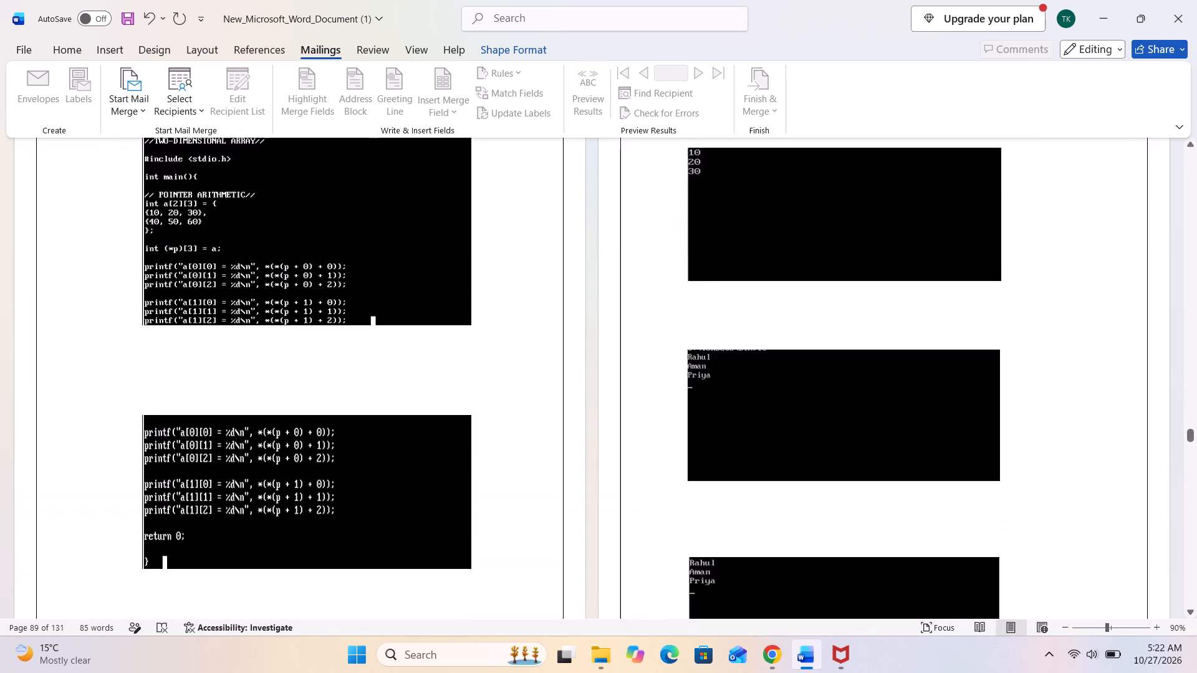
scroll(345, 450, up, 20)
scroll(345, 450, up, 8)
scroll(343, 449, down, 1)
scroll(343, 449, up, 10)
scroll(343, 449, down, 1)
scroll(343, 449, up, 9)
scroll(342, 447, down, 1)
scroll(342, 447, up, 8)
scroll(342, 448, down, 1)
scroll(342, 448, up, 17)
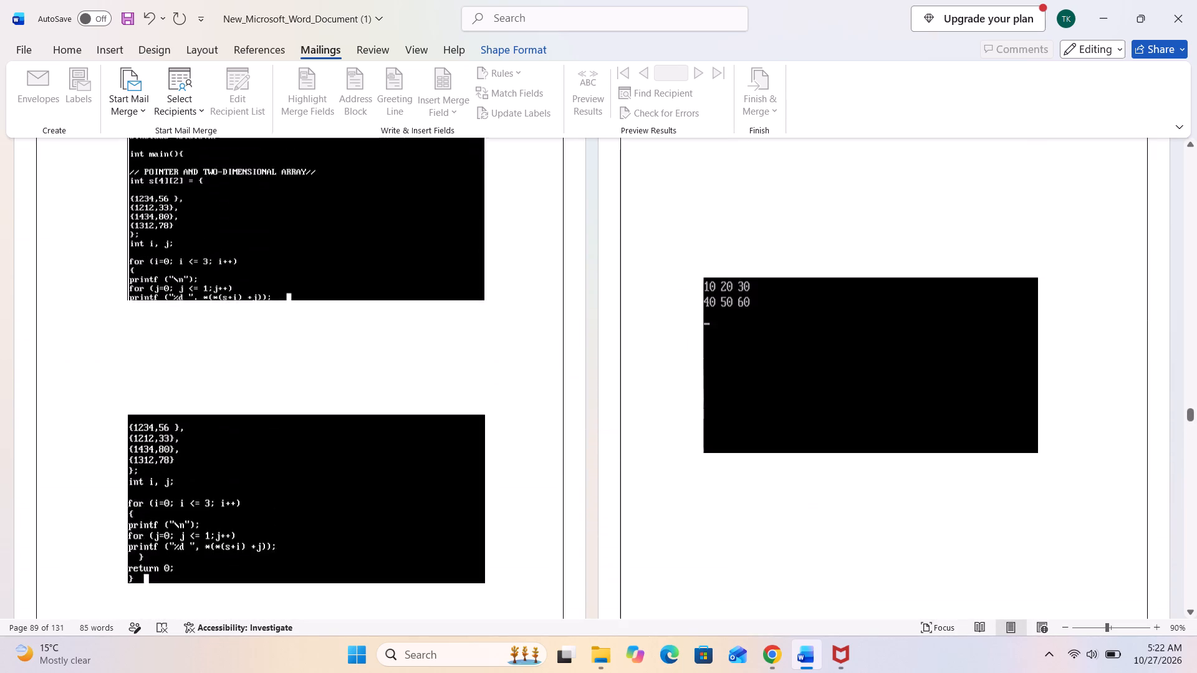
scroll(342, 447, up, 6)
scroll(341, 447, down, 2)
scroll(341, 448, up, 4)
scroll(340, 444, down, 1)
scroll(340, 445, up, 20)
scroll(340, 445, up, 2)
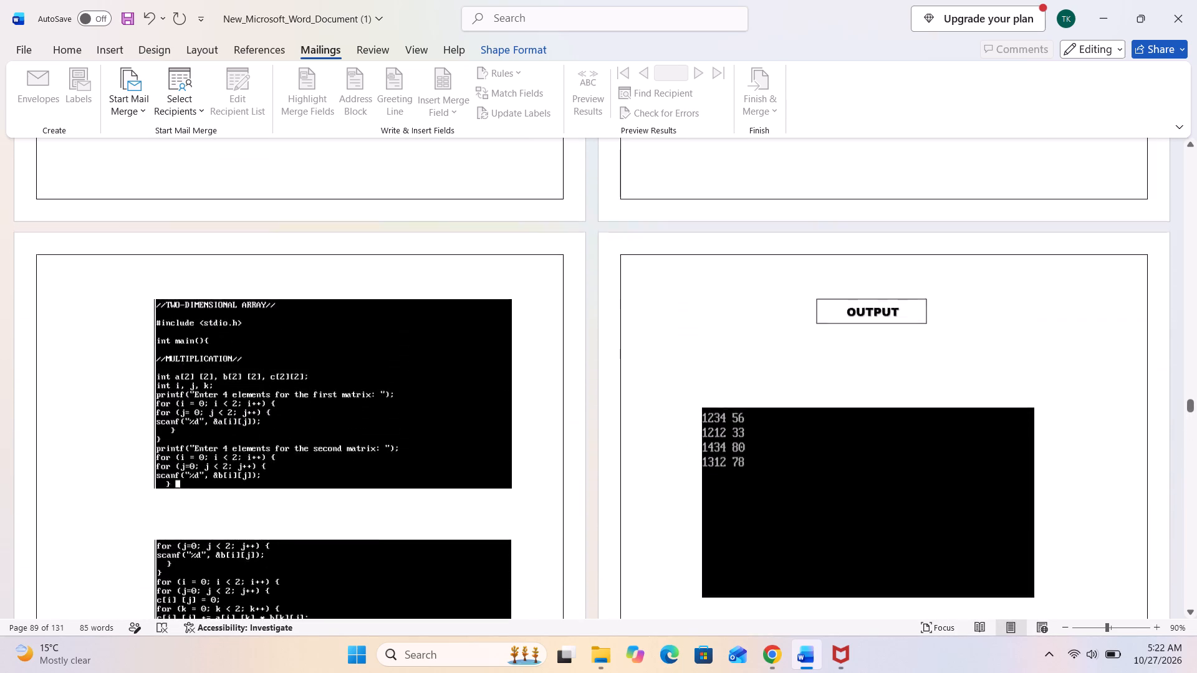
scroll(340, 445, up, 20)
scroll(340, 445, up, 15)
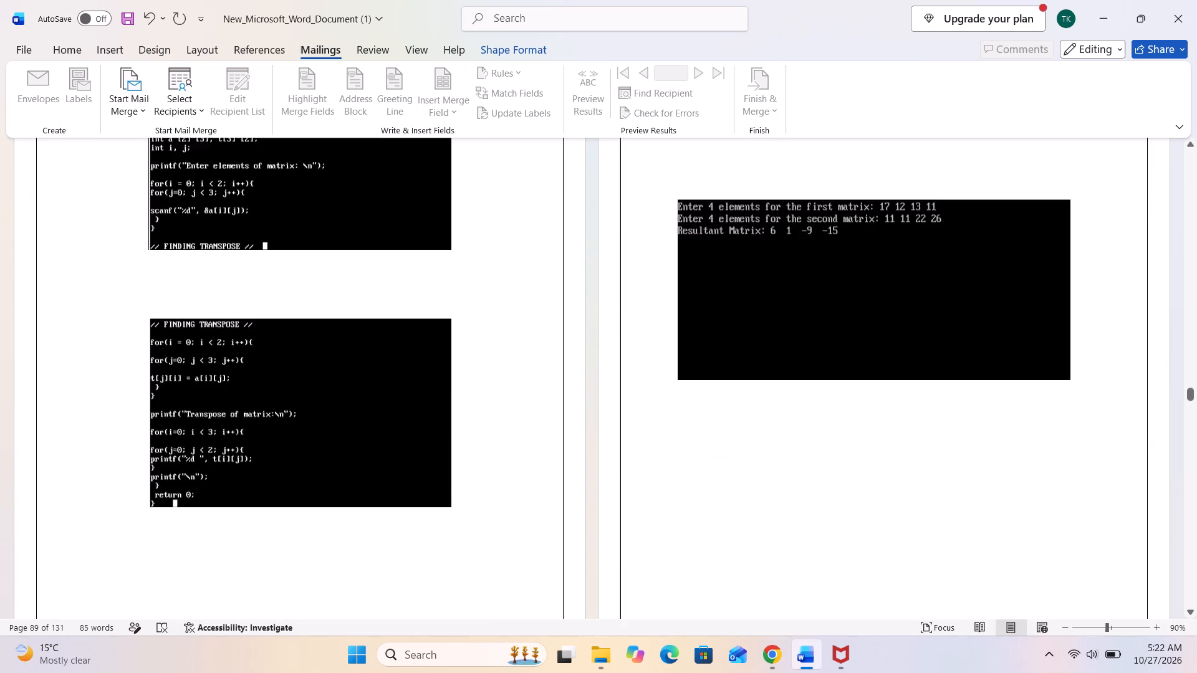
scroll(339, 444, up, 20)
scroll(339, 444, up, 14)
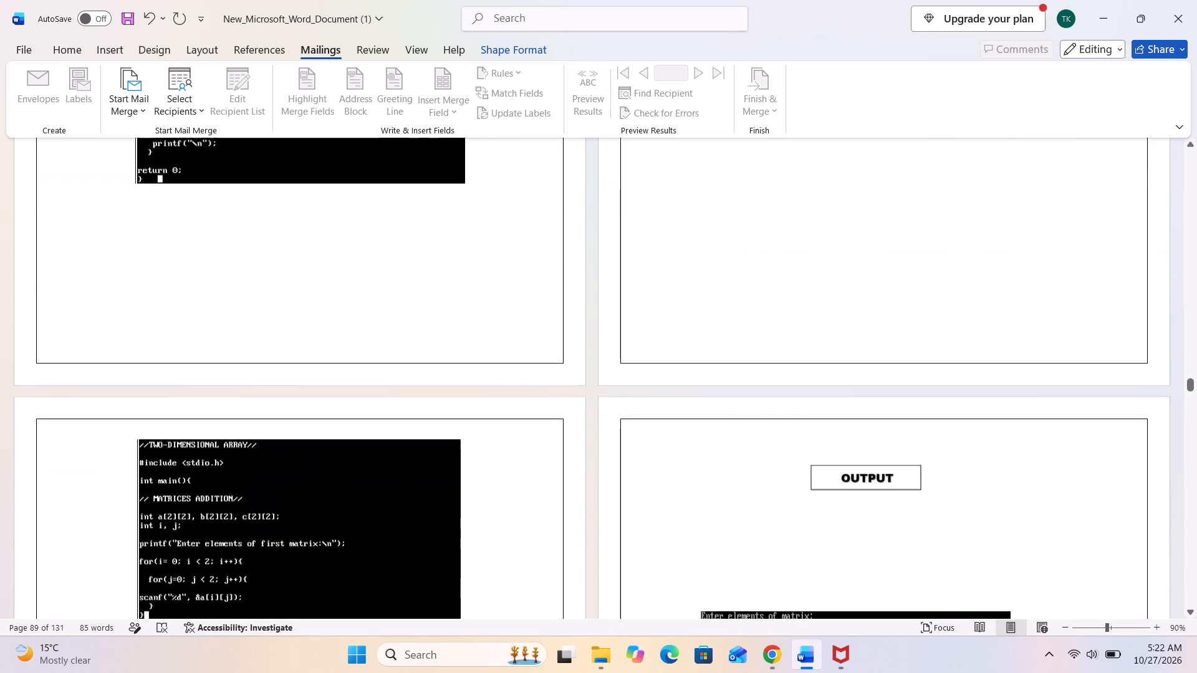
scroll(339, 444, up, 20)
scroll(339, 444, up, 2)
scroll(338, 443, down, 4)
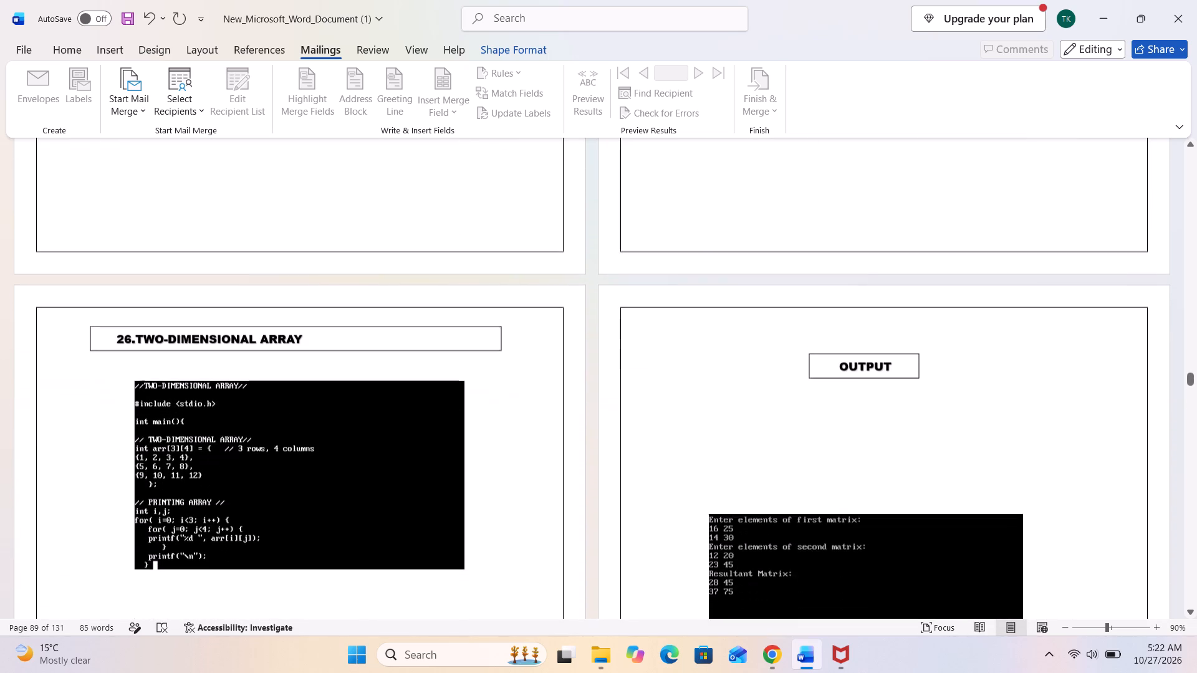
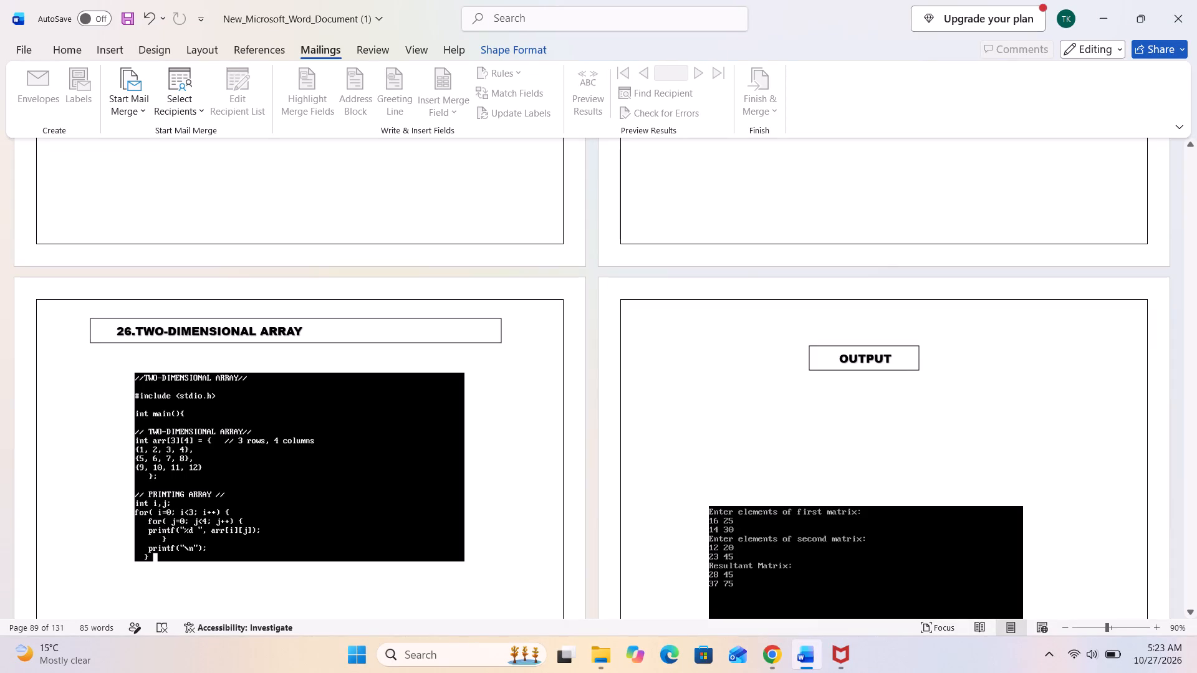
Look through the TWO-DIMENSIONAL ARRAY and STRINGS code pages for the page where the next topic's code starts.
scroll(690, 274, down, 20)
scroll(690, 274, down, 20)
scroll(690, 274, down, 7)
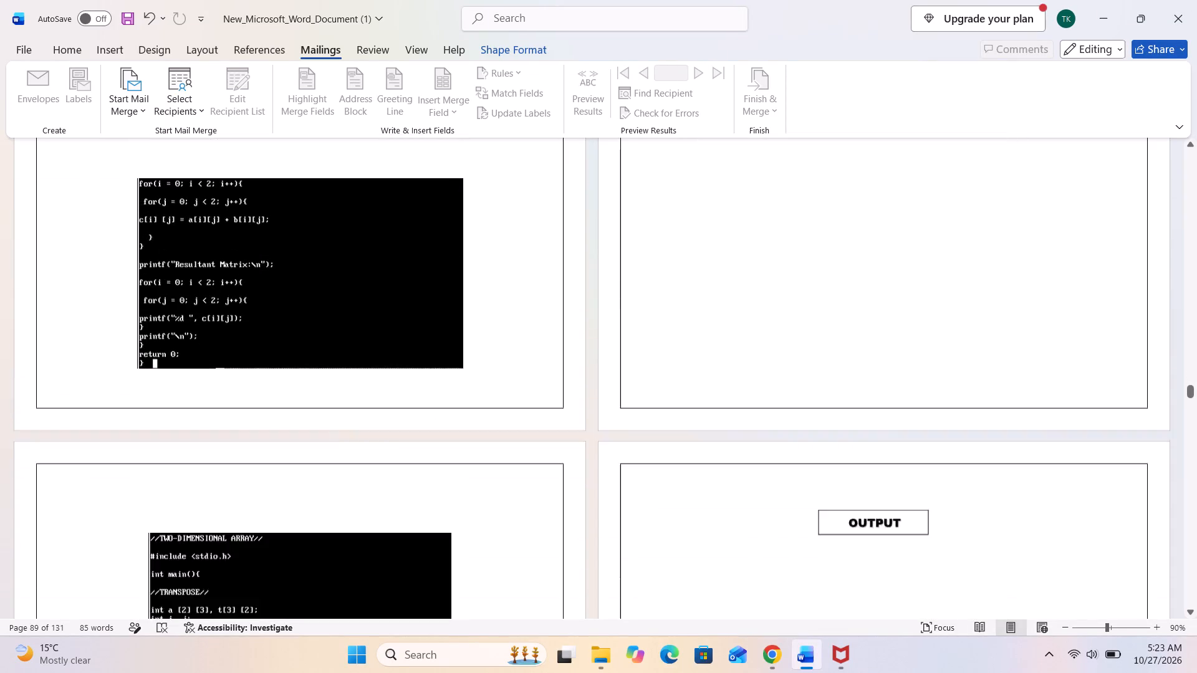
scroll(632, 217, down, 20)
scroll(632, 217, down, 20)
scroll(632, 217, down, 12)
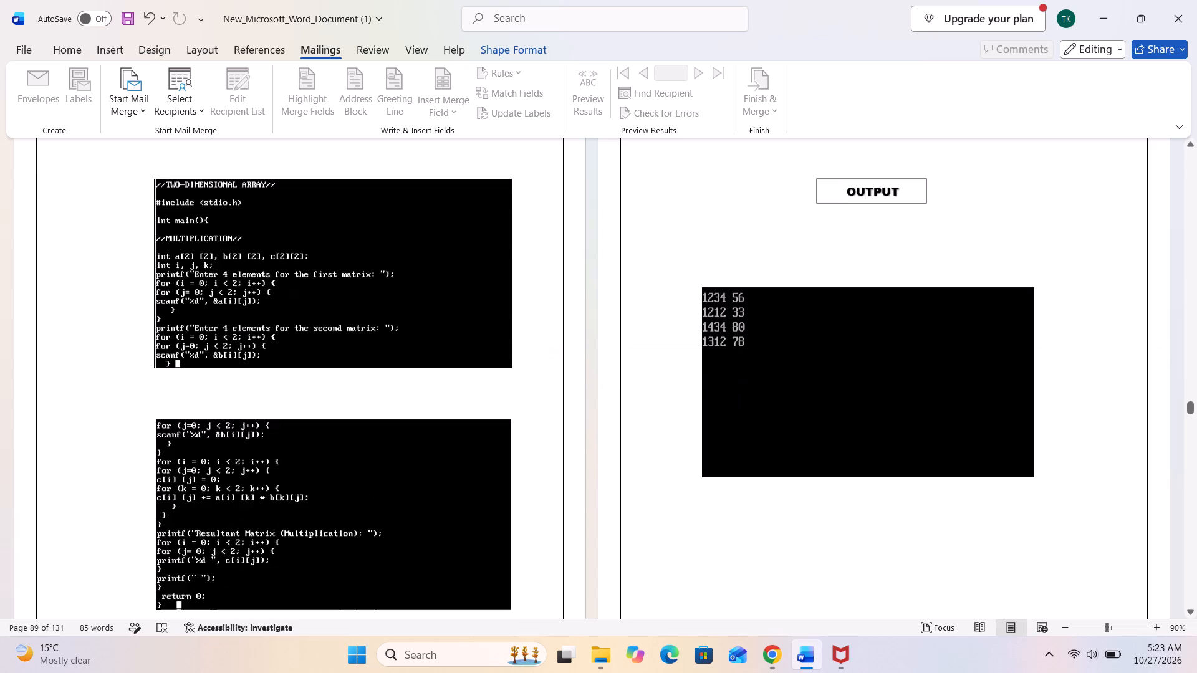
scroll(661, 178, down, 20)
scroll(661, 178, down, 20)
scroll(661, 178, down, 12)
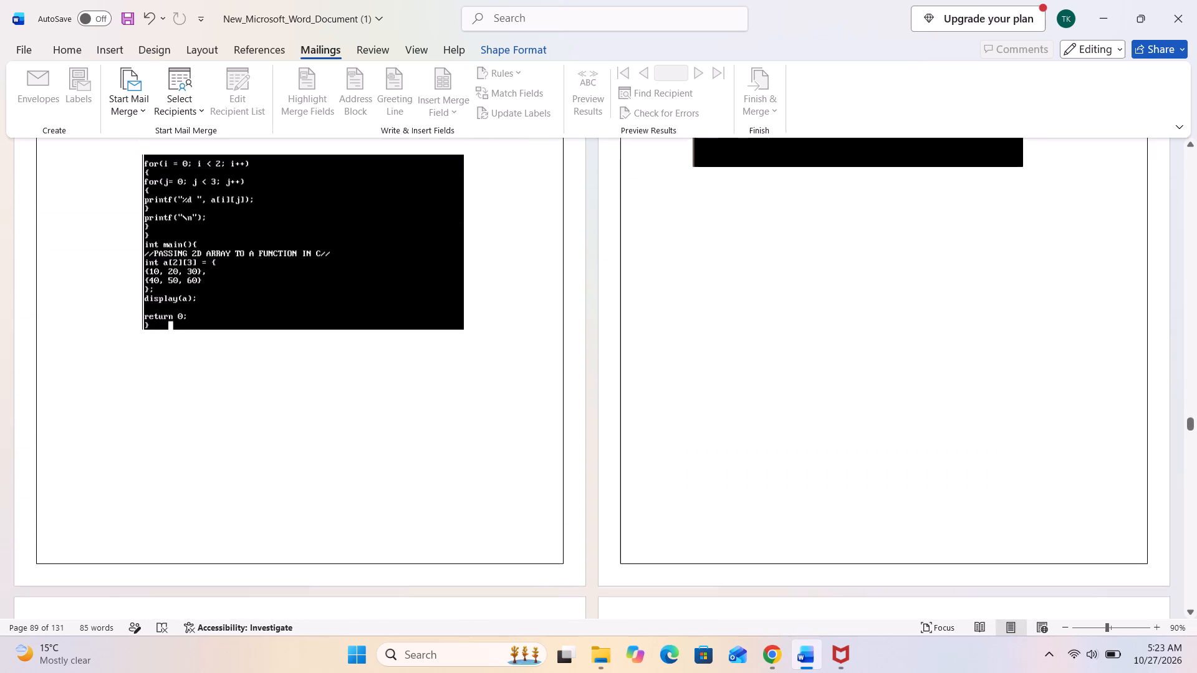
scroll(675, 164, down, 20)
scroll(675, 164, down, 20)
scroll(675, 164, down, 12)
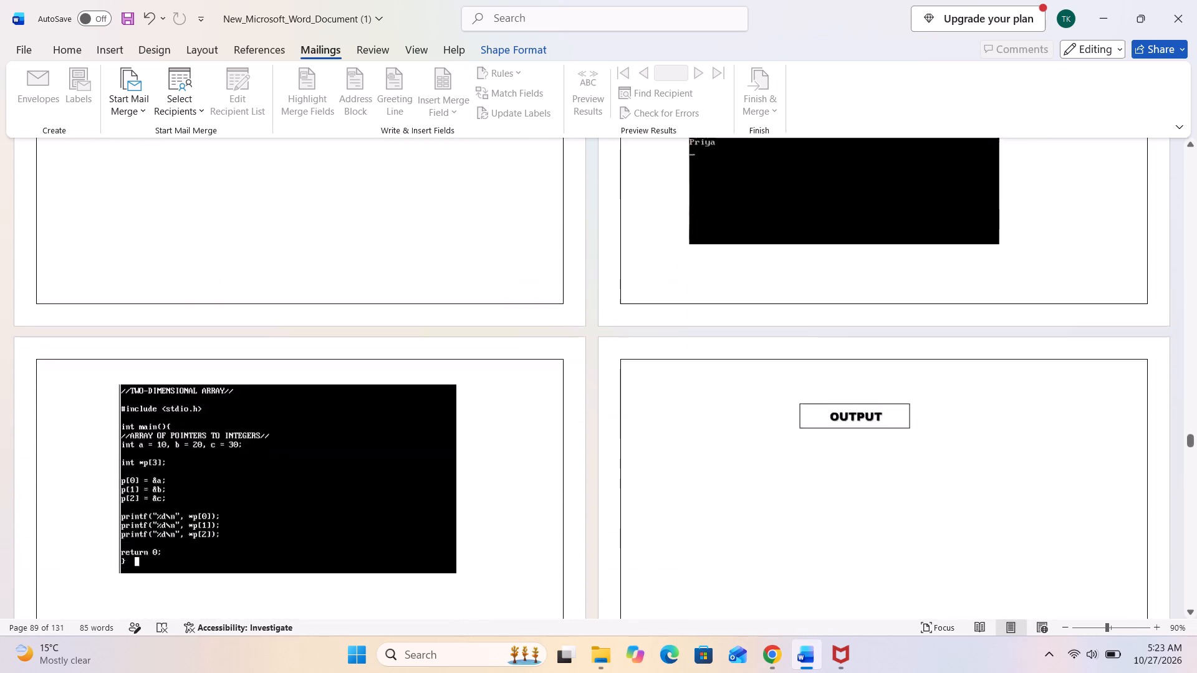
scroll(660, 152, down, 20)
scroll(660, 152, down, 20)
scroll(660, 152, down, 5)
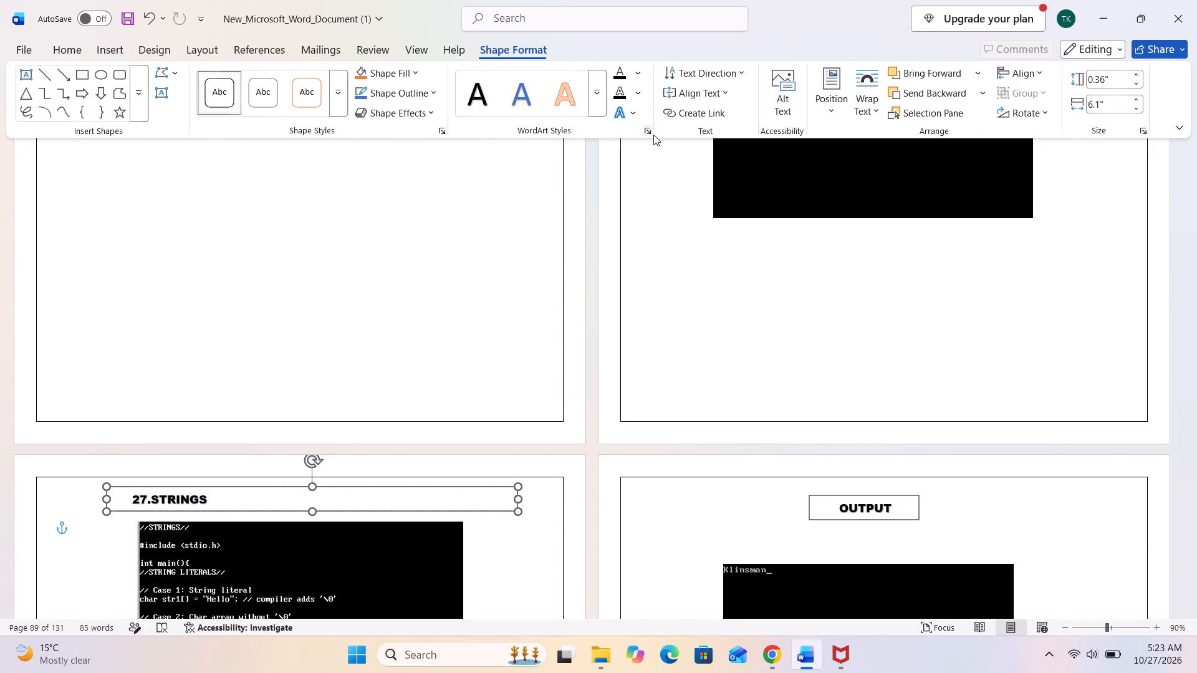
click(486, 267)
scroll(502, 273, down, 5)
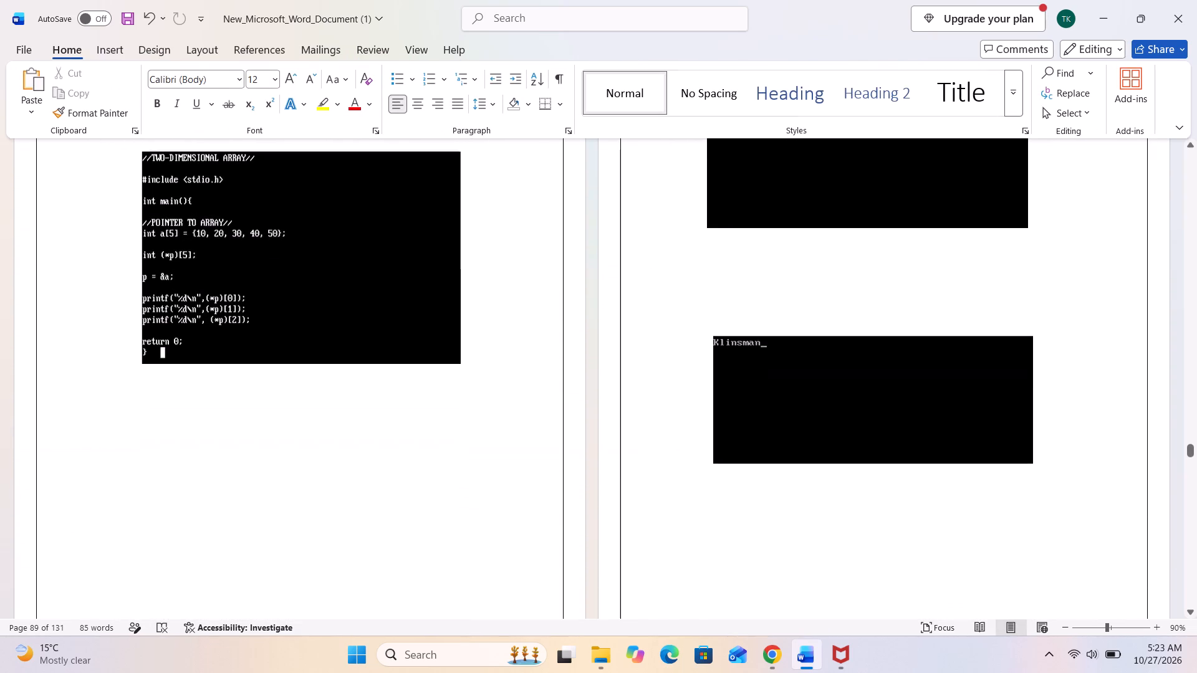
scroll(502, 273, down, 13)
scroll(506, 252, down, 20)
scroll(506, 252, down, 3)
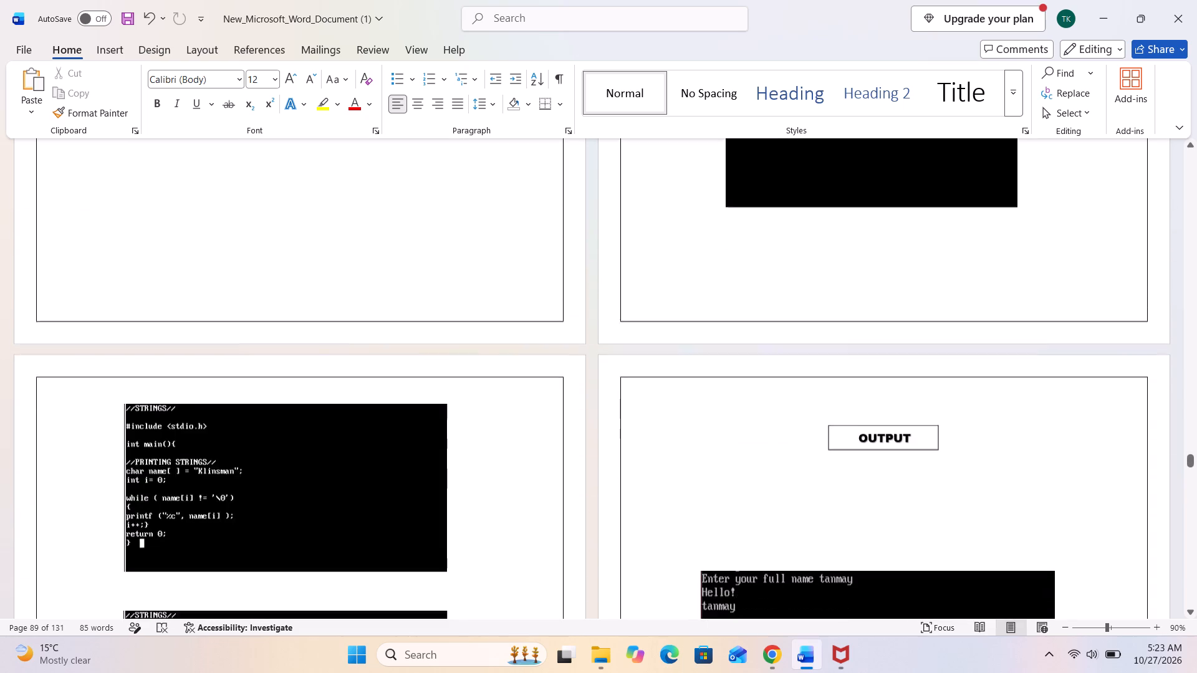
scroll(507, 239, down, 20)
scroll(507, 239, down, 6)
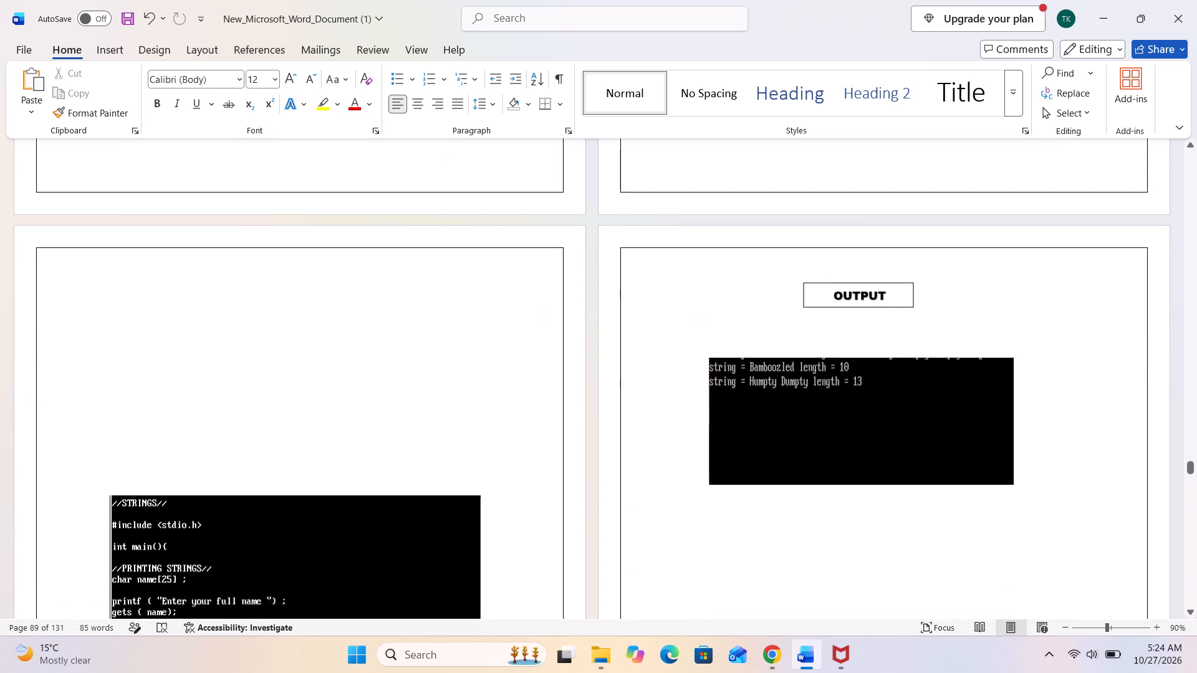
scroll(507, 235, down, 13)
scroll(507, 231, down, 9)
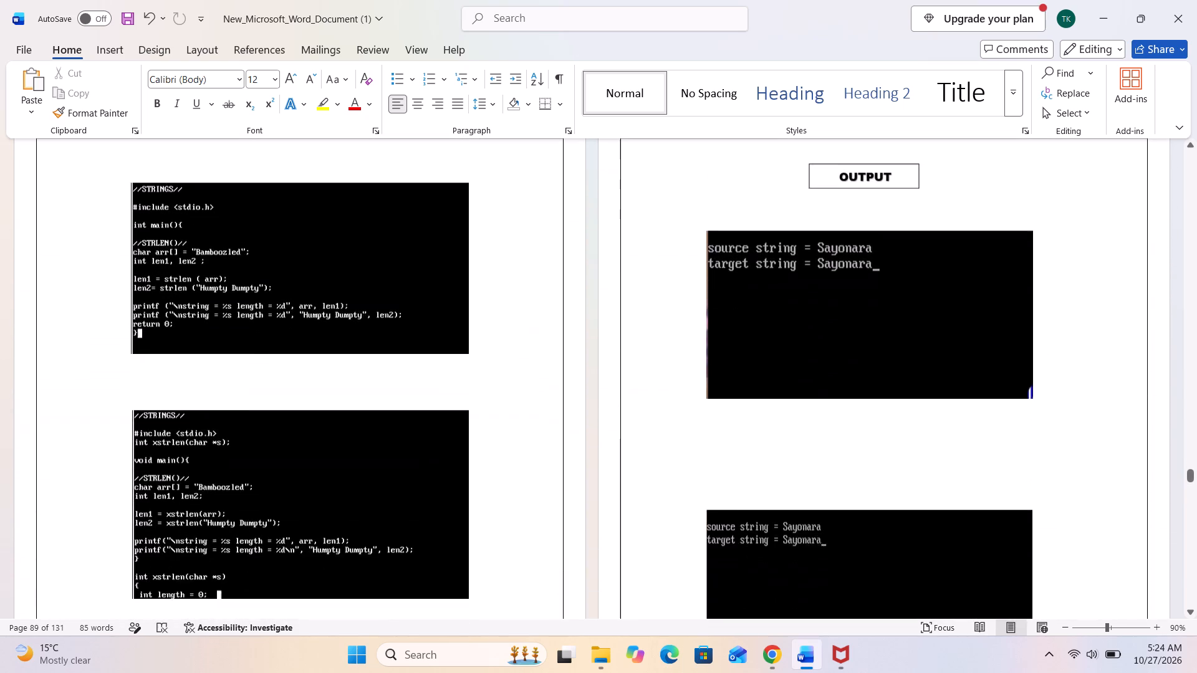
scroll(507, 231, down, 17)
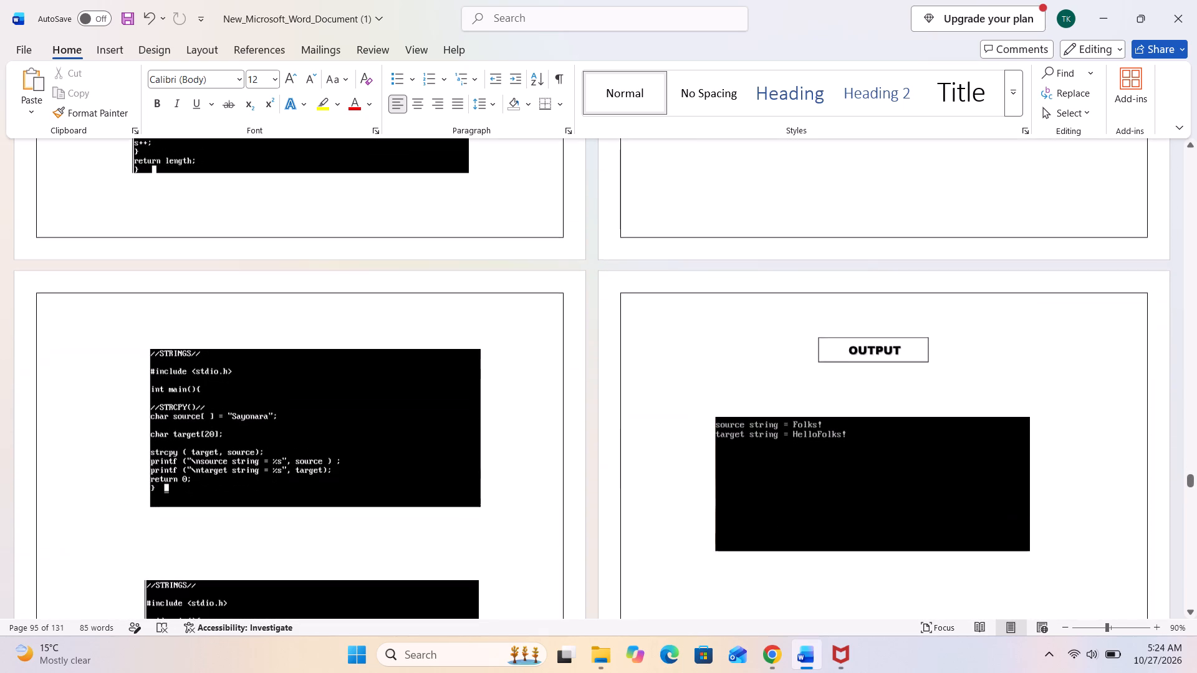
scroll(507, 231, down, 18)
scroll(507, 231, down, 6)
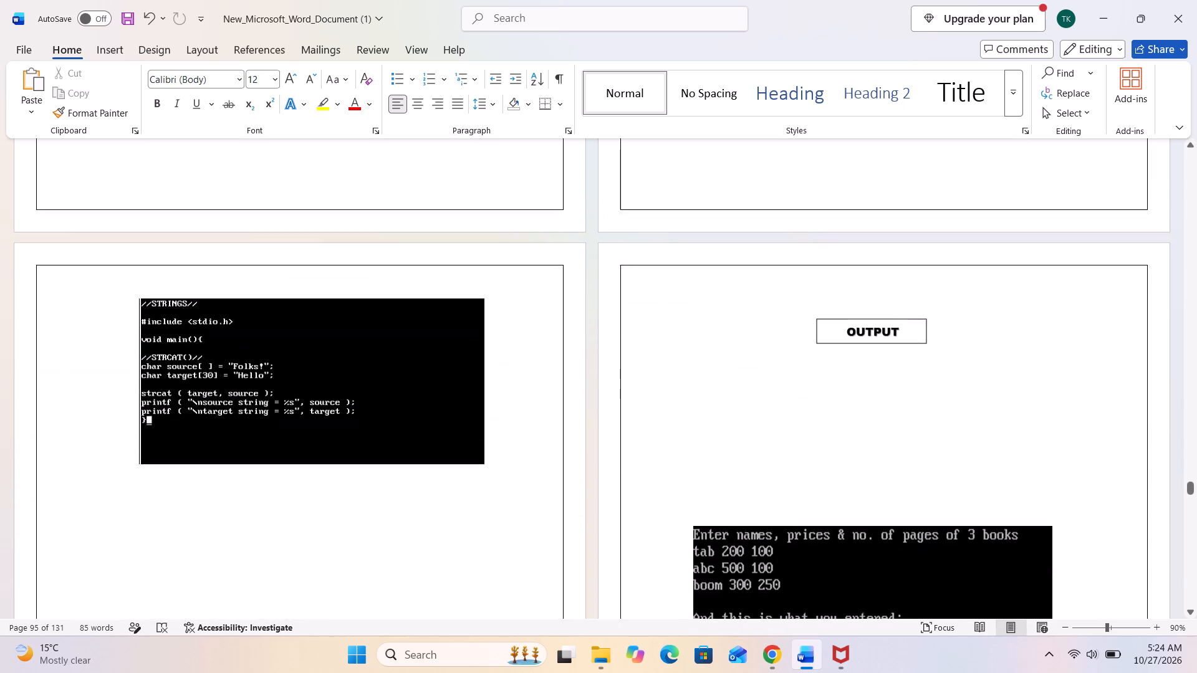
scroll(507, 231, down, 17)
scroll(507, 230, down, 5)
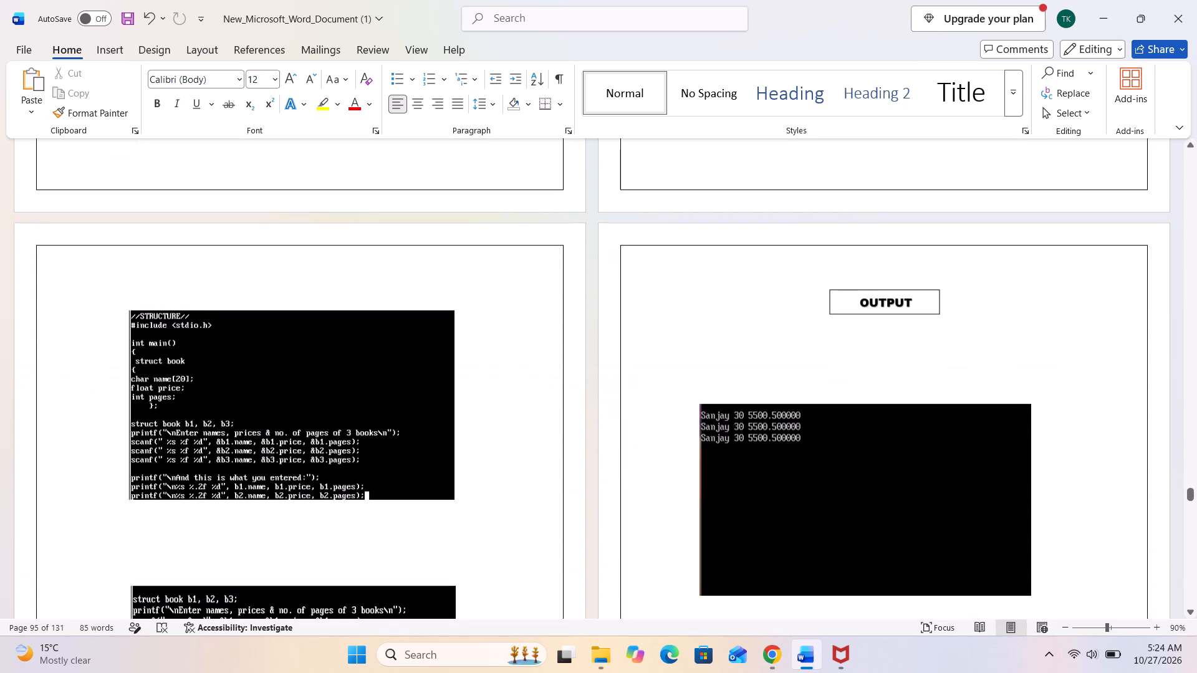
scroll(507, 230, down, 5)
Paste the copied LOCAL AND GLOBAL VARIABLE heading box on page 101 and position it above the first STRUCTURE code.
scroll(505, 231, up, 8)
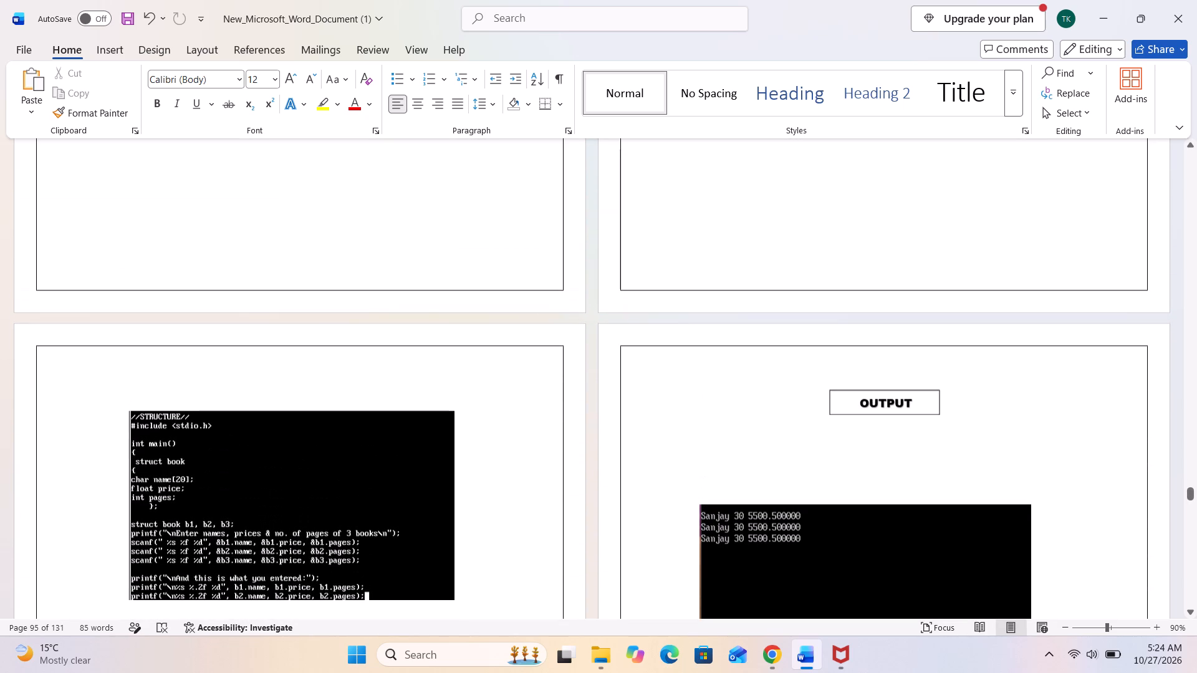
click(269, 379)
key(ctrl+v)
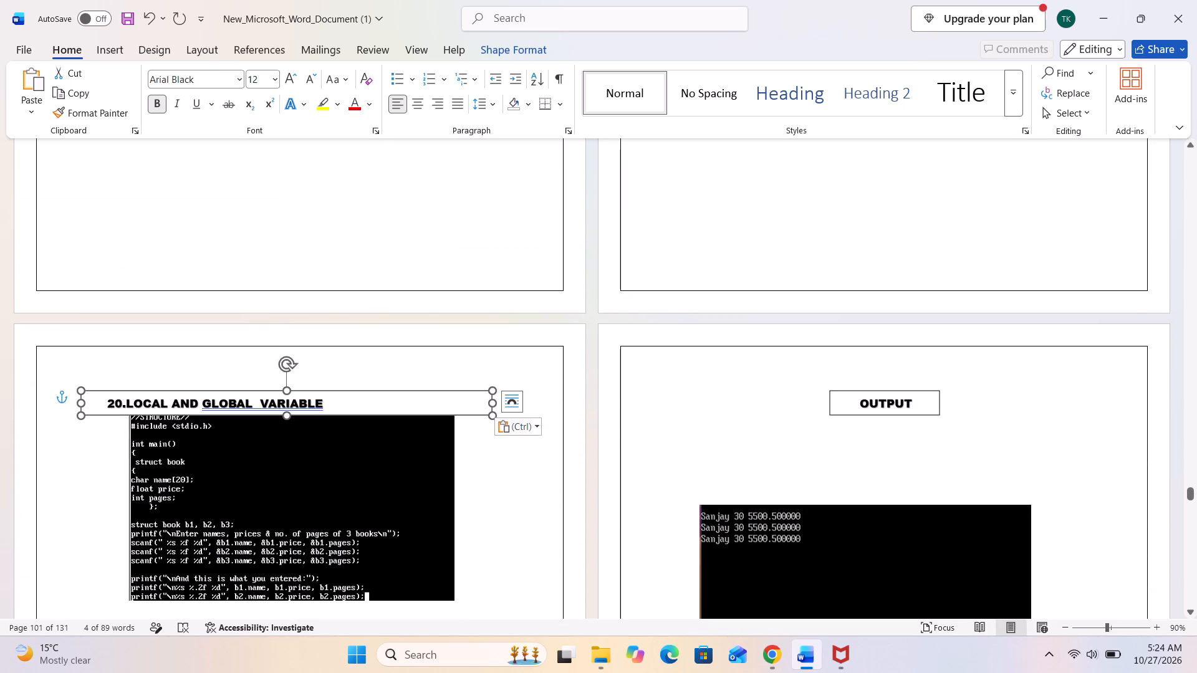
drag(312, 390, 330, 365)
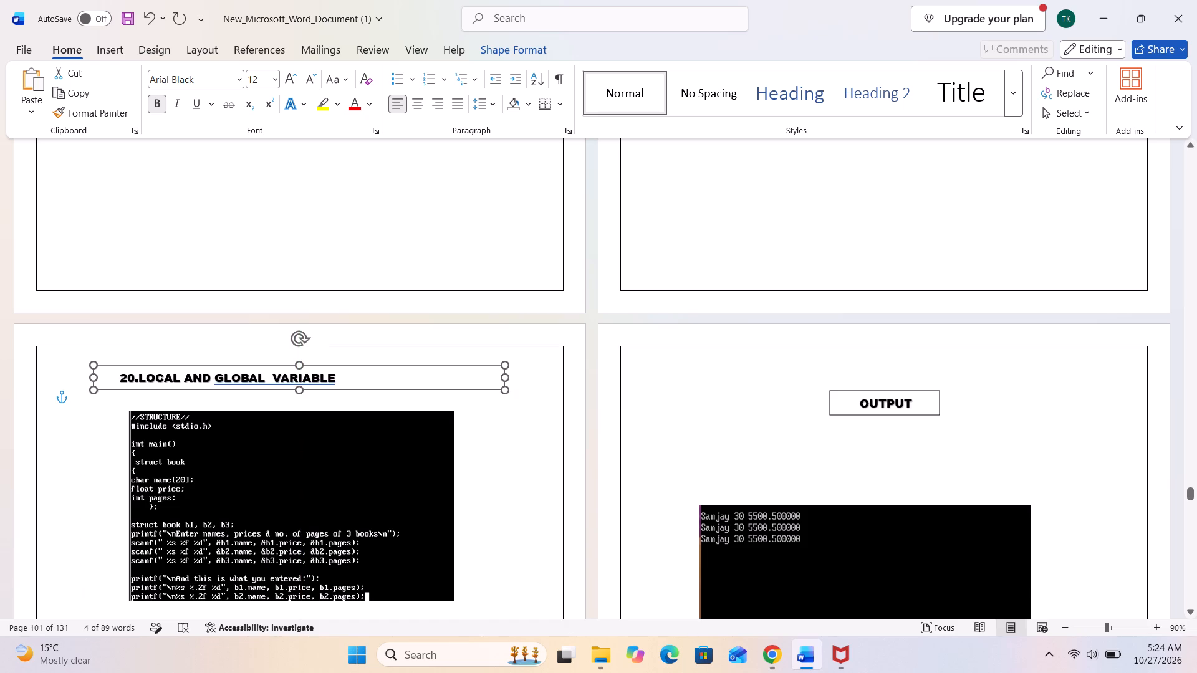
Change the pasted heading on page 101 to number 28 with the title STRUCTURE in capitals.
click(135, 378)
key(BackSpace)
key(8)
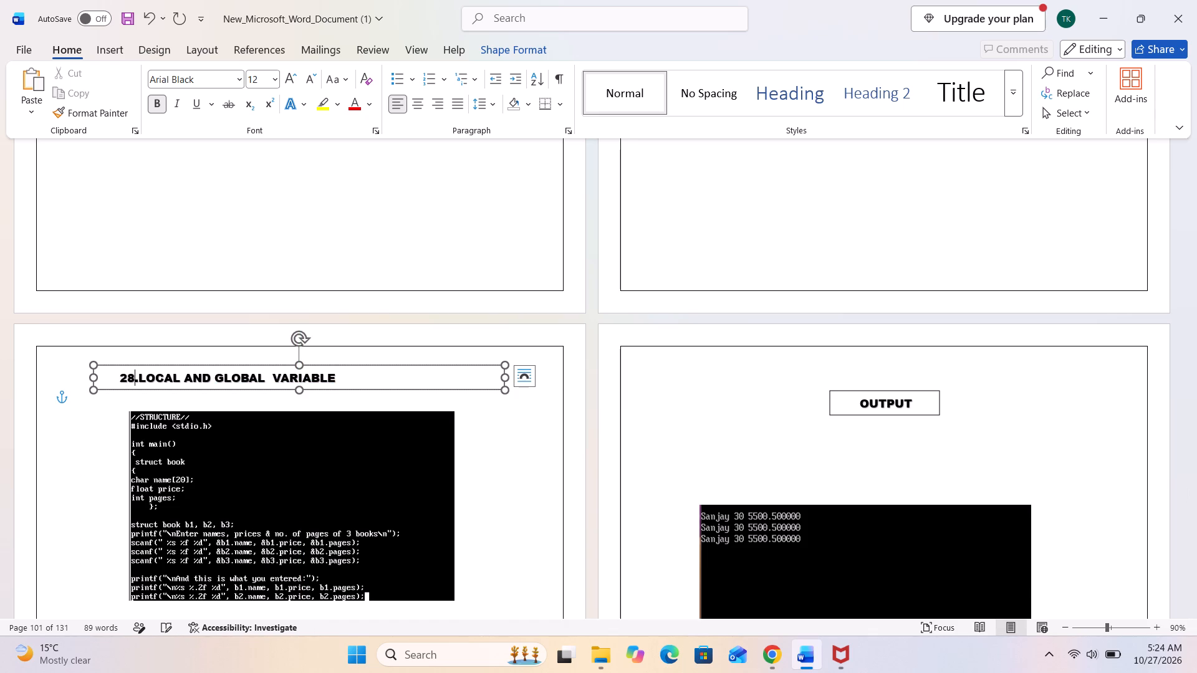
click(345, 375)
key(ctrl+BackSpace)
key(ctrl+BackSpace)
key(ctrl+BackSpace)
key(ctrl+BackSpace)
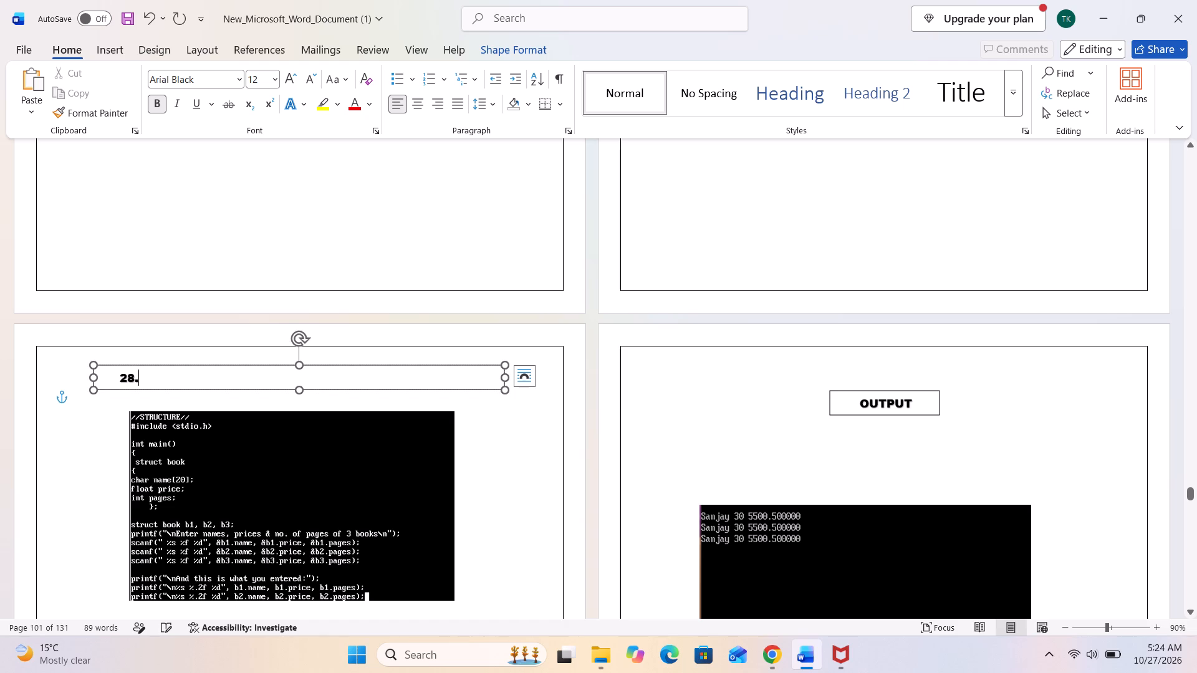
text(STRUCTUR)
key(e)
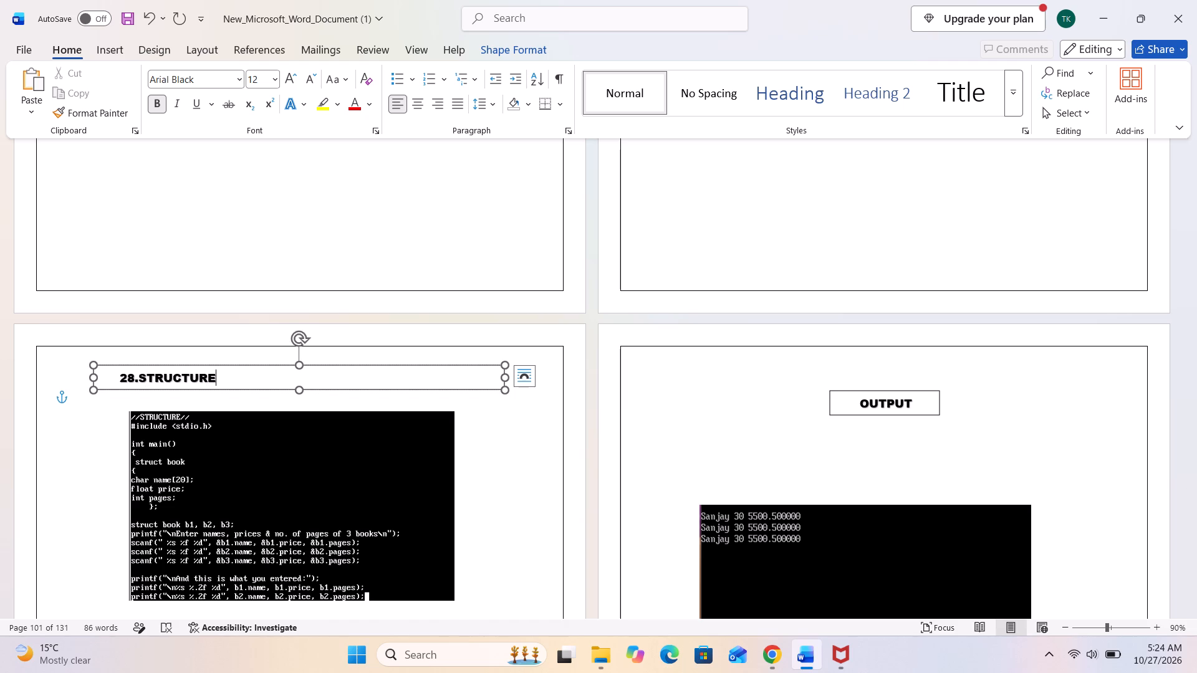
Look over the files in the Downloads folder in a new File Explorer tab, and return to the document.
scroll(343, 376, down, 4)
scroll(338, 379, down, 17)
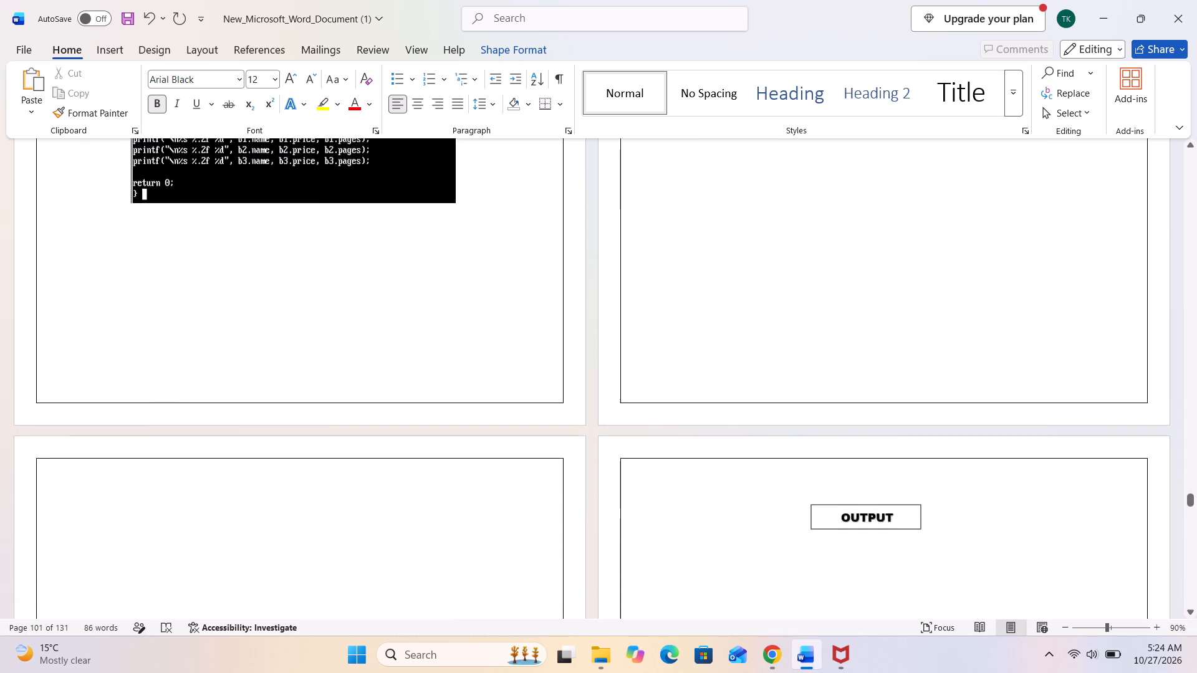
scroll(340, 371, down, 13)
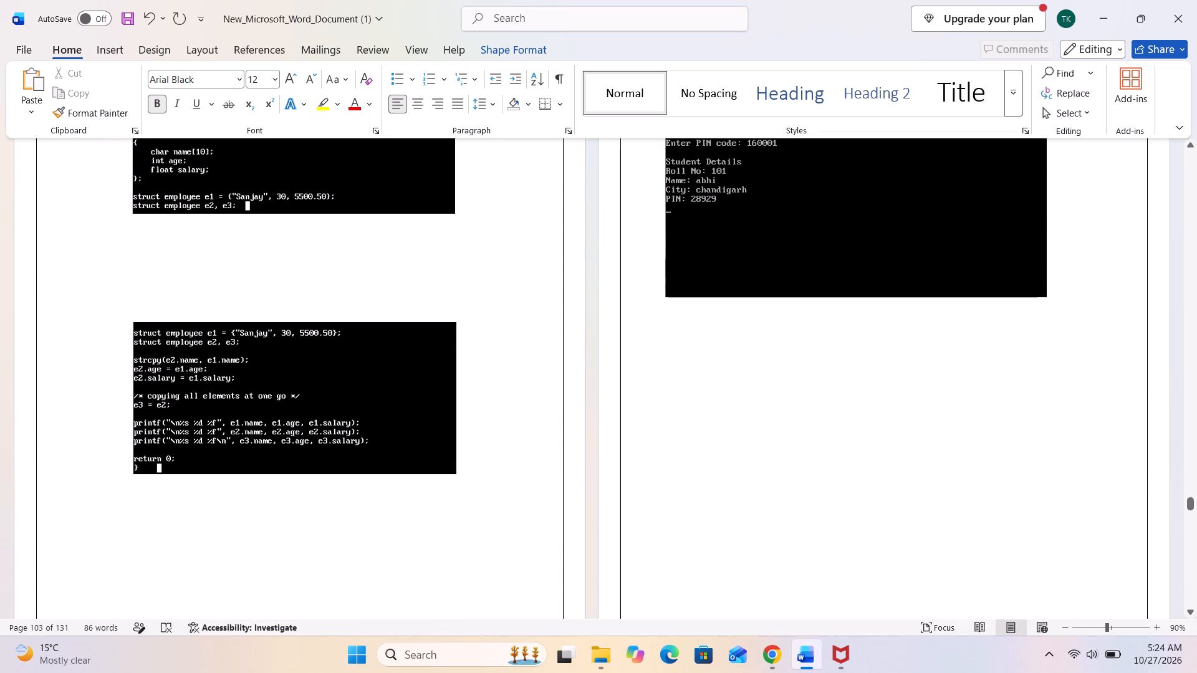
click(608, 652)
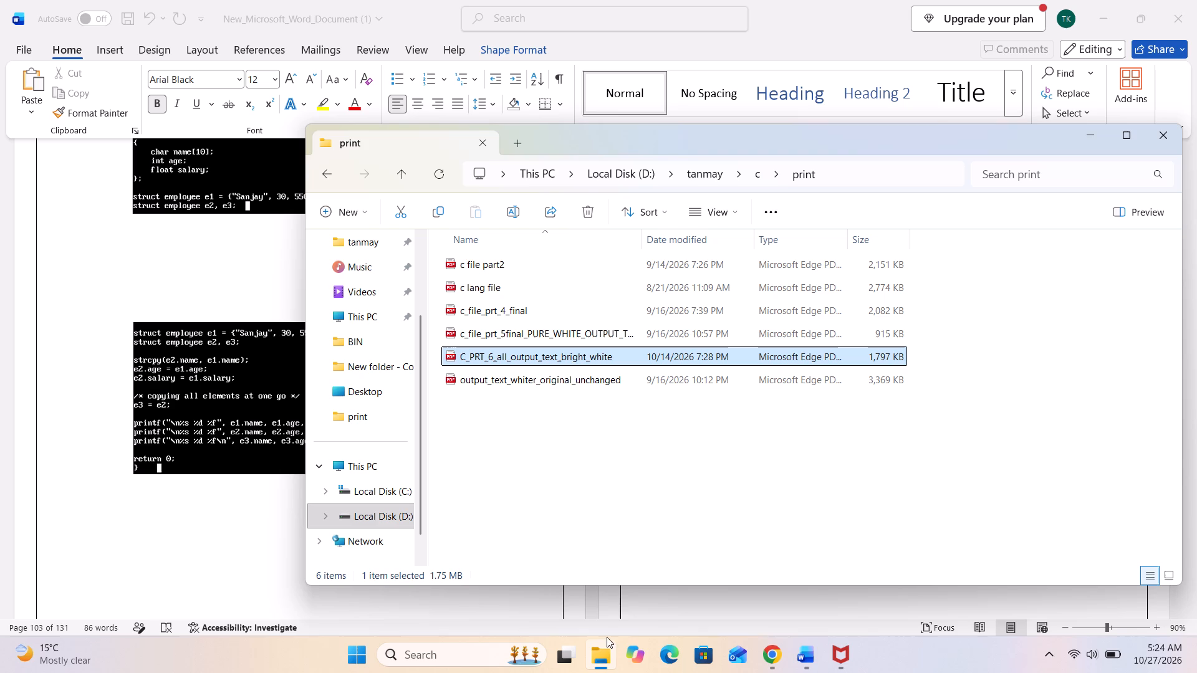
click(516, 143)
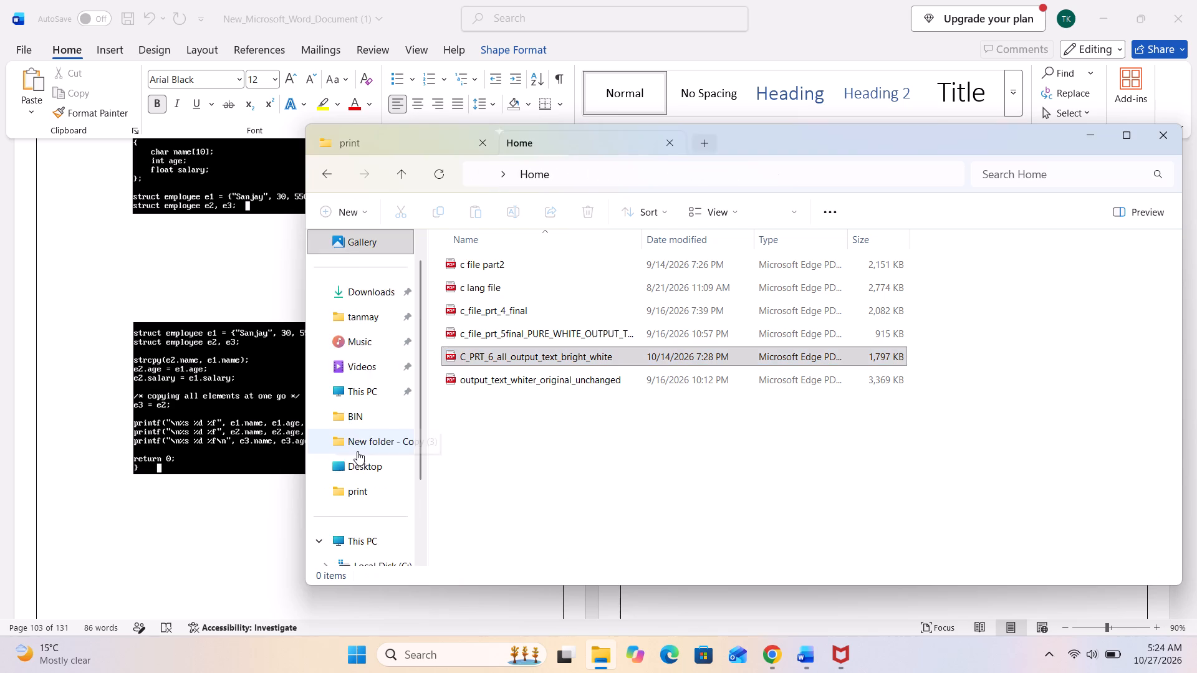
scroll(355, 448, up, 4)
click(381, 331)
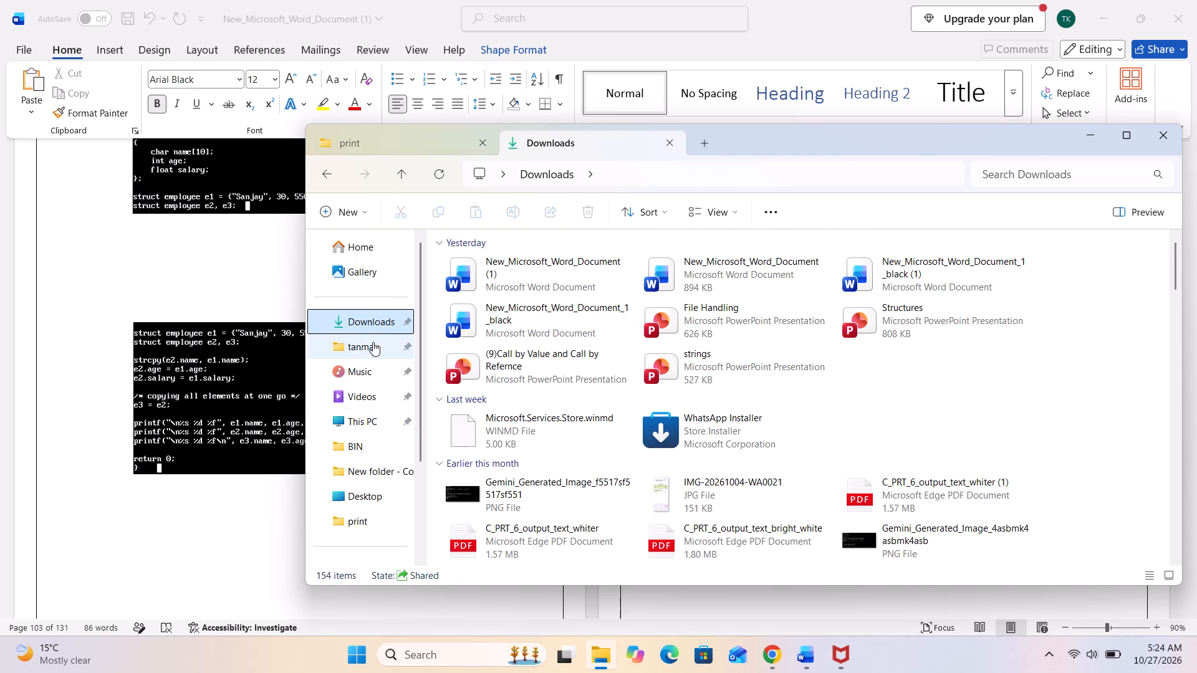
click(1098, 138)
Make the title of heading 28 on page 101 plural so that it reads STRUCTURES.
scroll(435, 471, up, 17)
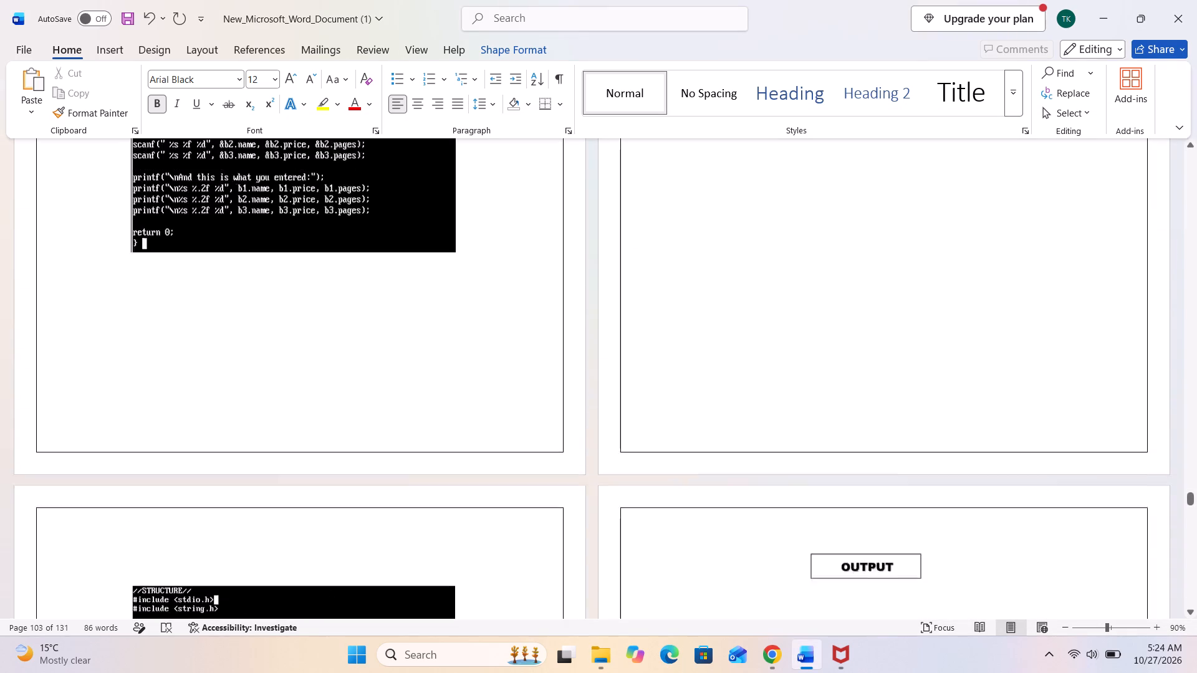
scroll(435, 472, up, 19)
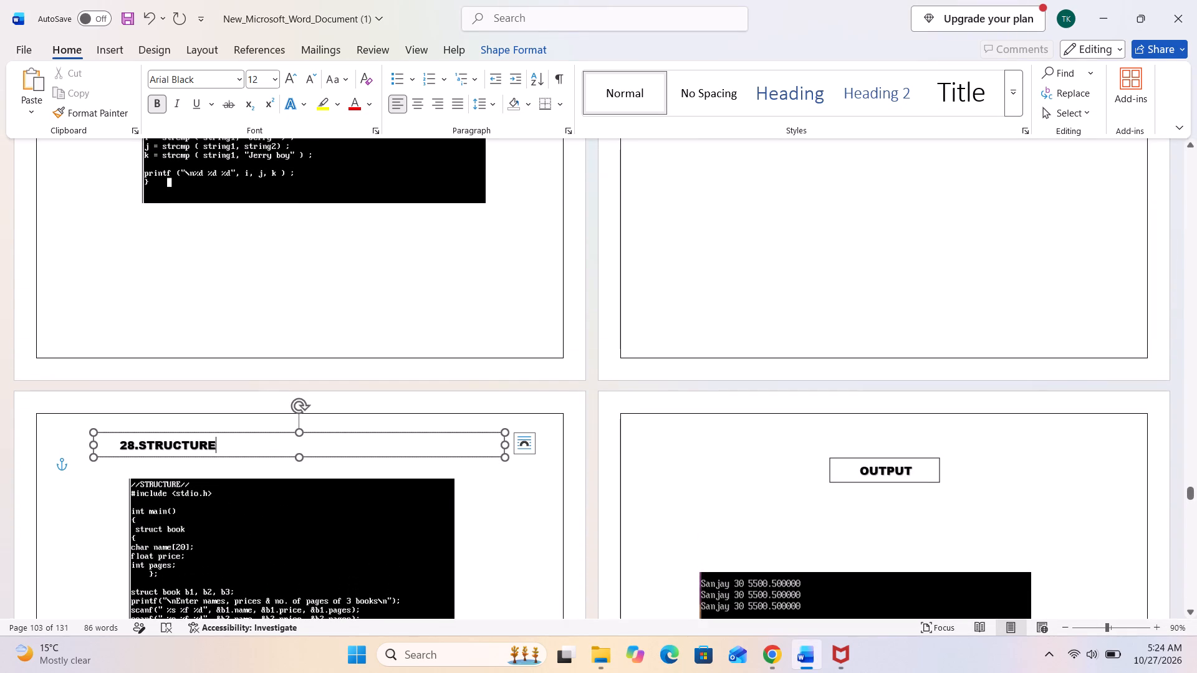
key(s)
Look through the code pages after heading 28 to find where the topic following STRUCTURES starts.
scroll(274, 424, down, 17)
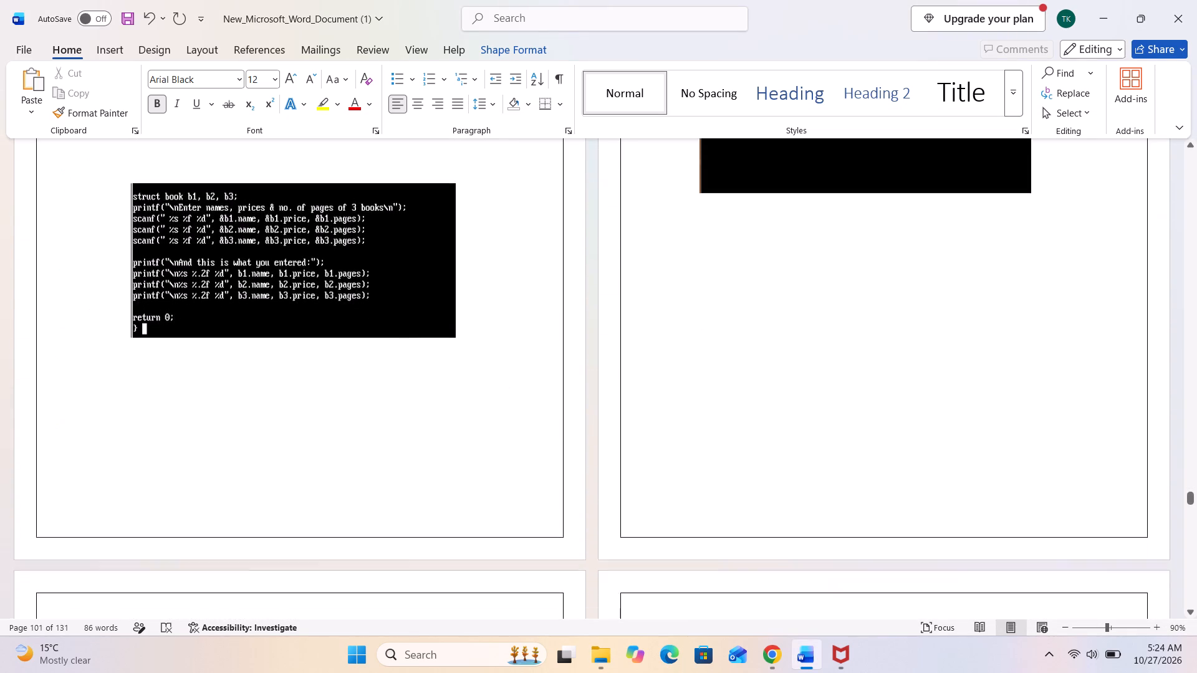
scroll(276, 417, down, 16)
scroll(278, 410, up, 18)
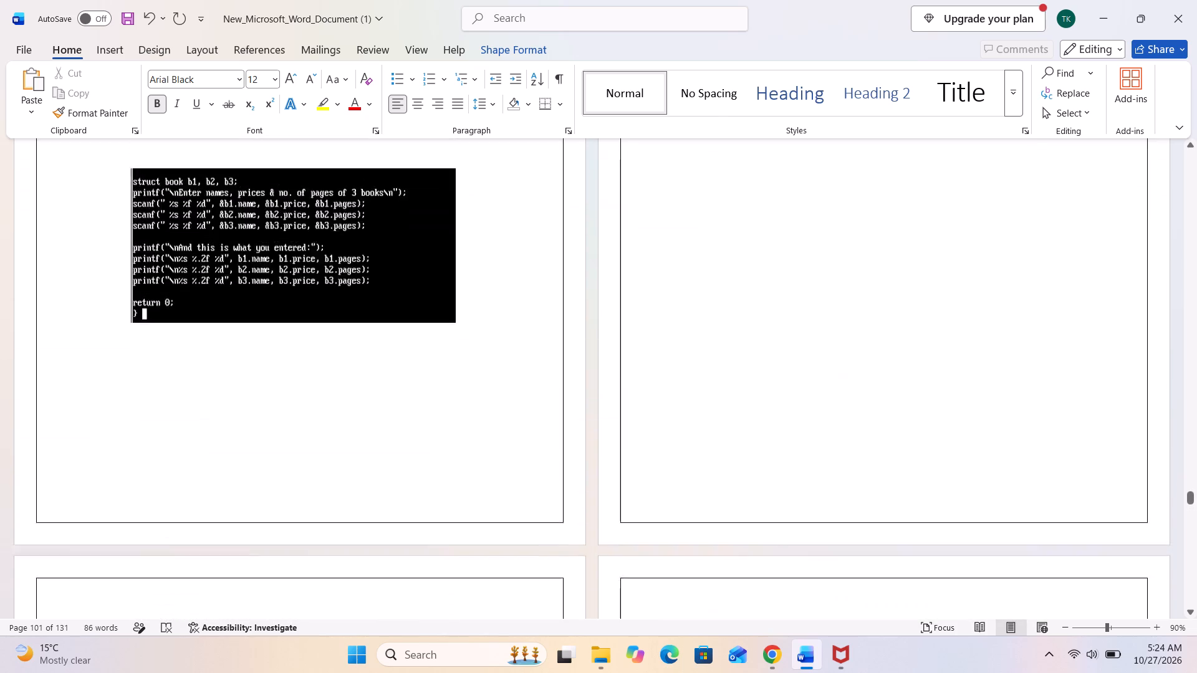
scroll(272, 384, up, 7)
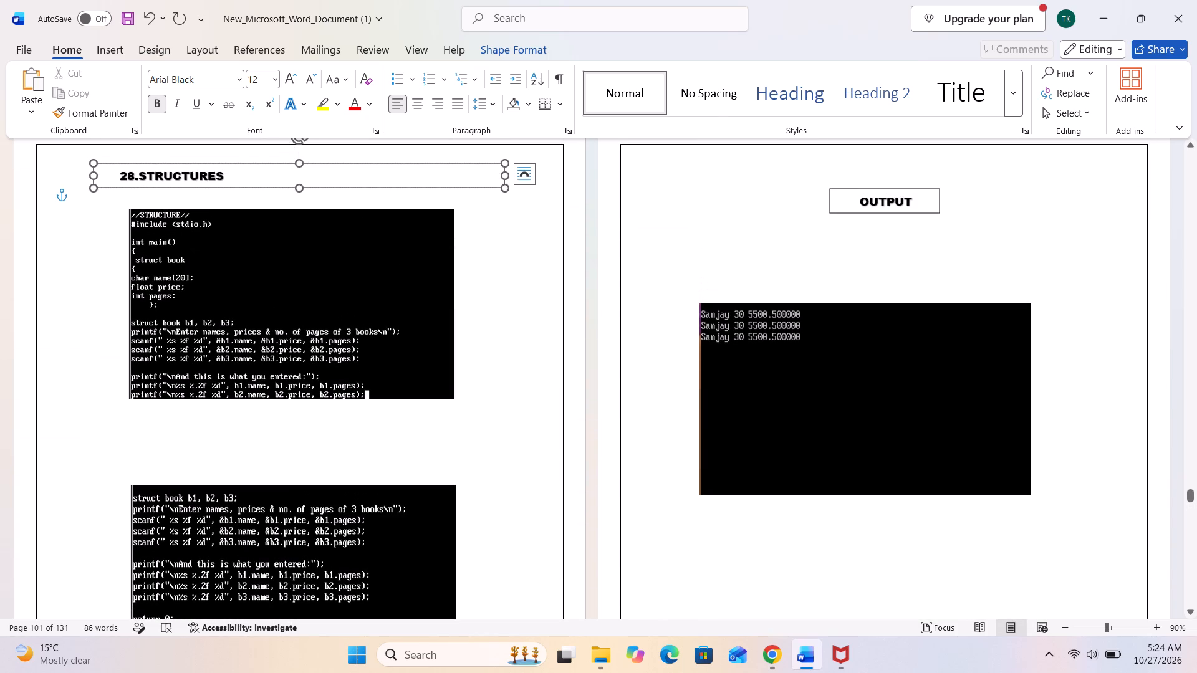
scroll(272, 384, up, 5)
scroll(272, 384, down, 20)
scroll(272, 384, down, 2)
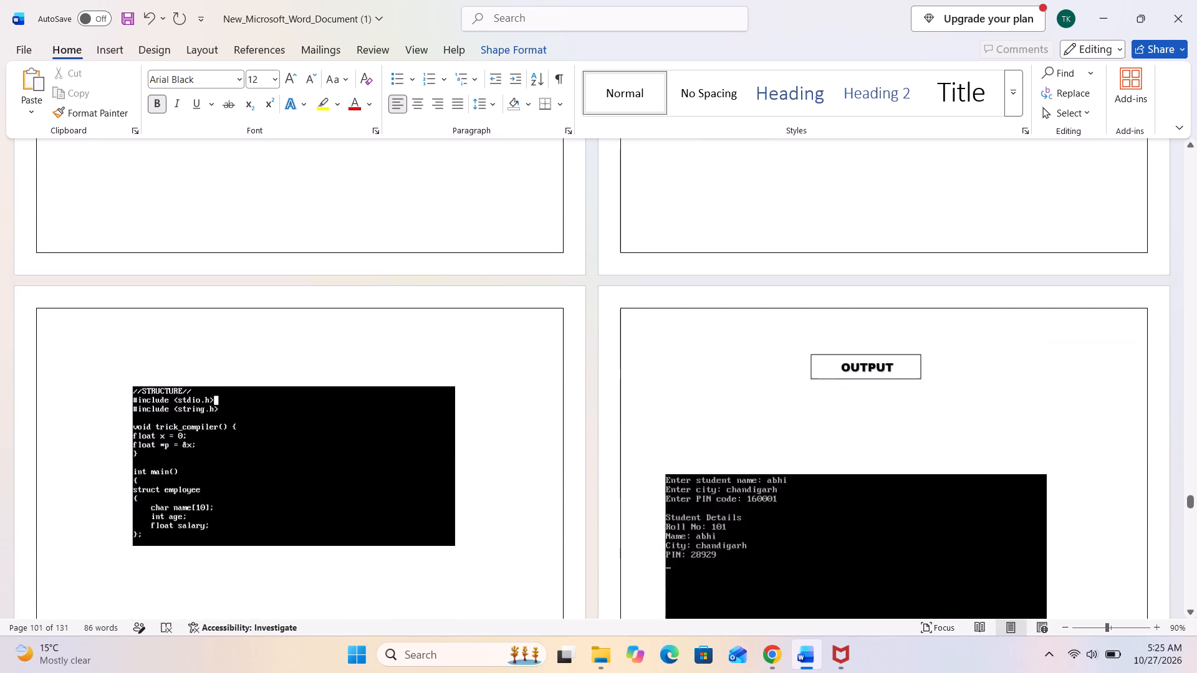
scroll(273, 333, down, 20)
scroll(273, 333, down, 15)
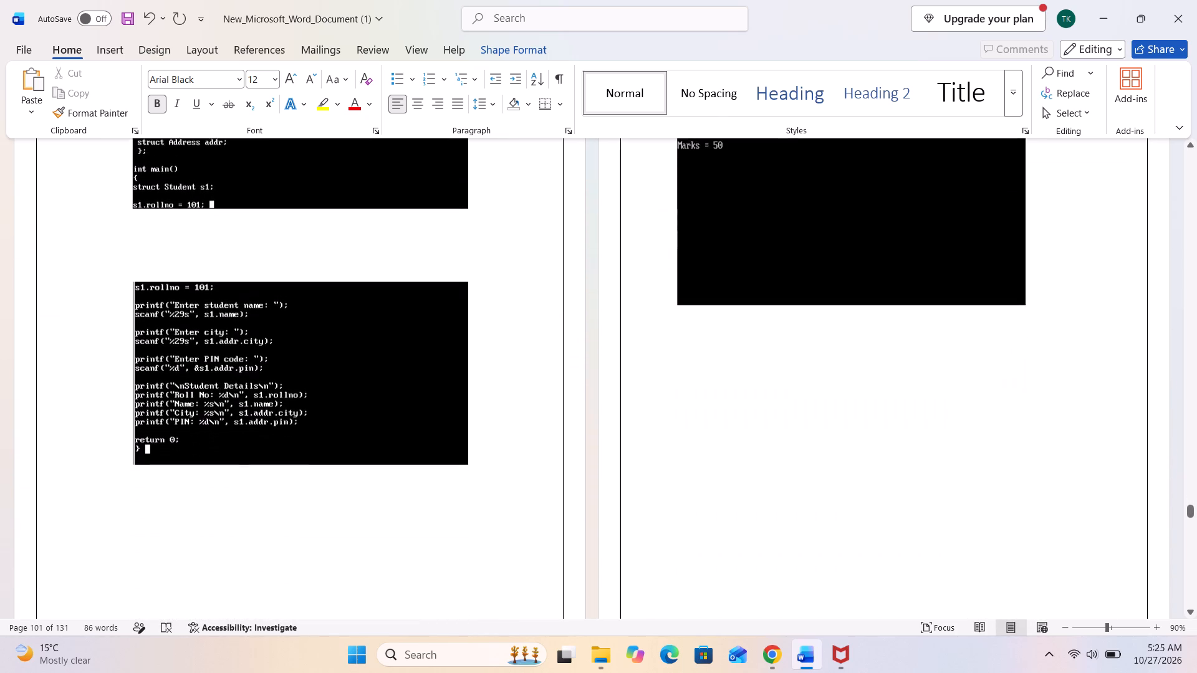
scroll(277, 326, down, 20)
scroll(277, 326, down, 15)
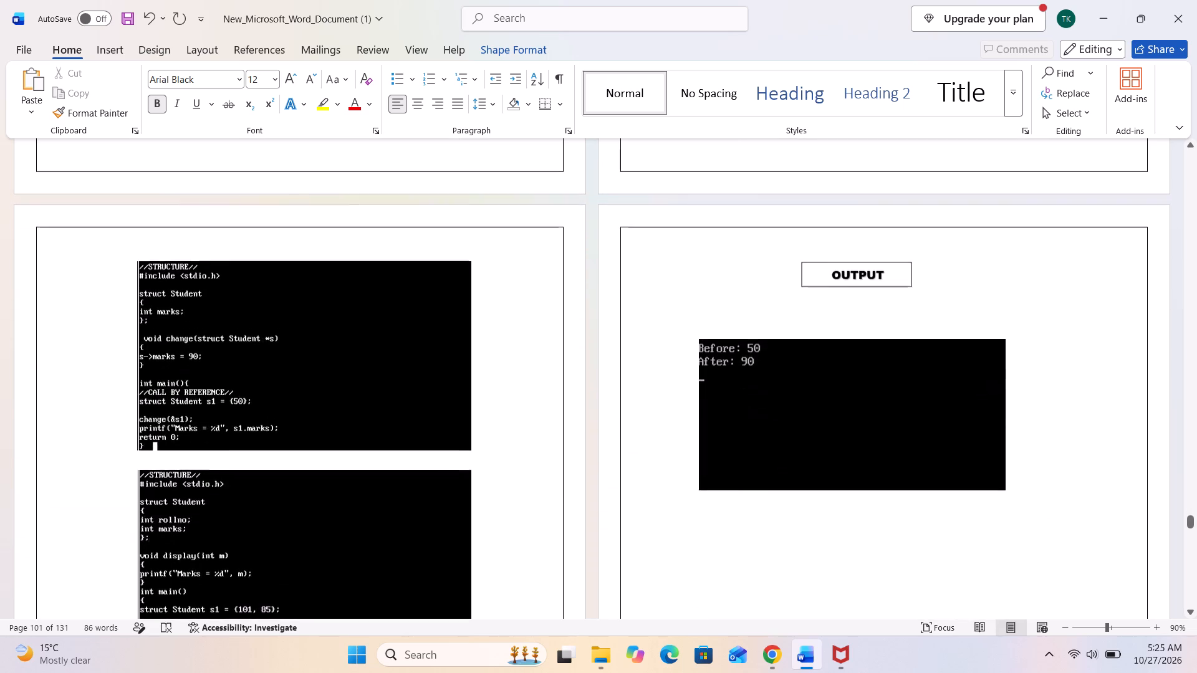
scroll(277, 325, down, 19)
scroll(278, 322, down, 10)
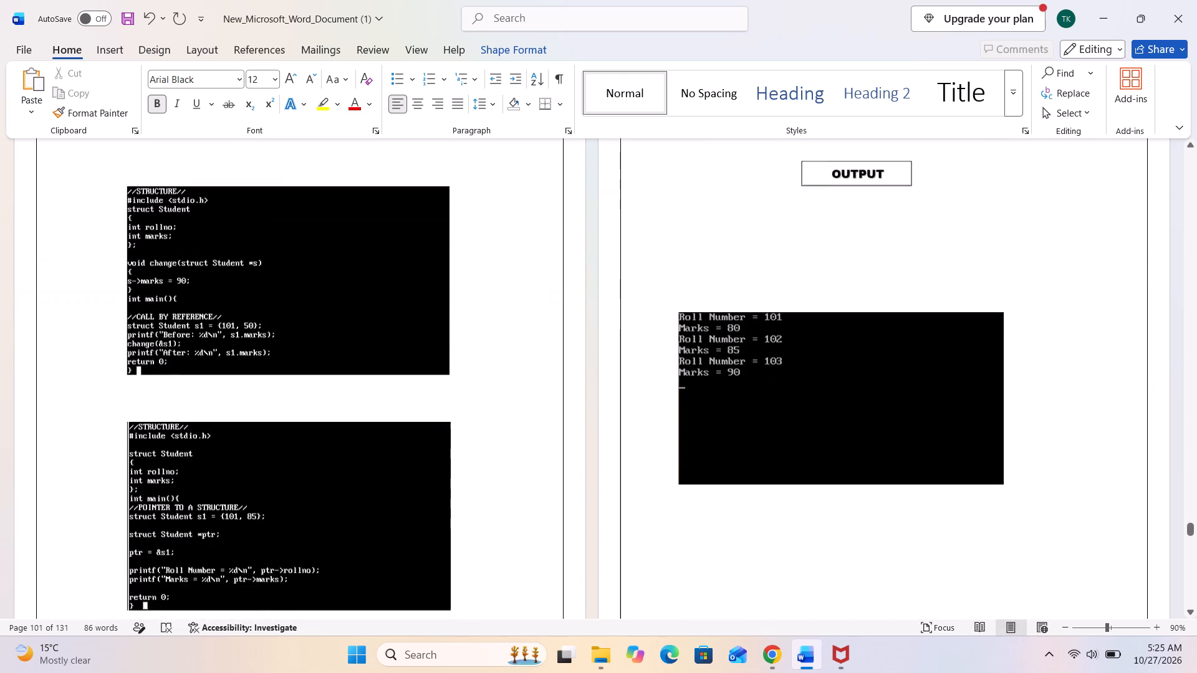
scroll(278, 322, down, 13)
scroll(278, 322, down, 9)
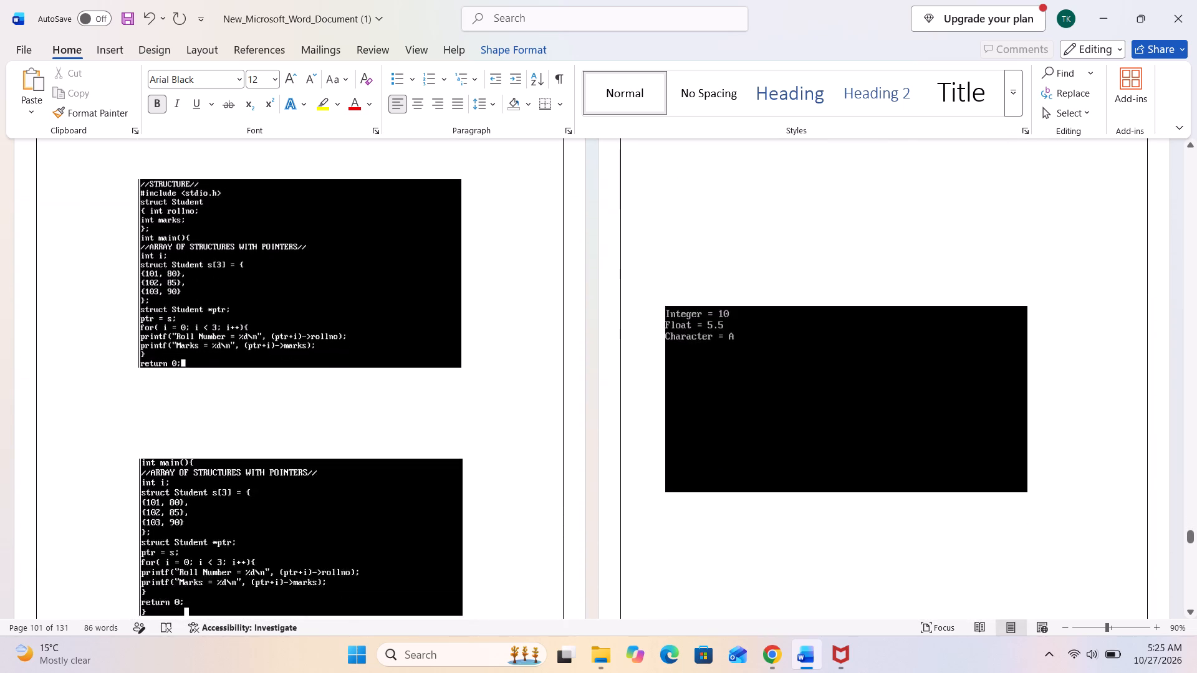
scroll(277, 323, down, 10)
scroll(277, 323, up, 2)
scroll(277, 323, down, 2)
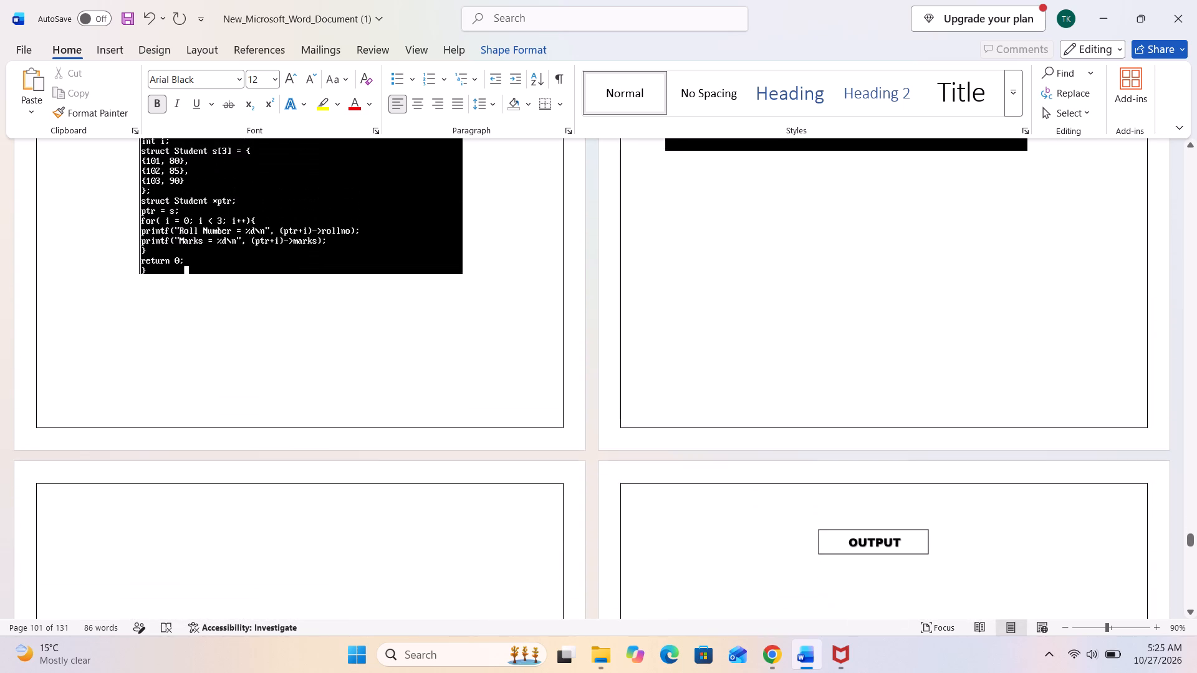
scroll(277, 323, down, 5)
scroll(277, 320, up, 4)
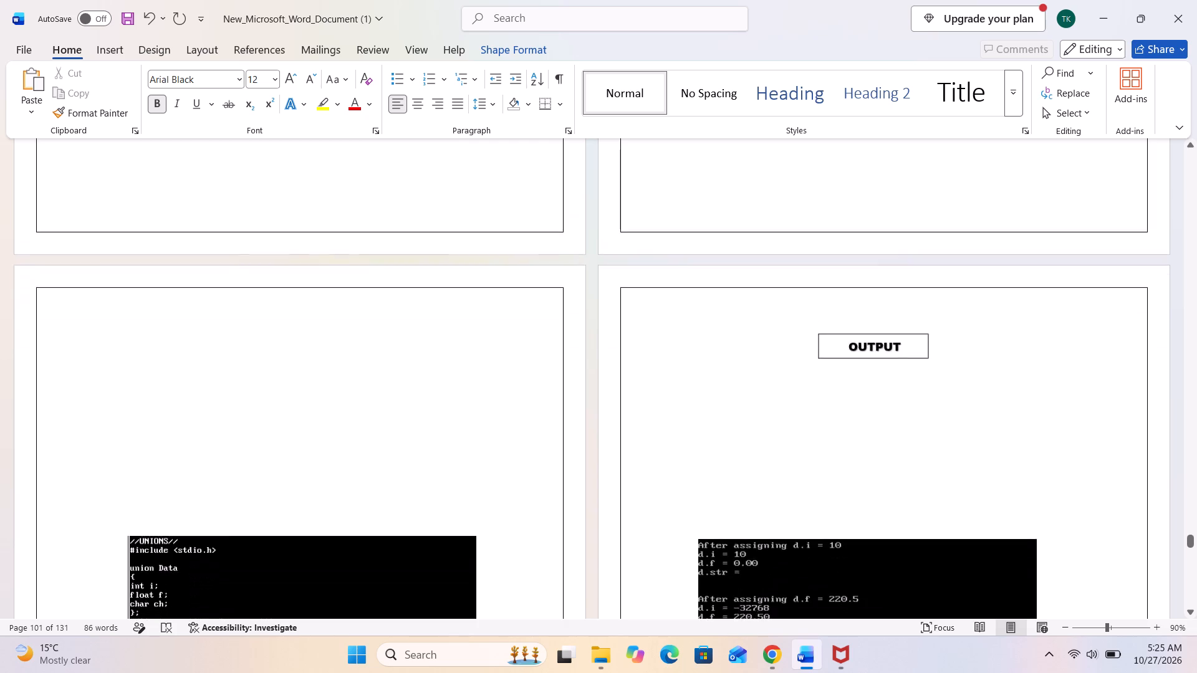
scroll(278, 320, up, 12)
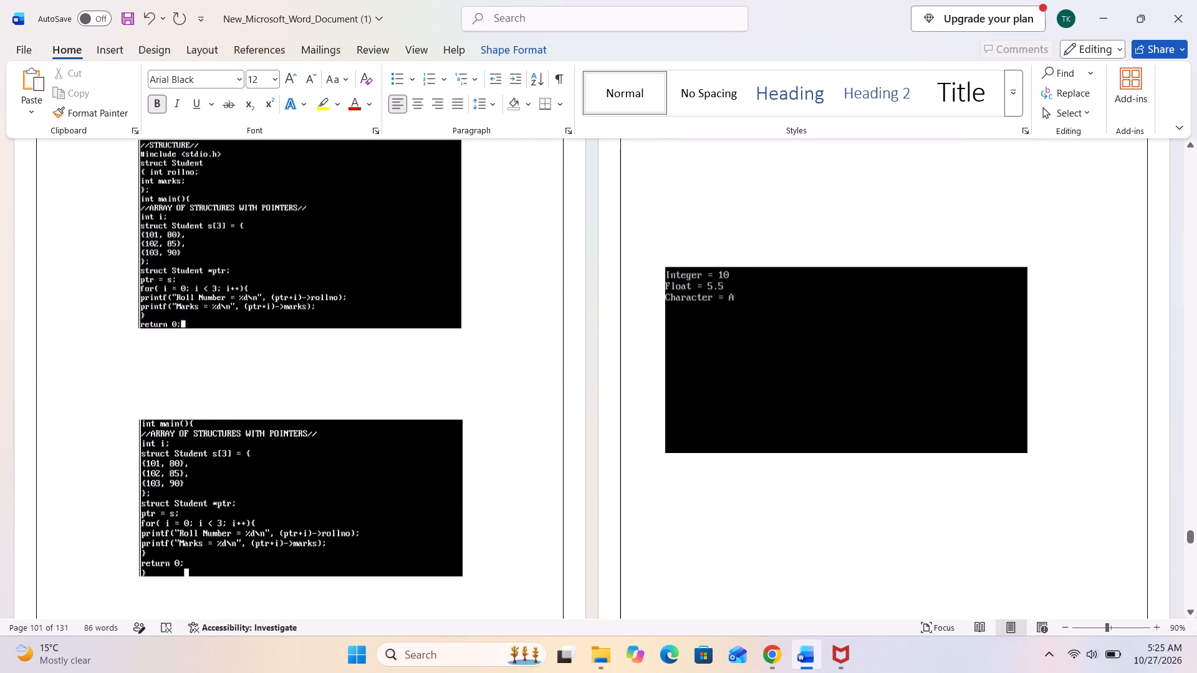
scroll(281, 322, up, 3)
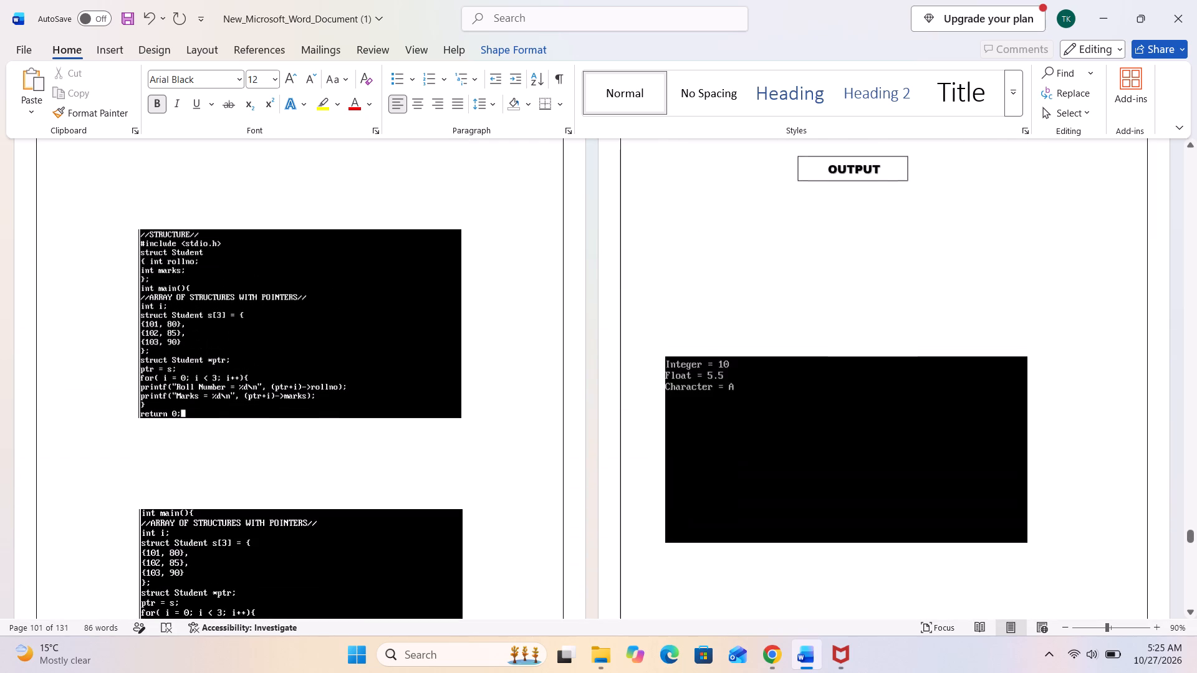
scroll(281, 322, up, 4)
scroll(281, 322, down, 16)
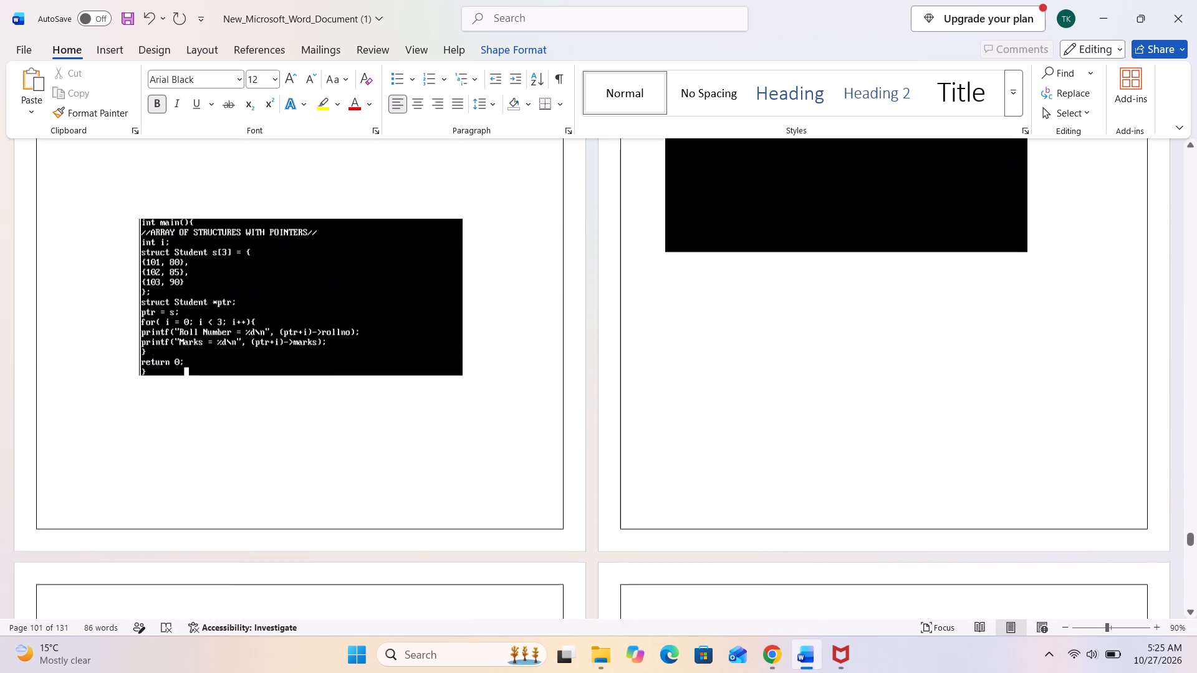
scroll(284, 308, down, 7)
Paste the copied LOCAL AND GLOBAL VARIABLE heading box on page 115 and position it above the first UNIONS code.
click(280, 310)
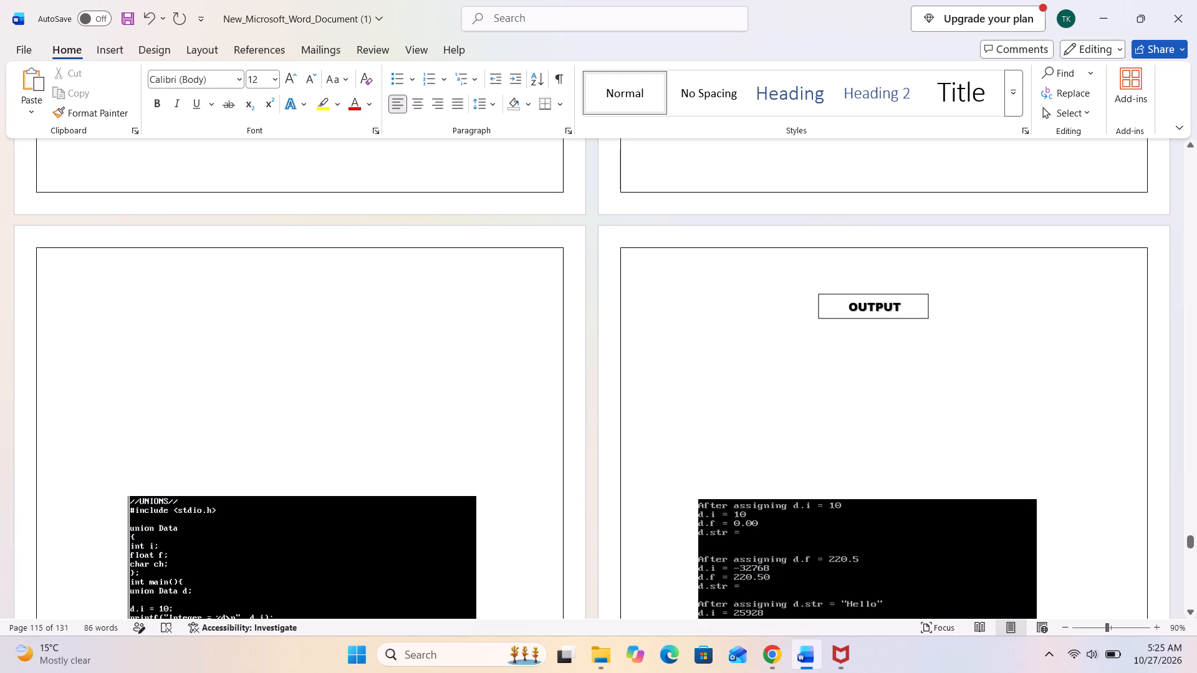
key(ctrl+v)
drag(315, 291, 335, 262)
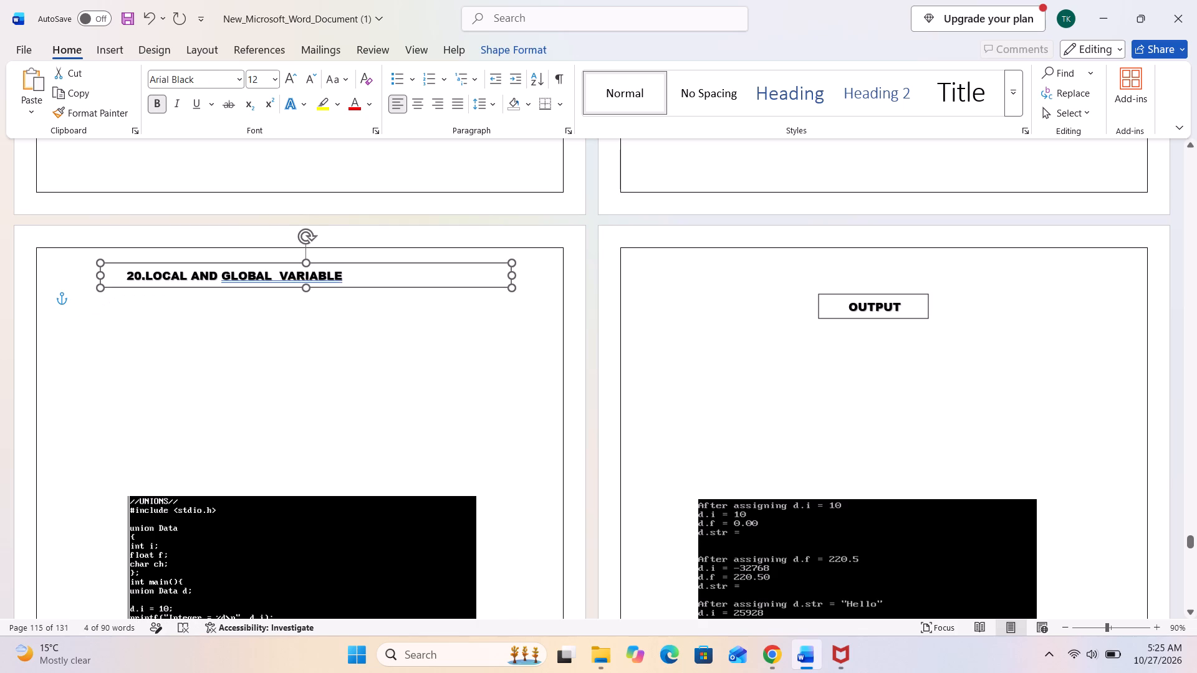
drag(335, 262, 343, 280)
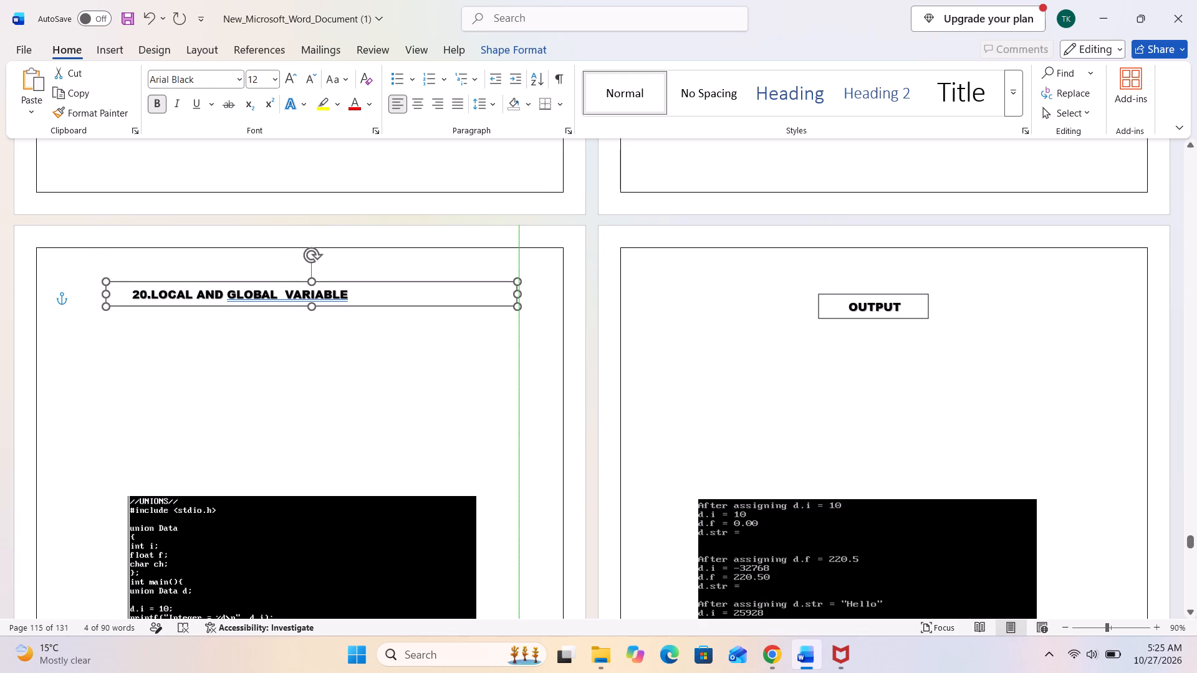
drag(343, 280, 345, 279)
Change the pasted heading on page 115 to number 29 with the title UNIONS in capitals.
click(352, 295)
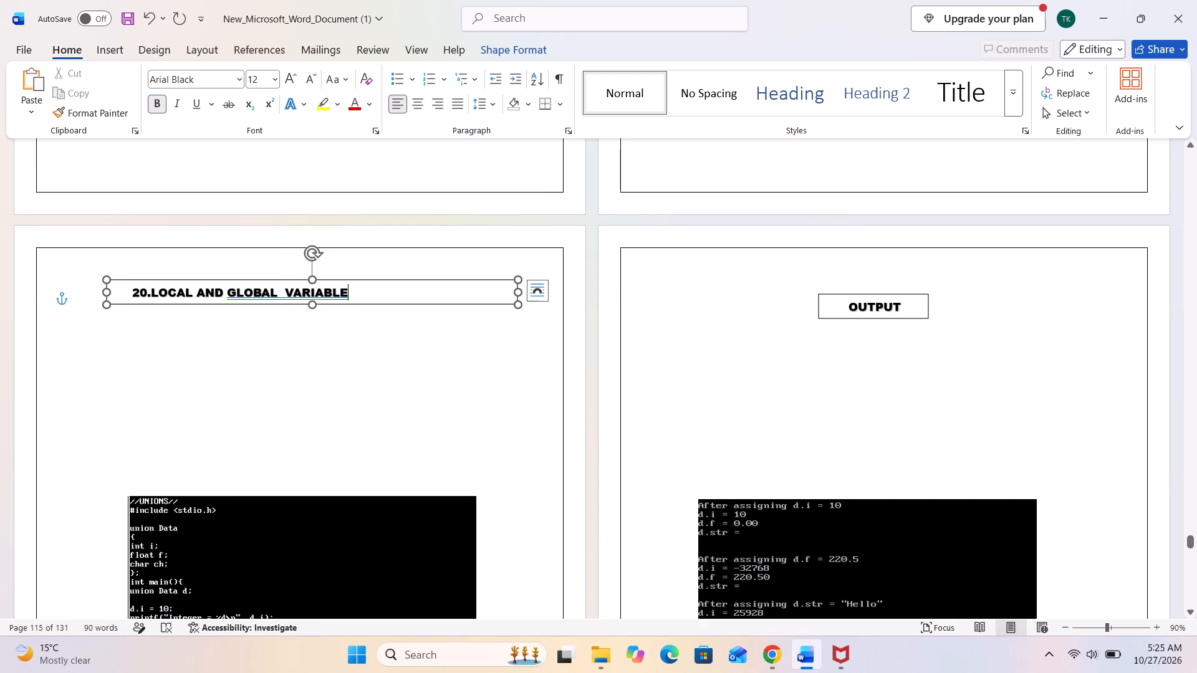
key(ctrl+BackSpace)
key(ctrl+BackSpace)
key(ctrl+BackSpace)
key(ctrl+BackSpace)
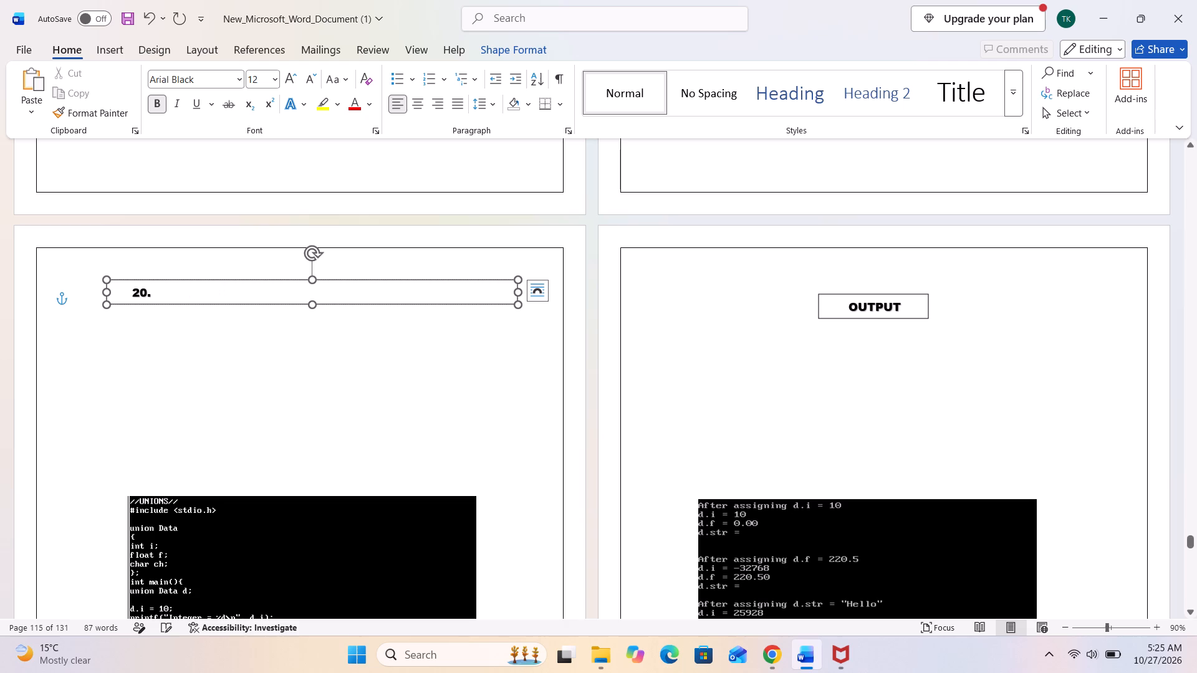
text(UNIONS)
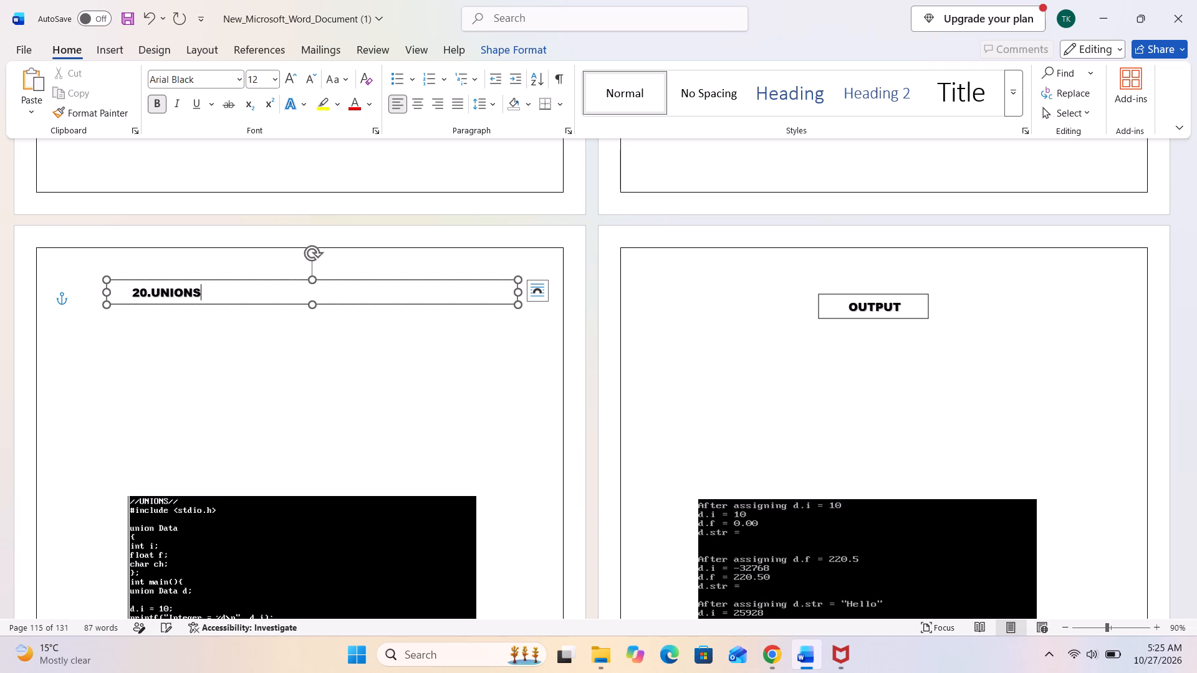
key(Left)
key(Left)
key(Left)
key(Left)
key(Left)
key(Left)
key(Left)
key(BackSpace)
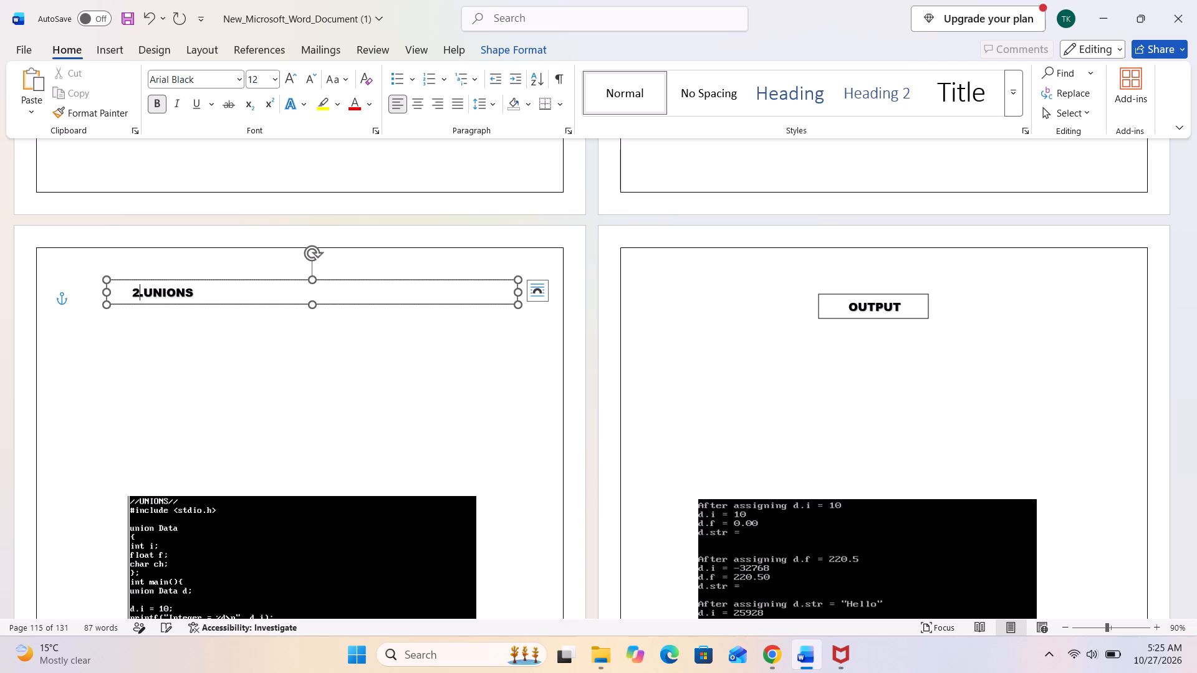
key(9)
Paste the copied LOCAL AND GLOBAL VARIABLE heading box on page 119 and position it above the first FILE HANDLING code.
scroll(340, 302, down, 20)
scroll(340, 302, down, 4)
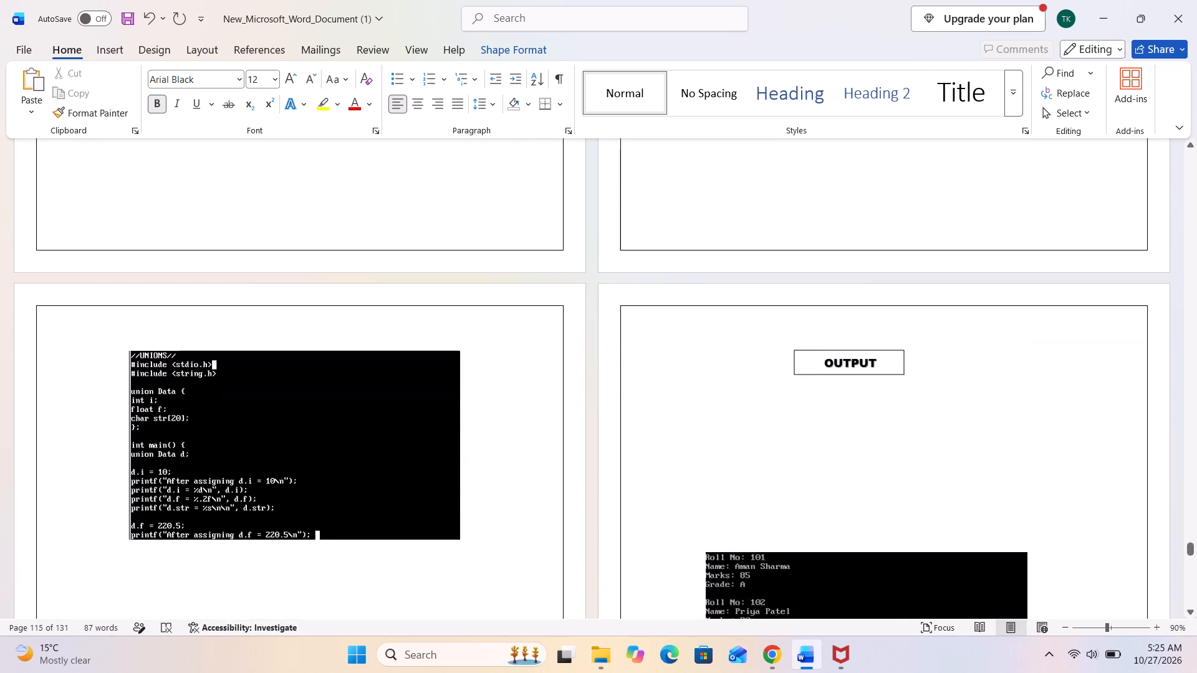
scroll(304, 324, down, 18)
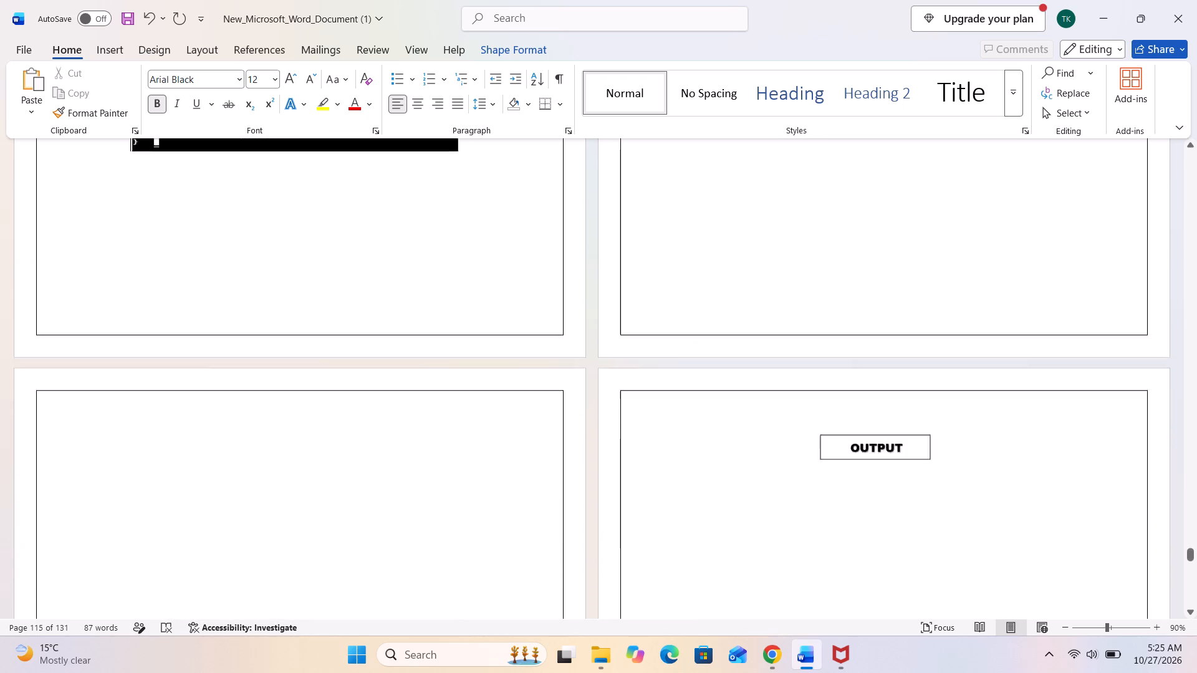
scroll(303, 324, down, 5)
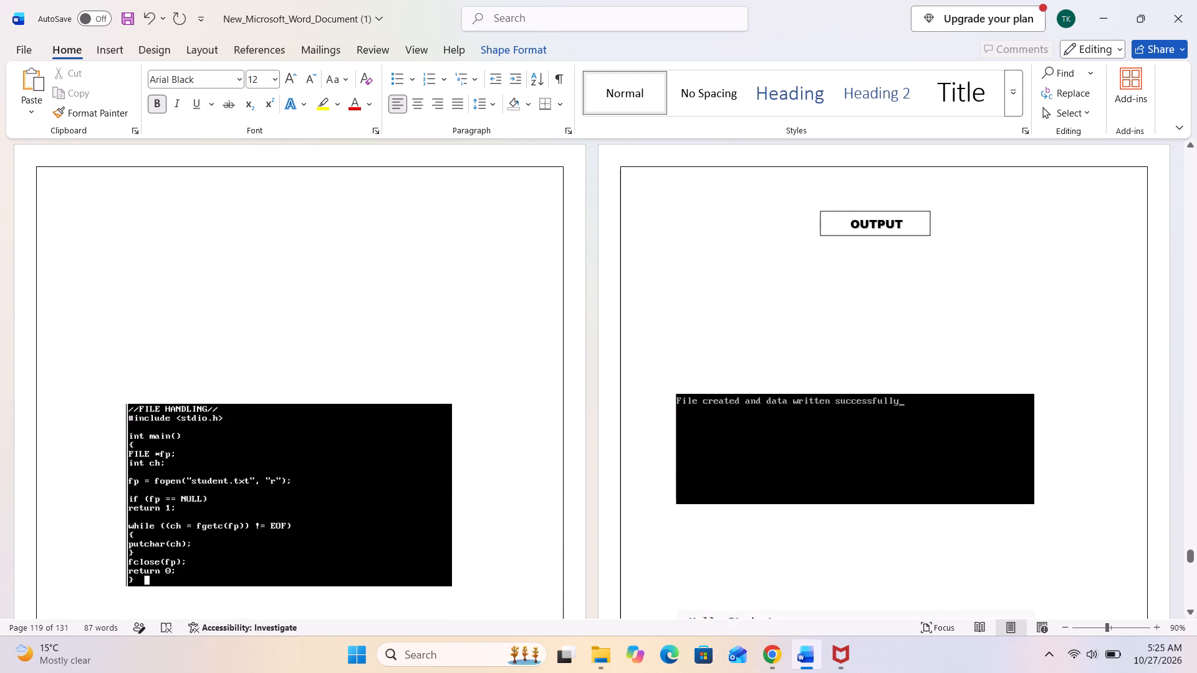
click(195, 212)
key(ctrl+v)
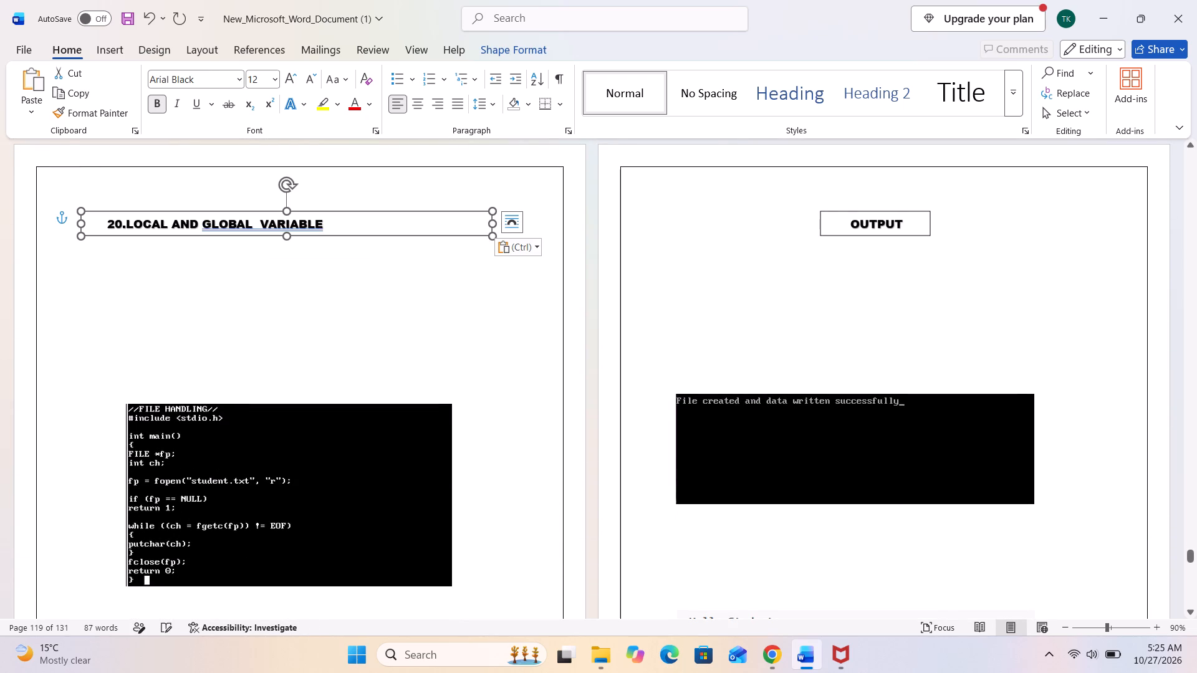
drag(208, 211, 214, 191)
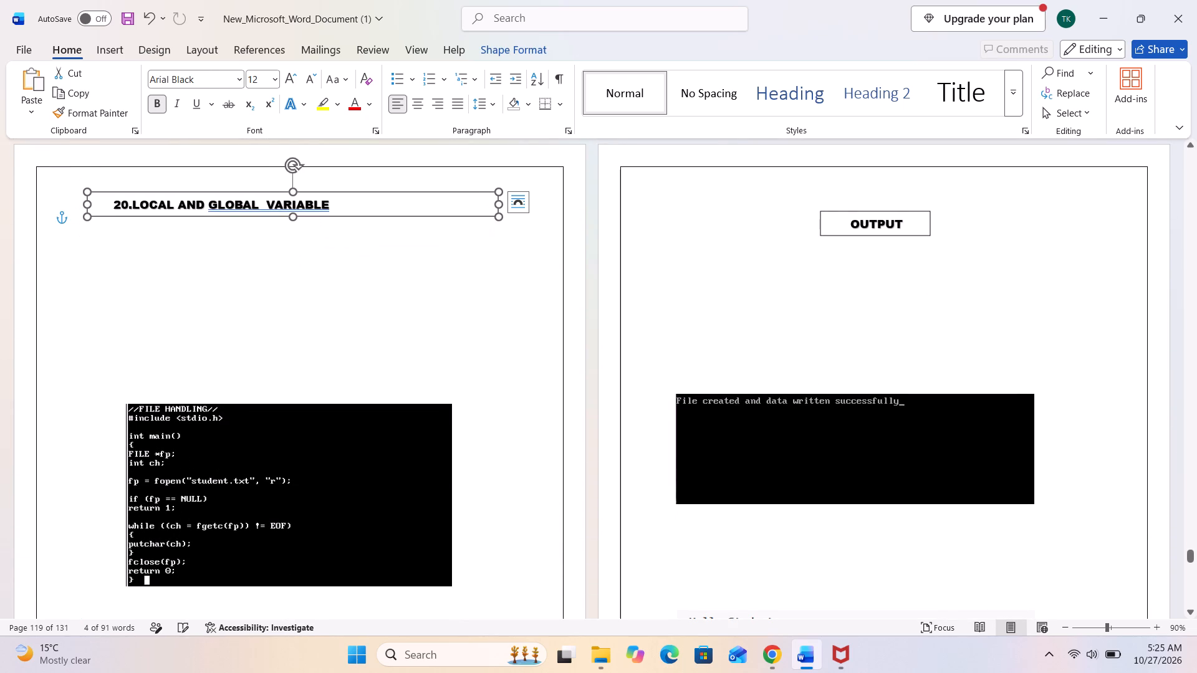
Change the pasted heading on page 119 to number 30 with the title FILE HANDLING in capitals.
click(123, 201)
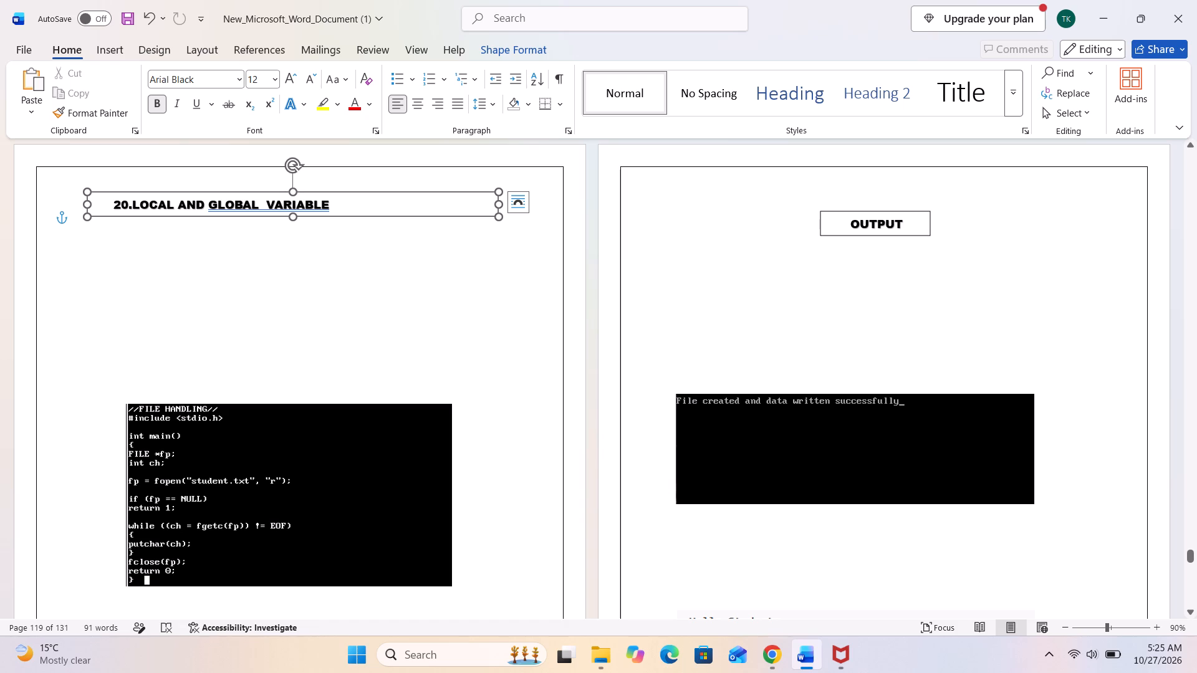
key(BackSpace)
key(3)
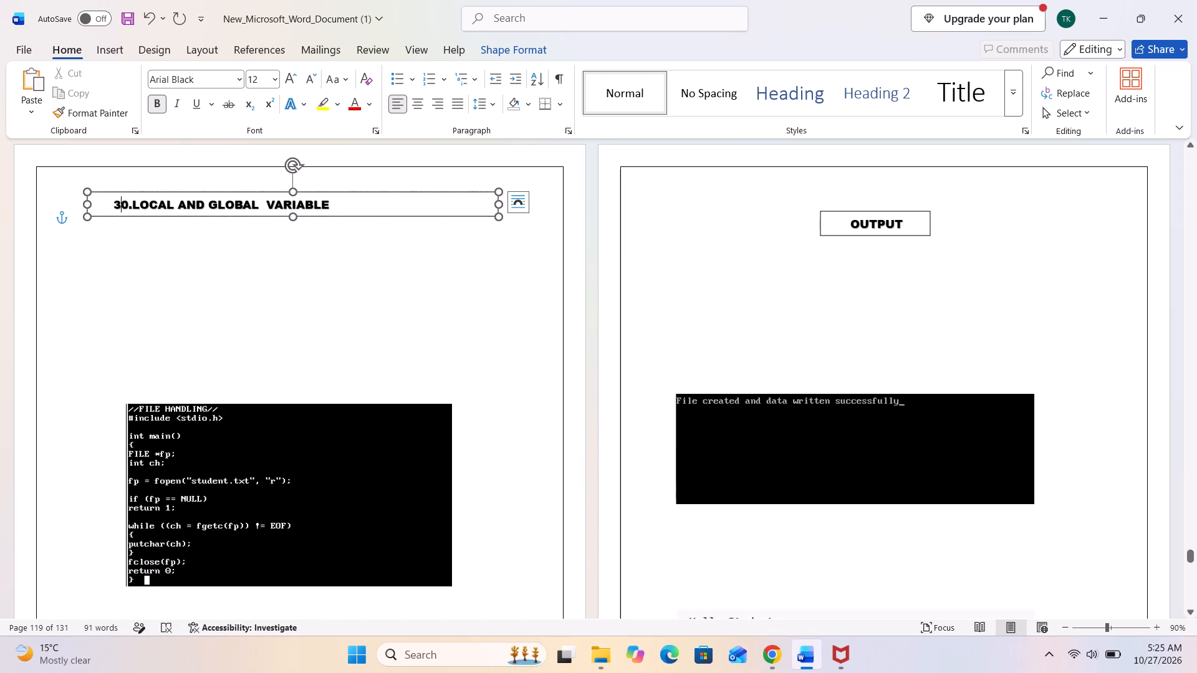
click(337, 208)
key(ctrl+BackSpace)
key(ctrl+BackSpace)
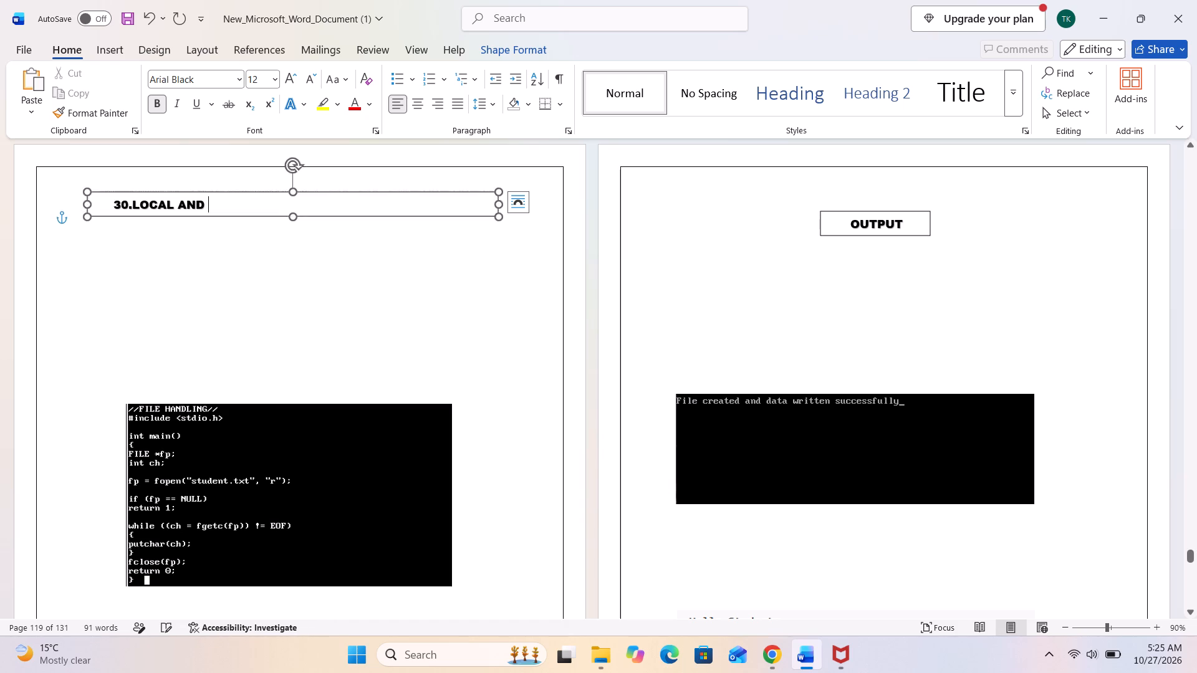
key(ctrl+BackSpace)
key(ctrl+BackSpace)
text(FILE HANDLING)
Look through the pages from the UNIONS code to the document's end for code topics without a numbered heading.
scroll(337, 209, up, 4)
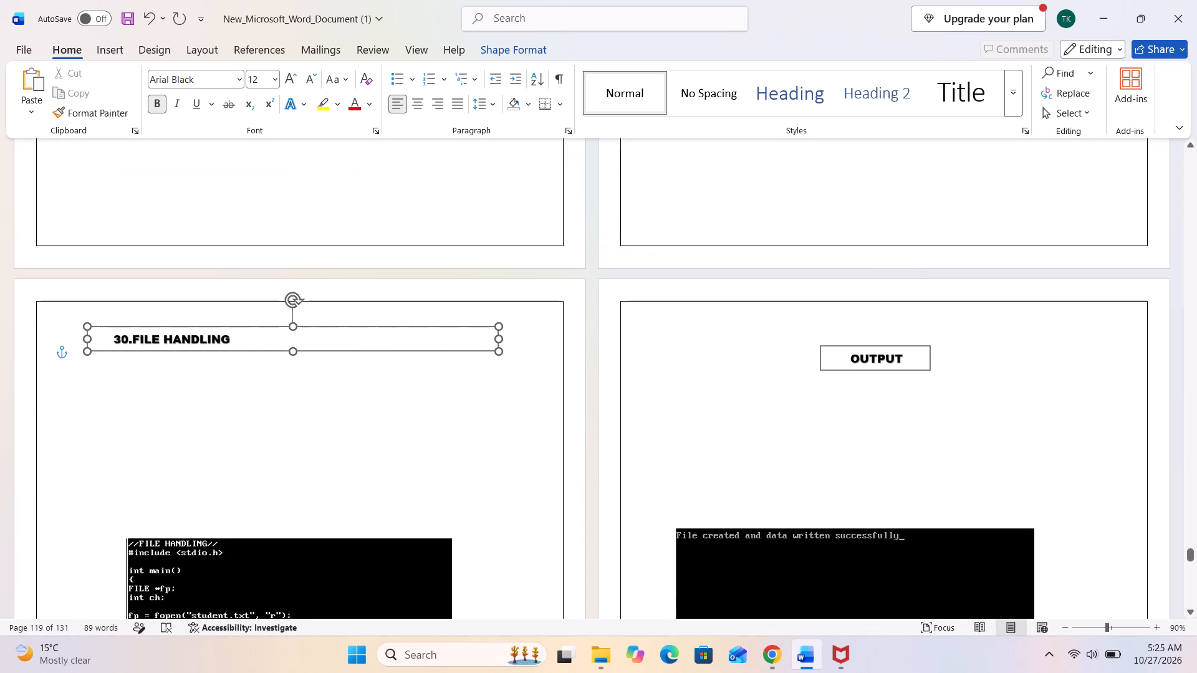
scroll(337, 208, up, 18)
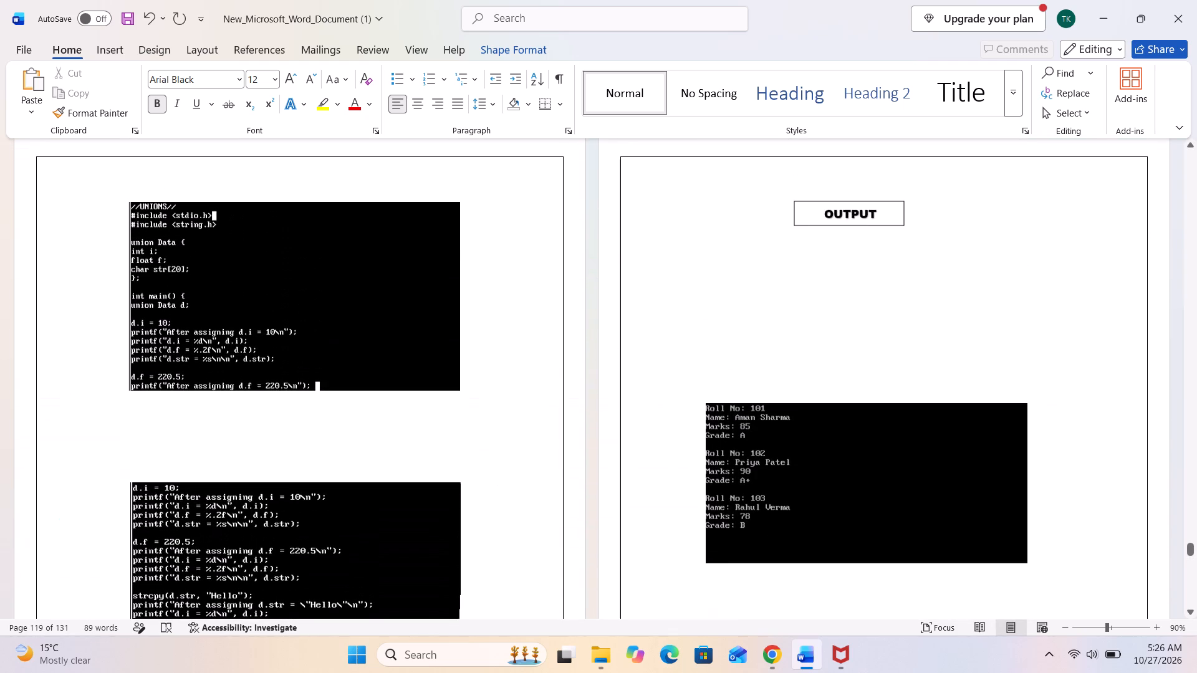
scroll(331, 165, down, 15)
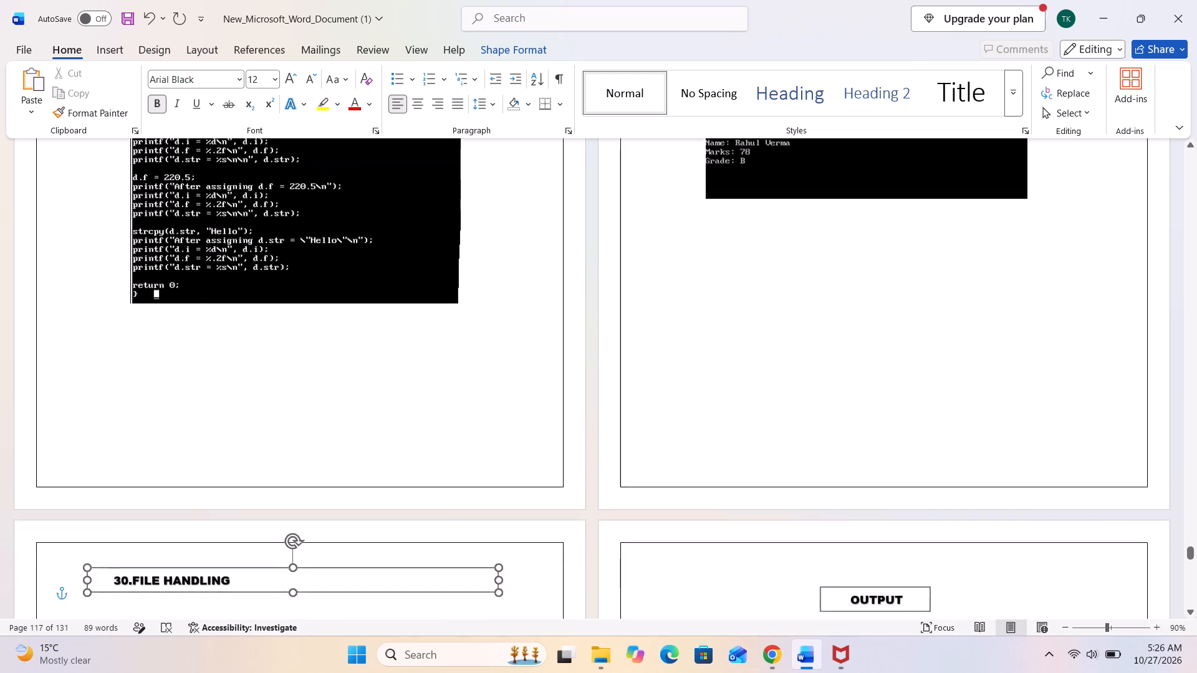
scroll(330, 163, down, 3)
scroll(330, 165, down, 19)
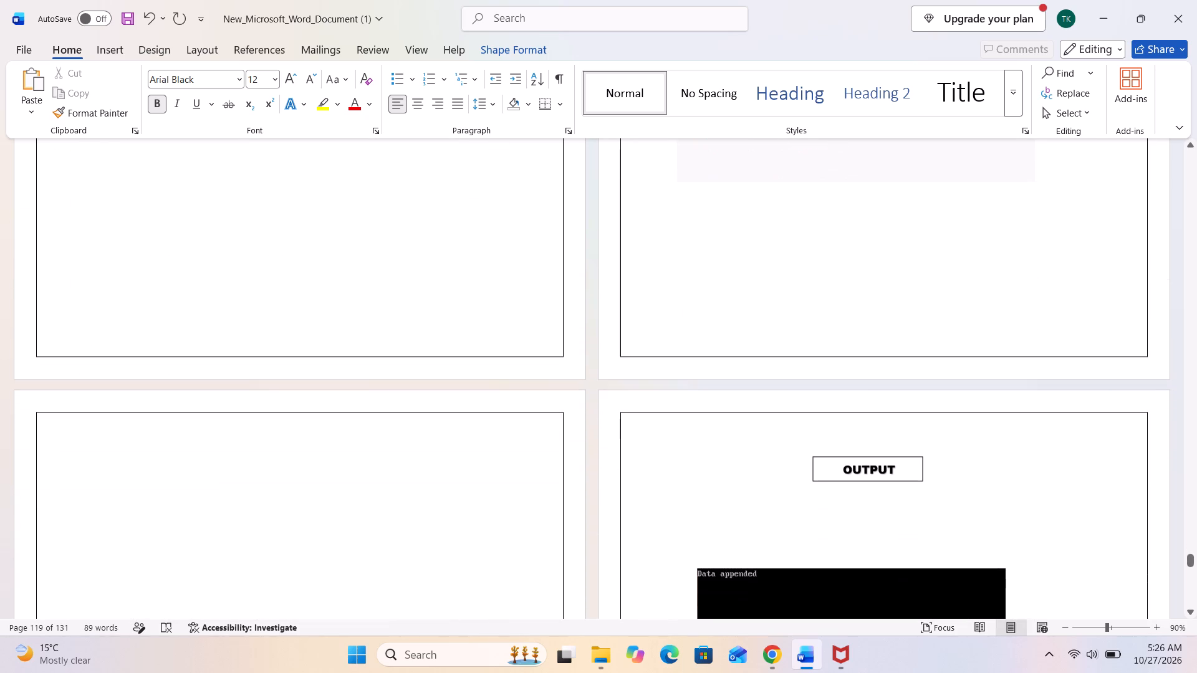
scroll(328, 156, down, 19)
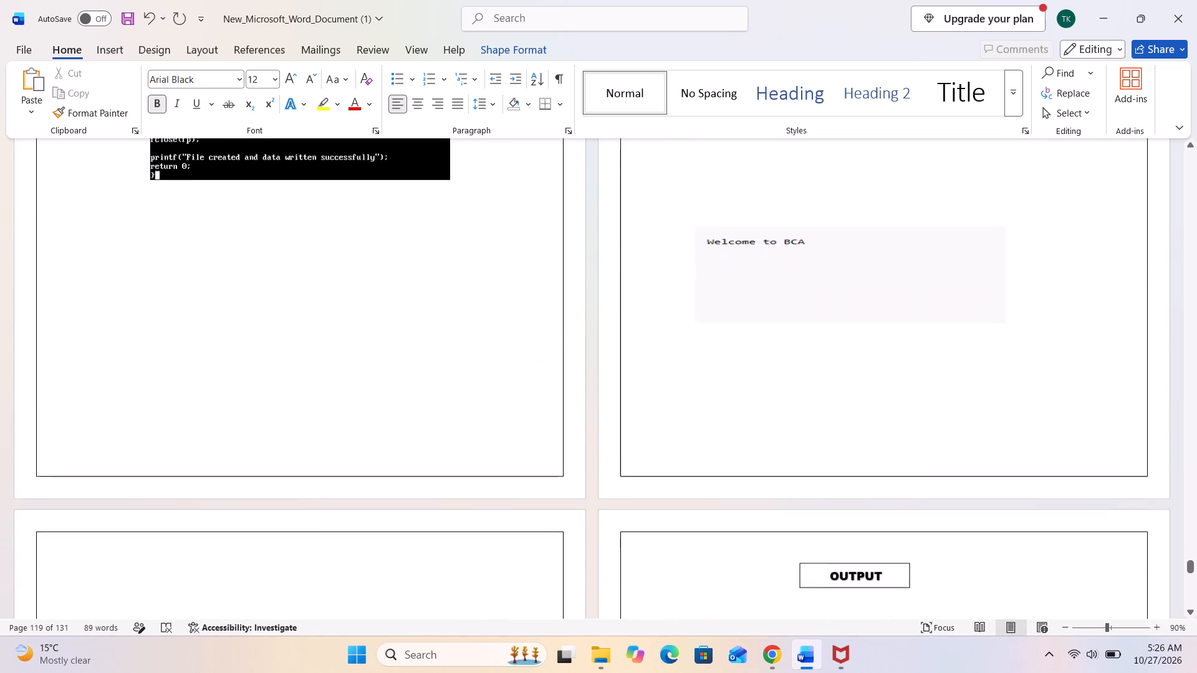
scroll(327, 155, down, 11)
scroll(327, 151, down, 18)
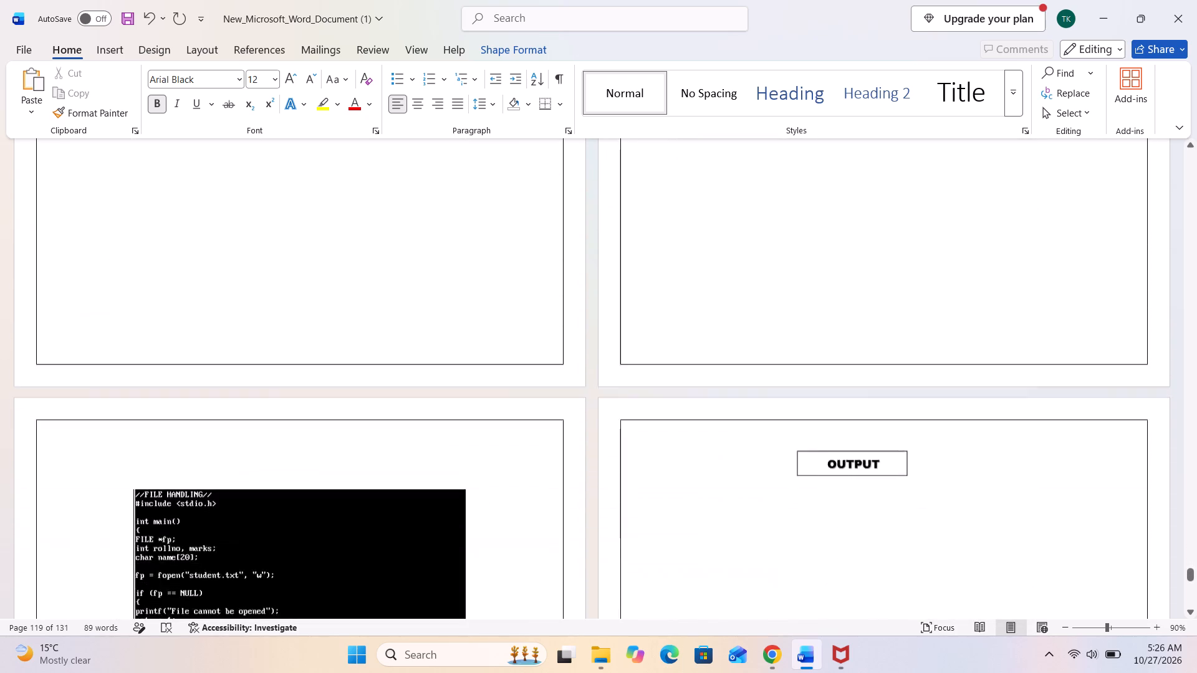
scroll(328, 143, down, 5)
scroll(329, 141, down, 18)
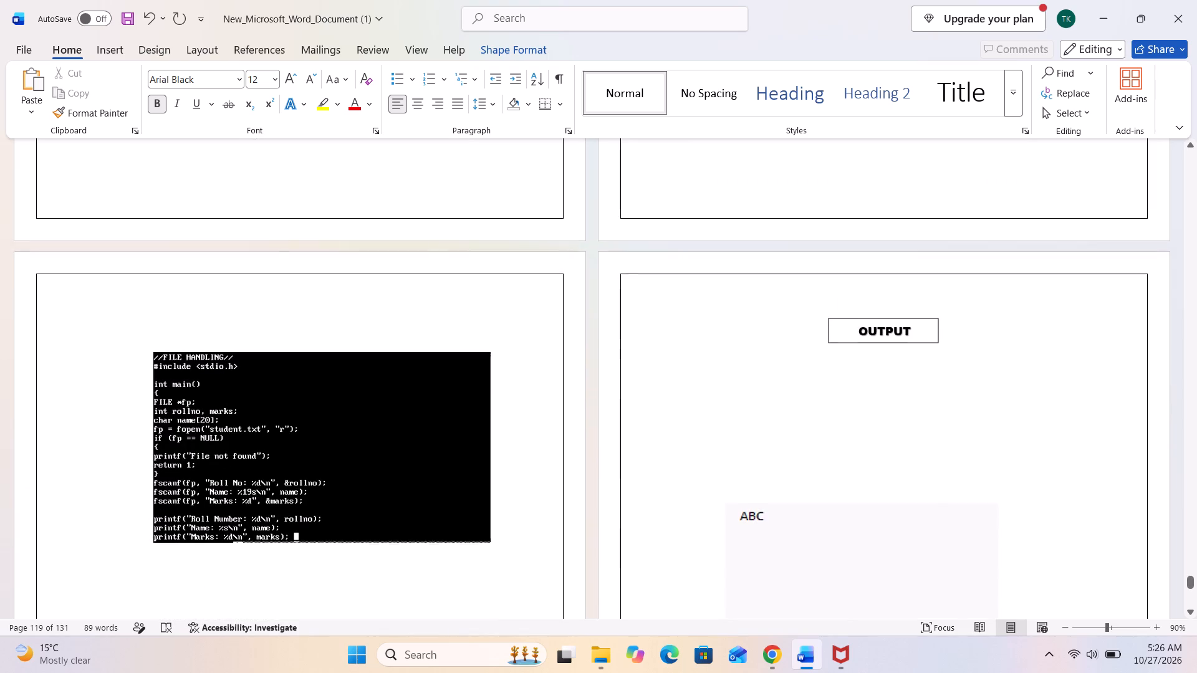
scroll(329, 141, down, 11)
scroll(329, 141, up, 5)
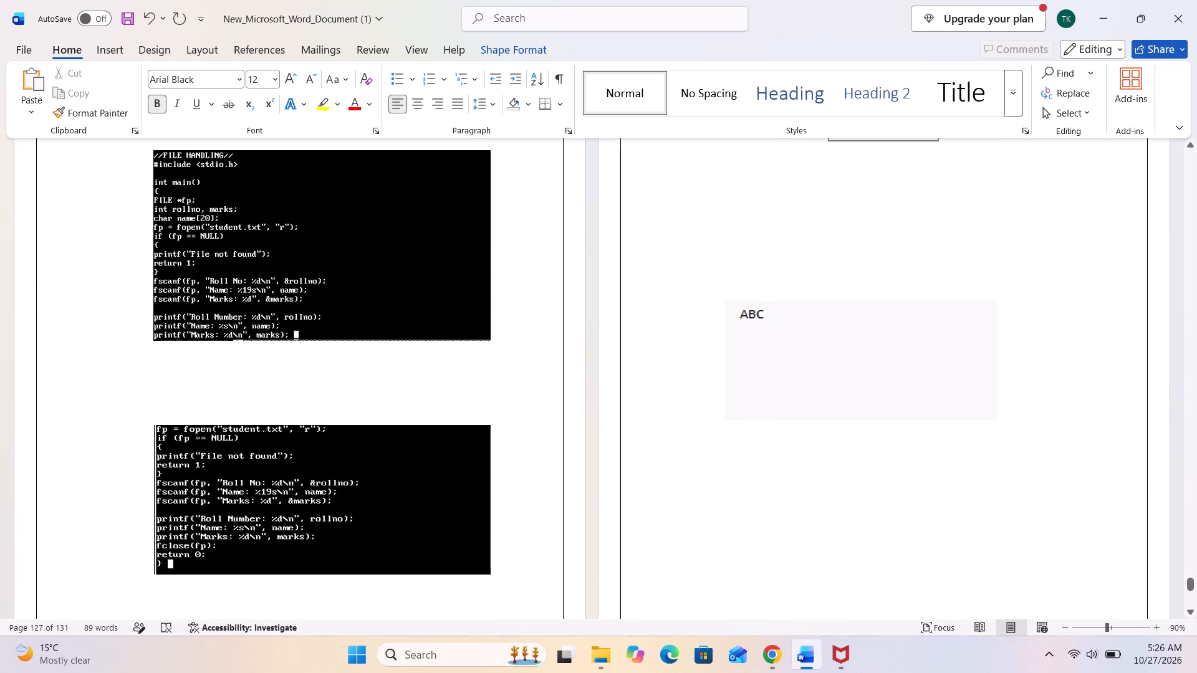
scroll(329, 141, down, 5)
scroll(329, 138, down, 20)
scroll(329, 138, down, 2)
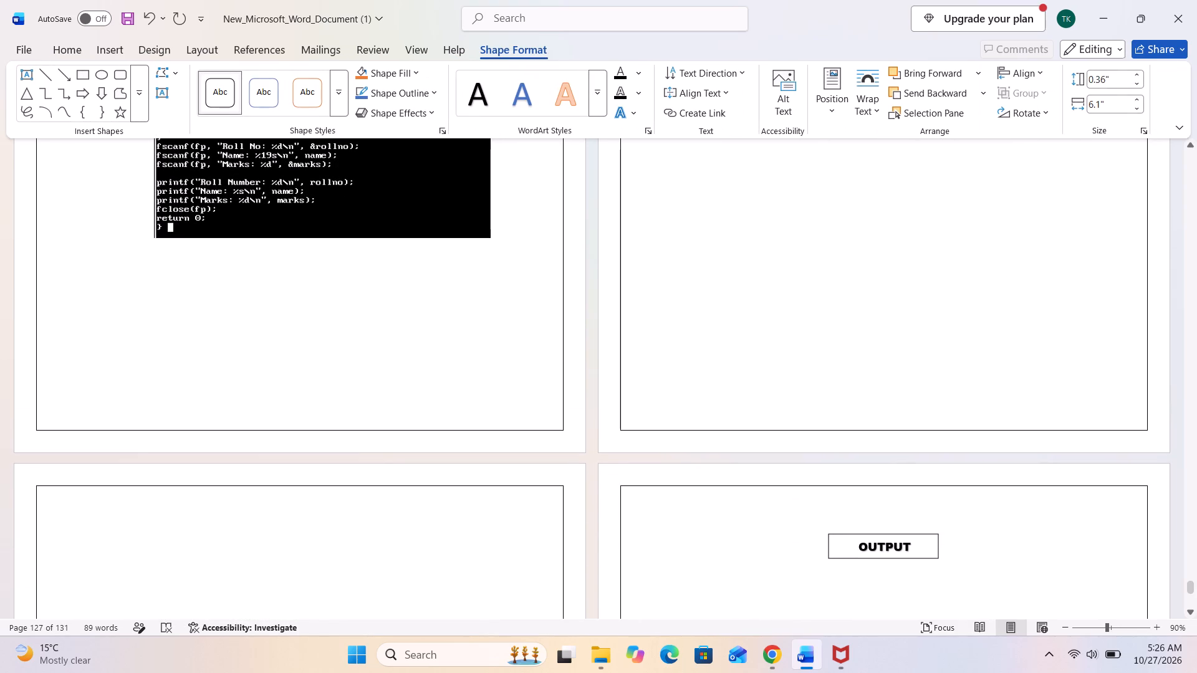
scroll(319, 253, down, 18)
scroll(322, 241, down, 16)
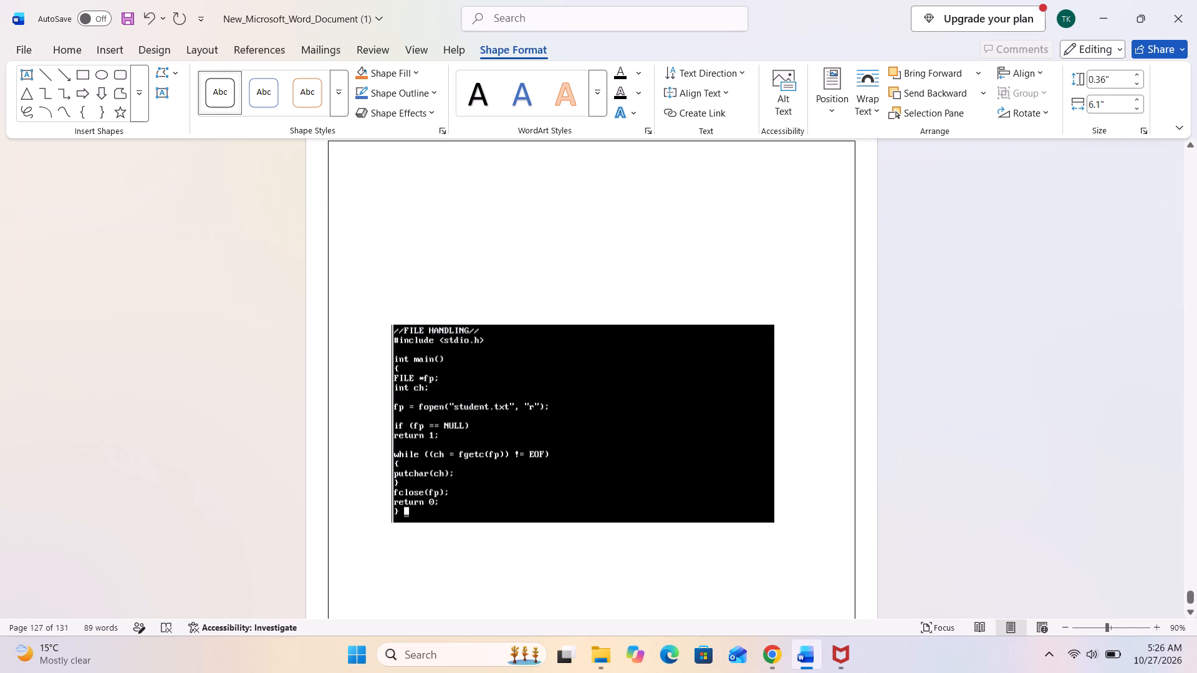
Save the finished Word document and close it.
key(ctrl+s)
key(ctrl+s)
key(ctrl+s)
key(ctrl+s)
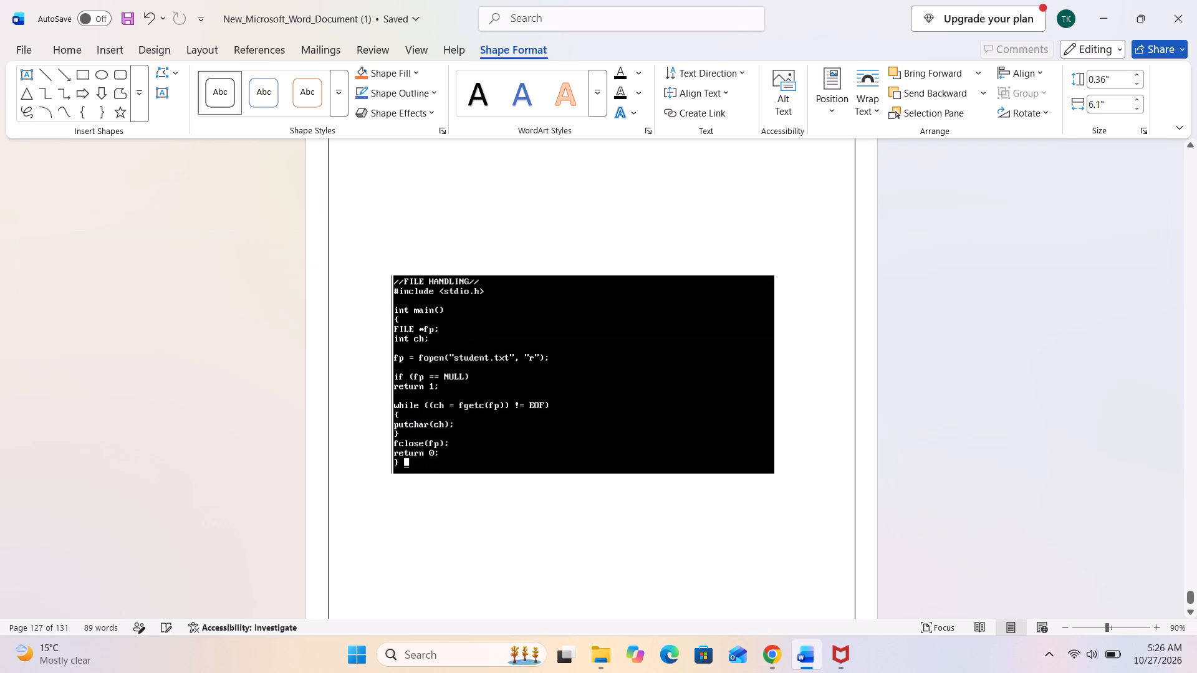
key(ctrl+s)
key(ctrl+s)
key(ctrl+s)
key(ctrl+s)
key(ctrl+s)
key(ctrl+s)
click(1171, 15)
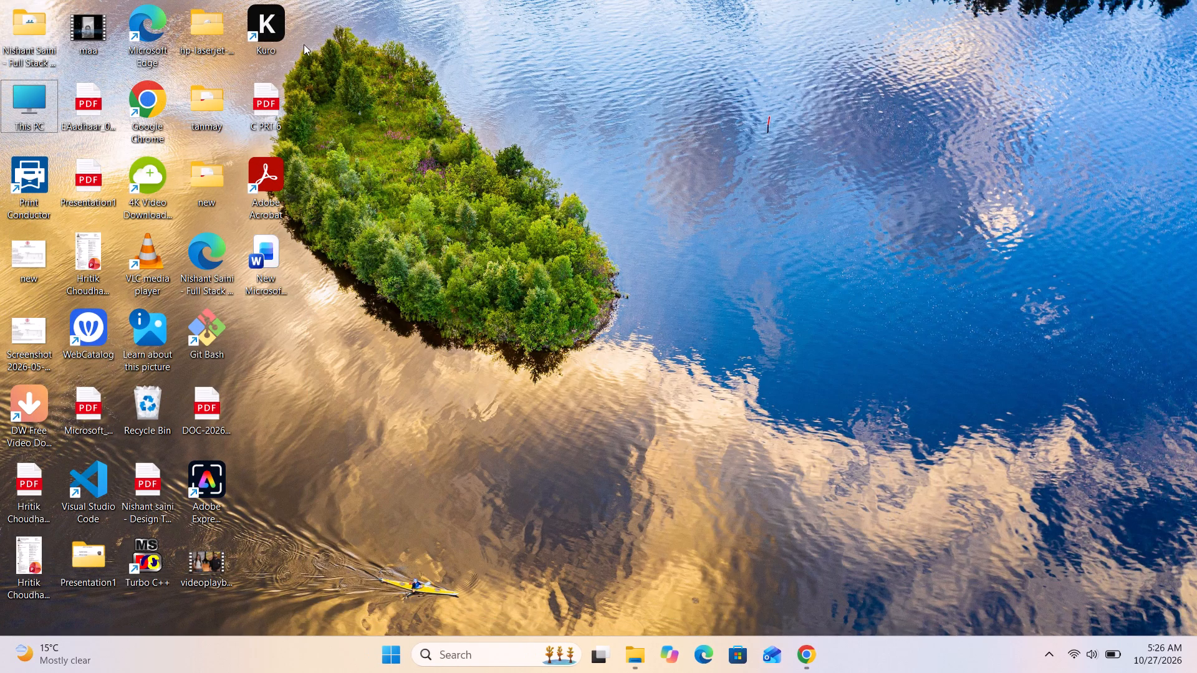
Launch the Kuro application from the desktop.
double_click(282, 37)
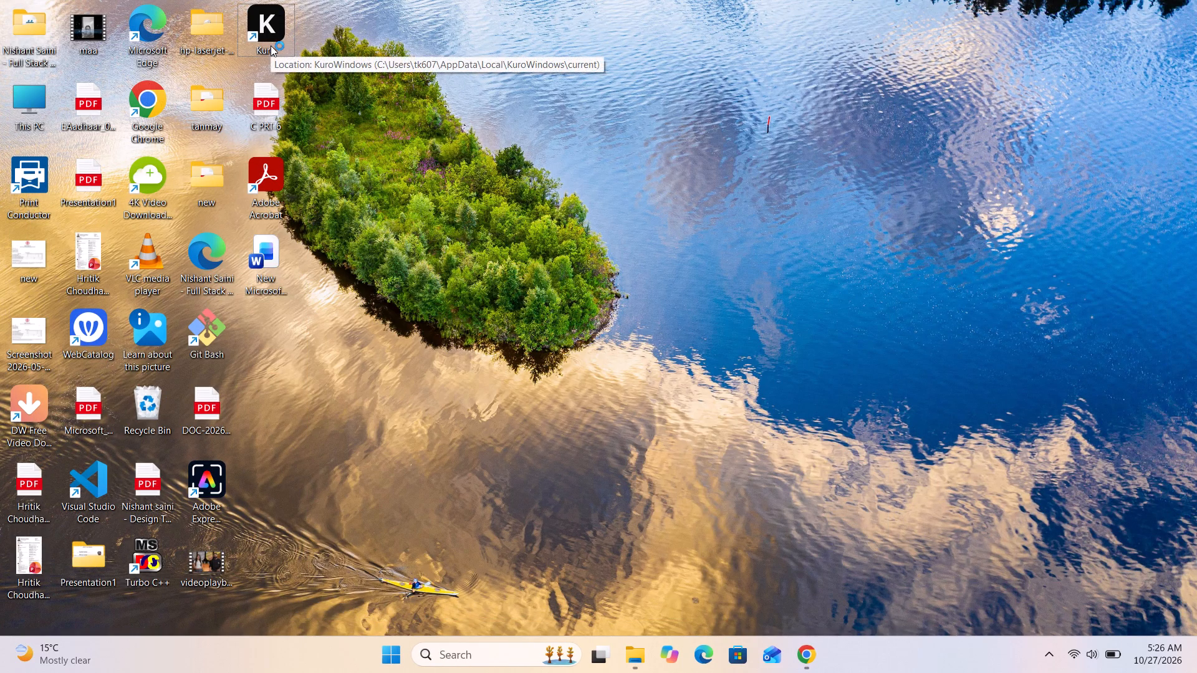
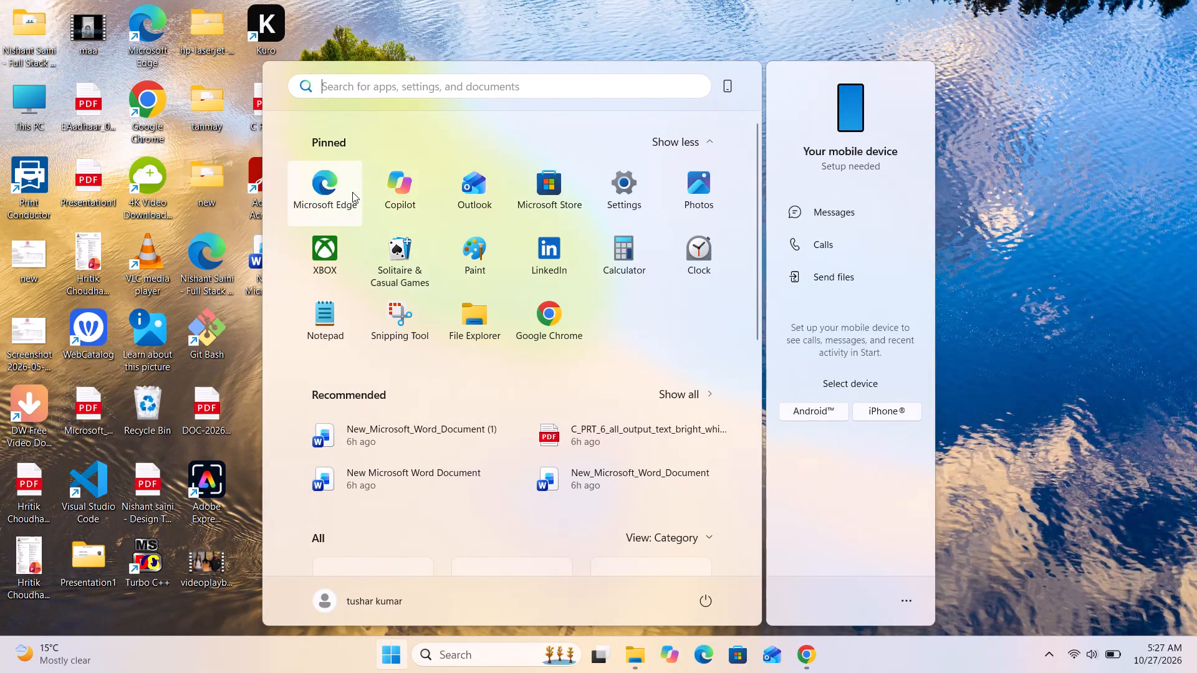
Open the Word document New_Microsoft_Word_Document (1) listed under Today in the Downloads folder.
double_click(37, 102)
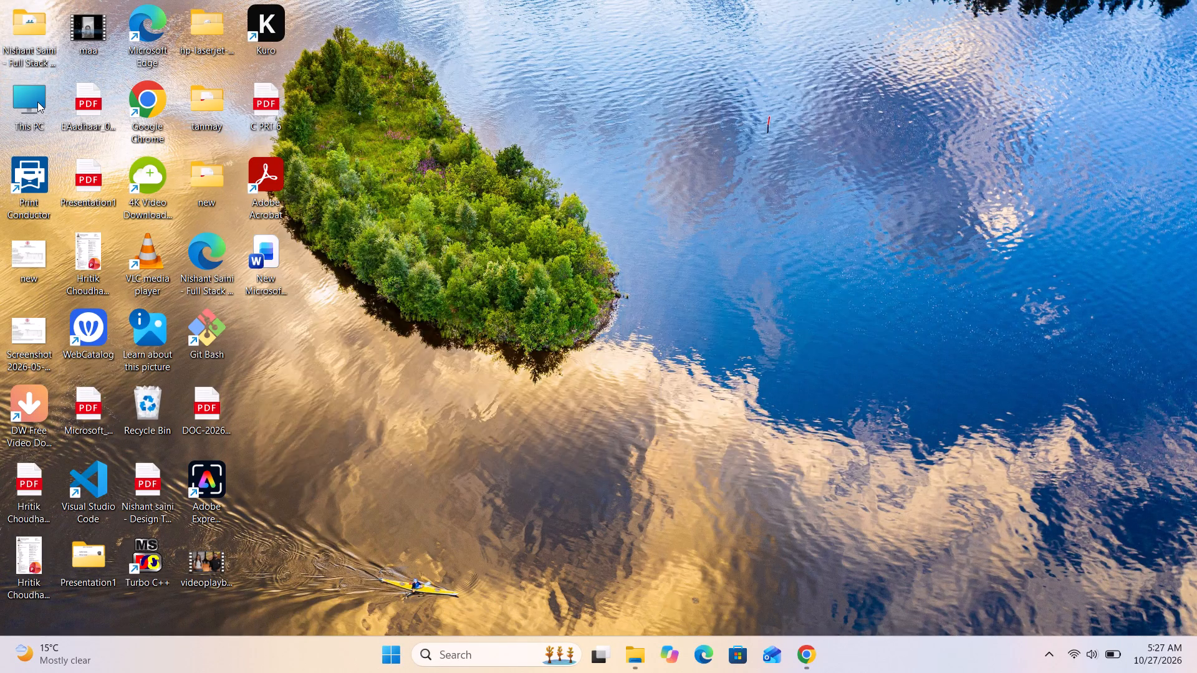
scroll(79, 145, up, 2)
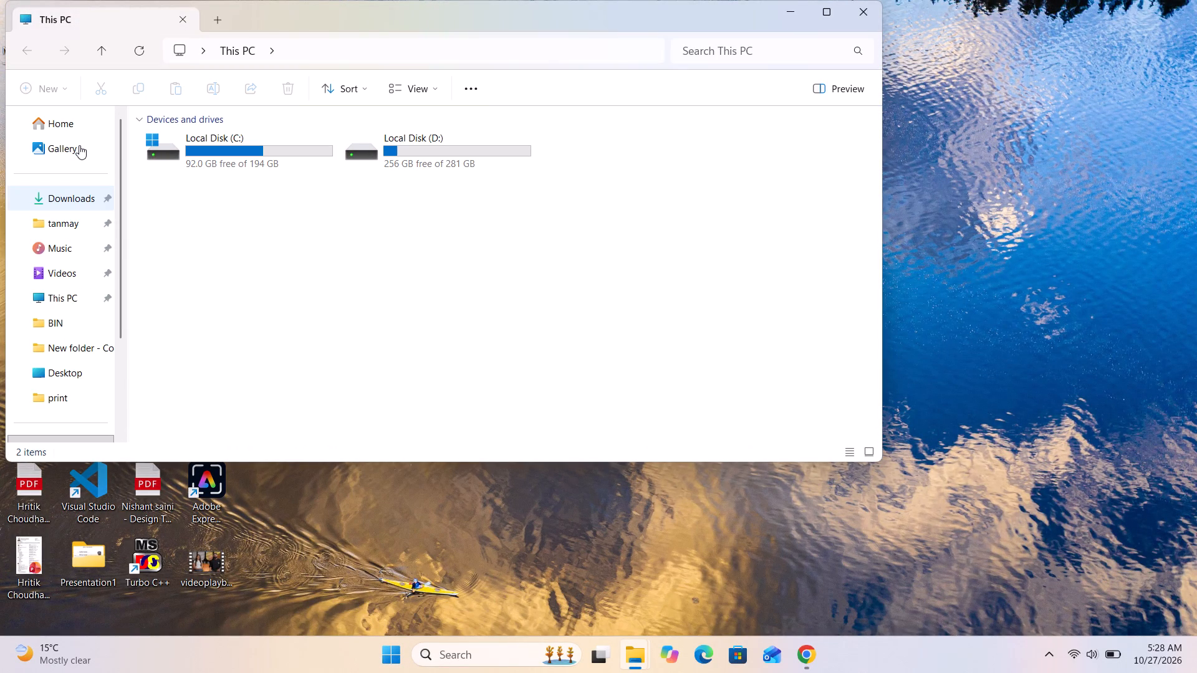
click(77, 197)
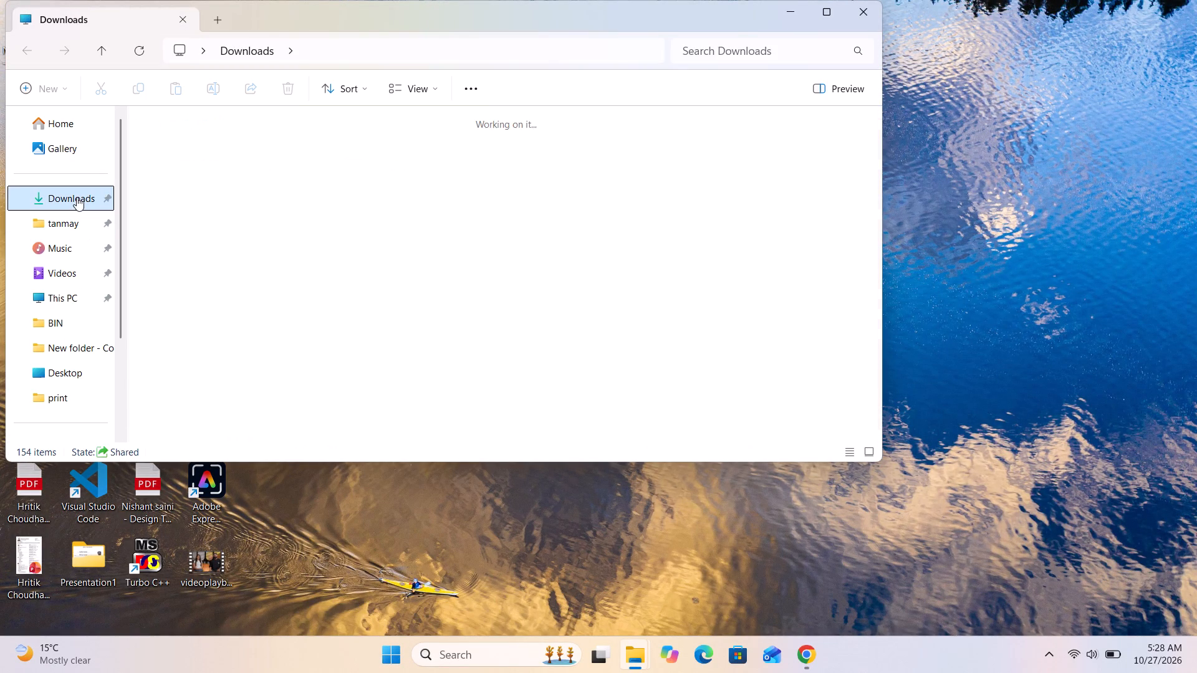
double_click(184, 151)
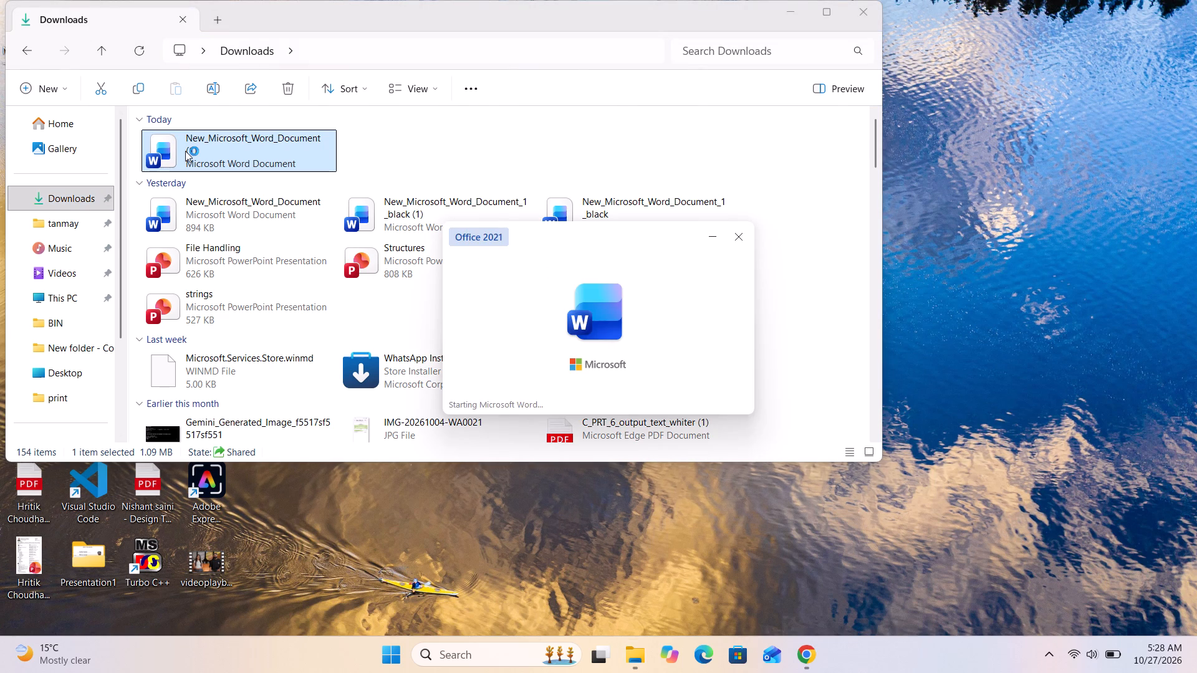
Look through the reopened document from its start to the STRINGS pages, checking the numbered section headings against each topic's code and output.
scroll(656, 436, down, 9)
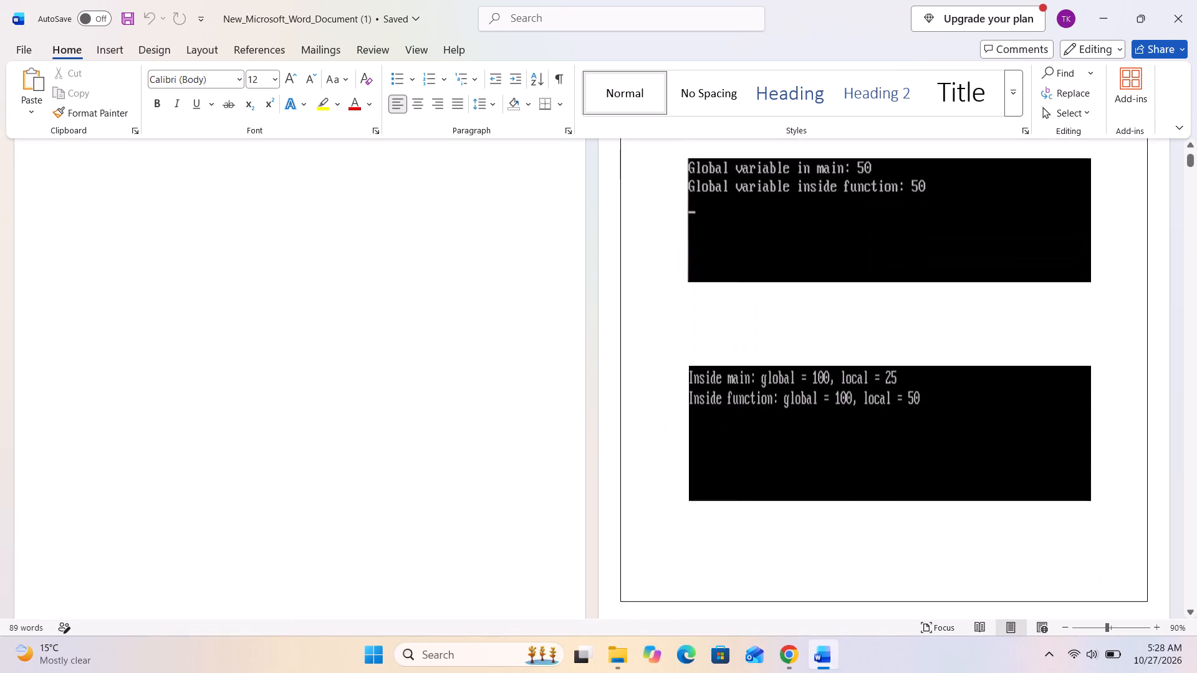
scroll(657, 437, down, 8)
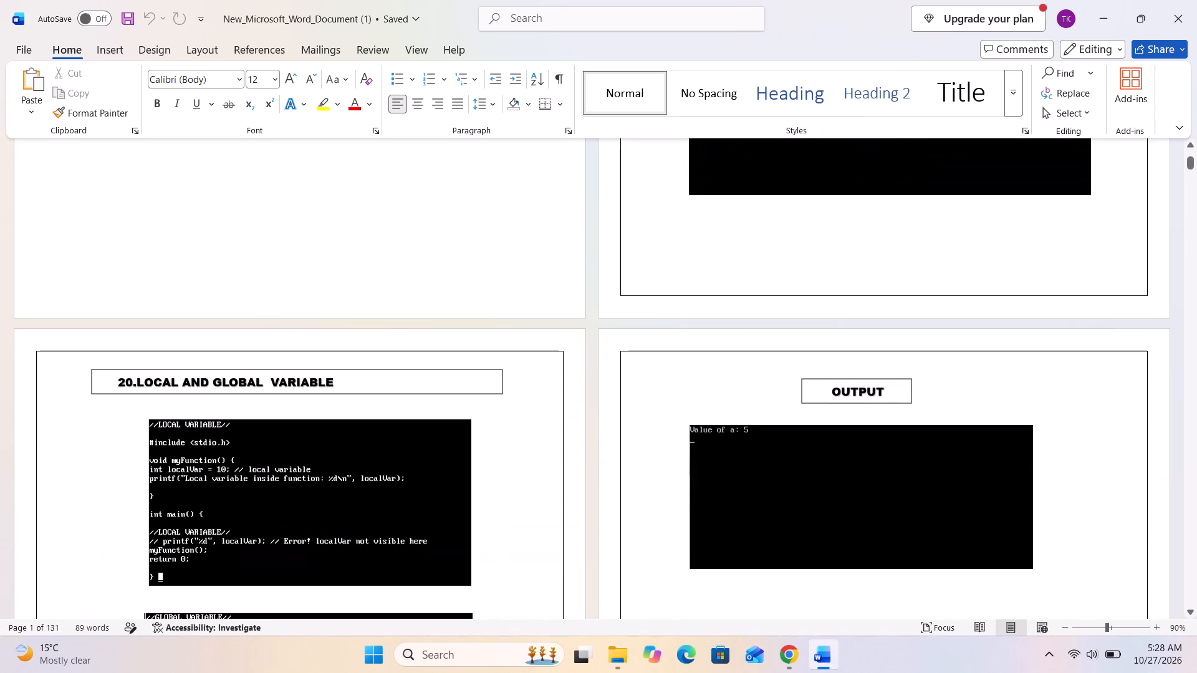
scroll(656, 437, down, 20)
scroll(656, 437, down, 5)
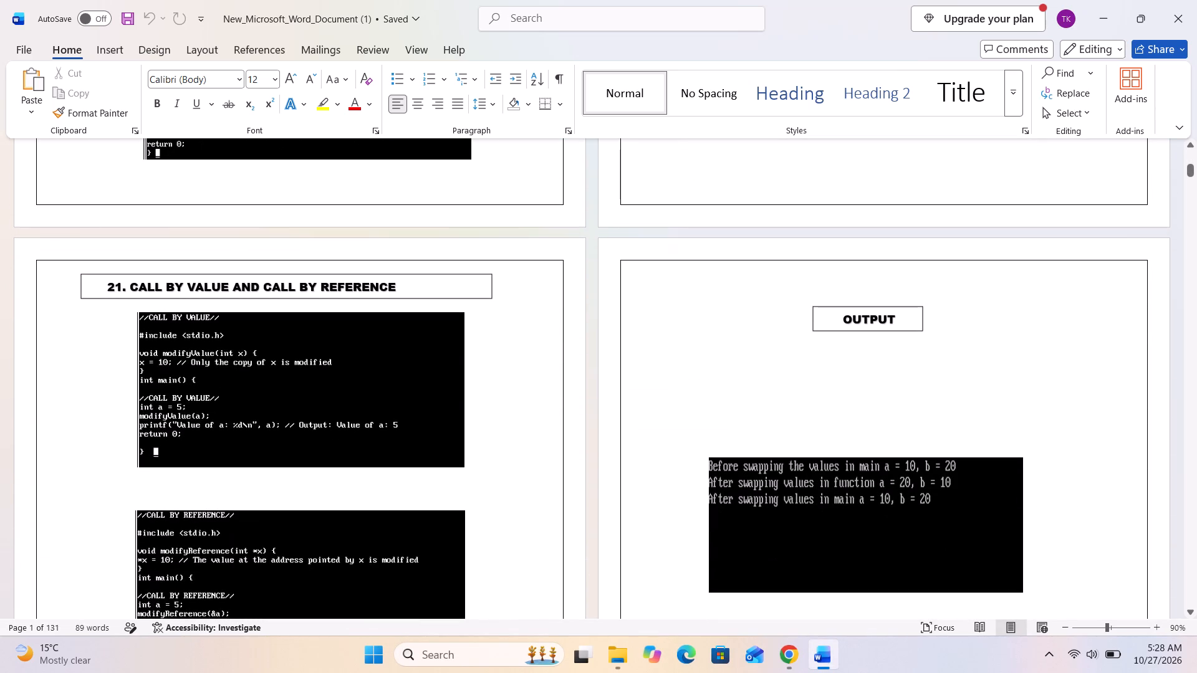
scroll(650, 411, down, 20)
scroll(650, 411, down, 10)
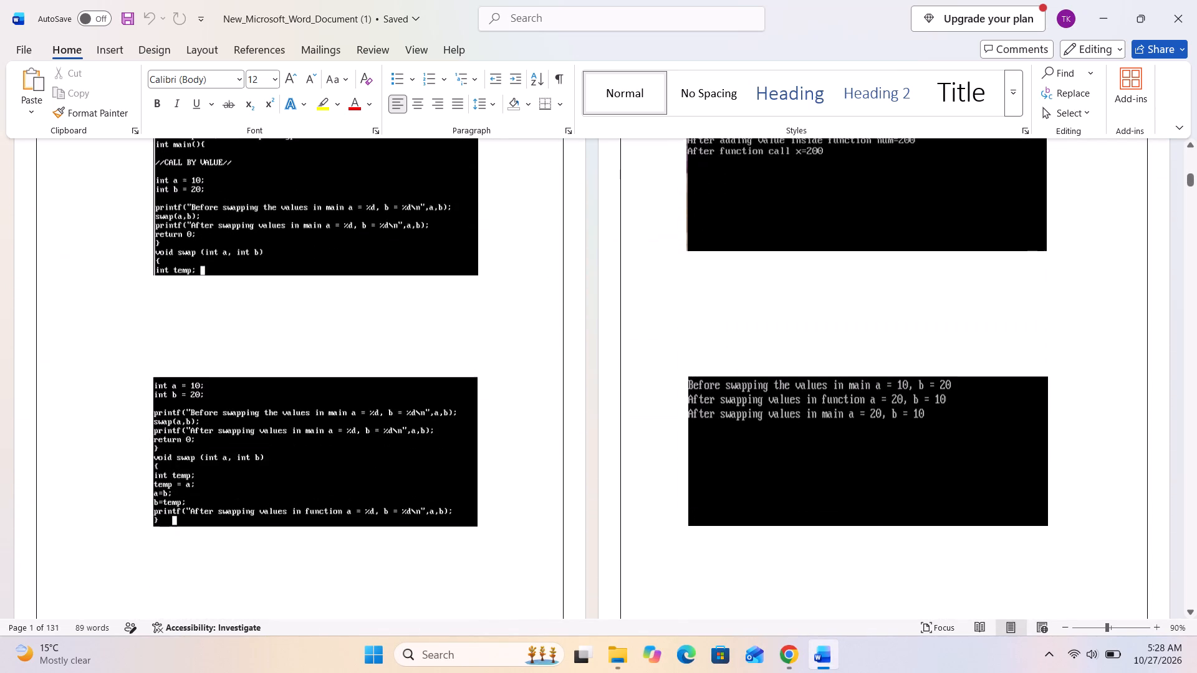
scroll(650, 408, down, 20)
scroll(650, 408, down, 20)
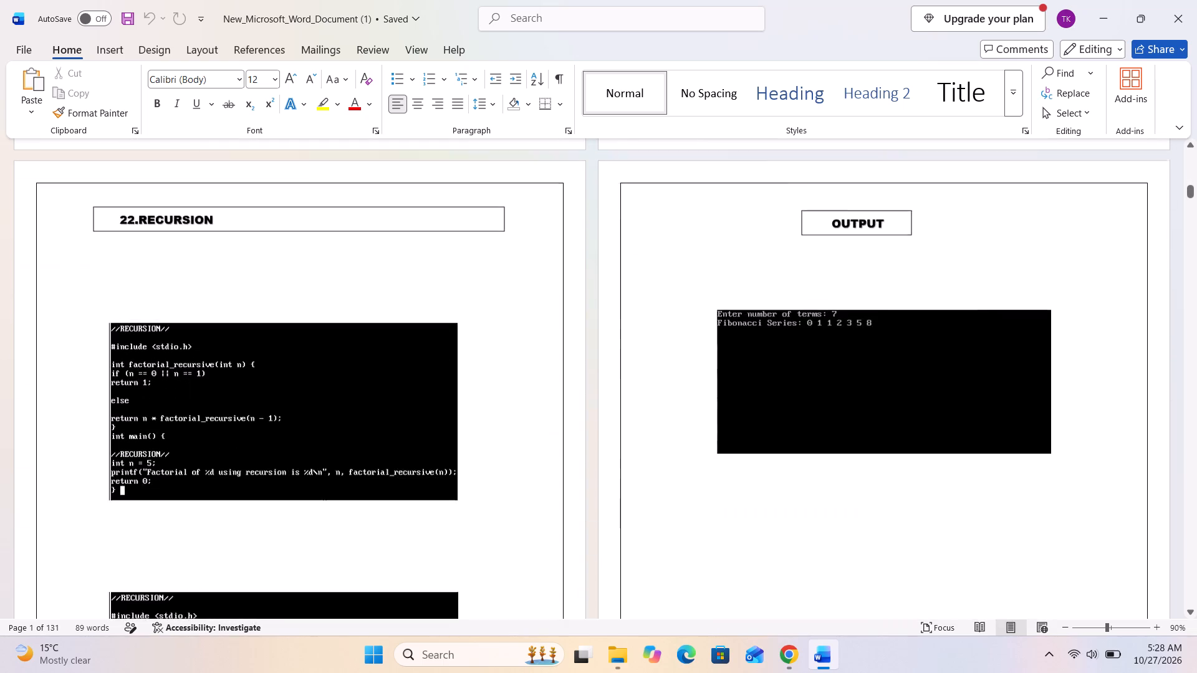
scroll(650, 402, down, 4)
scroll(650, 401, up, 4)
scroll(650, 401, down, 19)
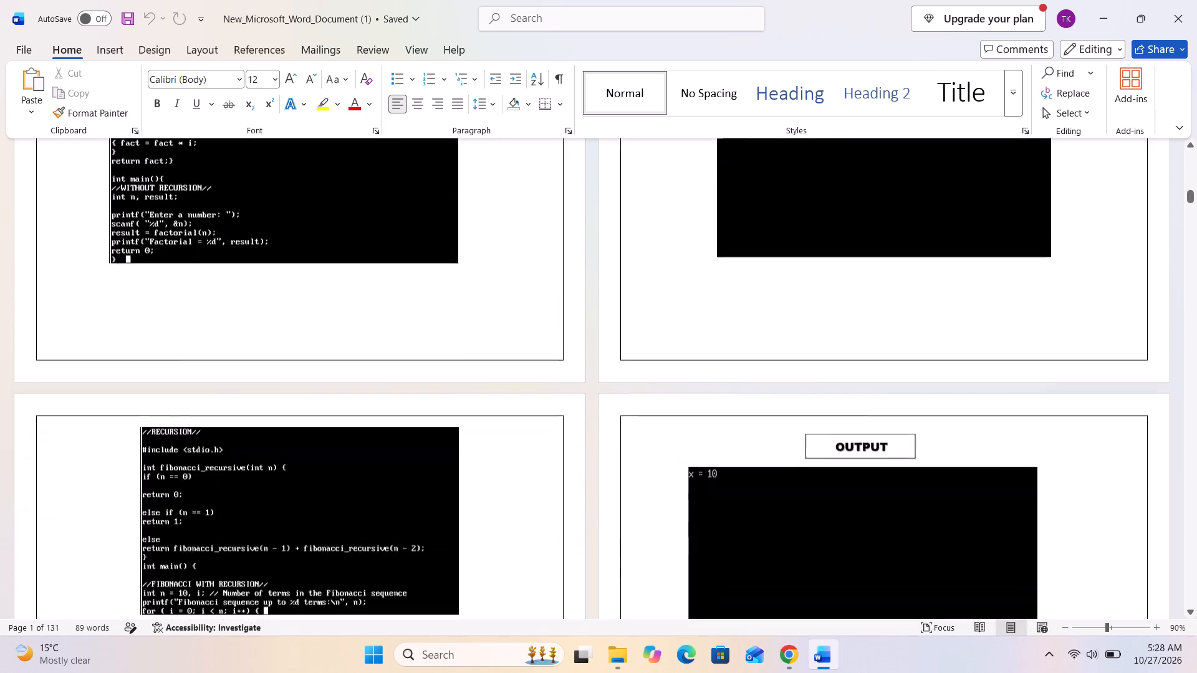
scroll(650, 401, down, 12)
scroll(650, 400, up, 1)
scroll(650, 399, down, 16)
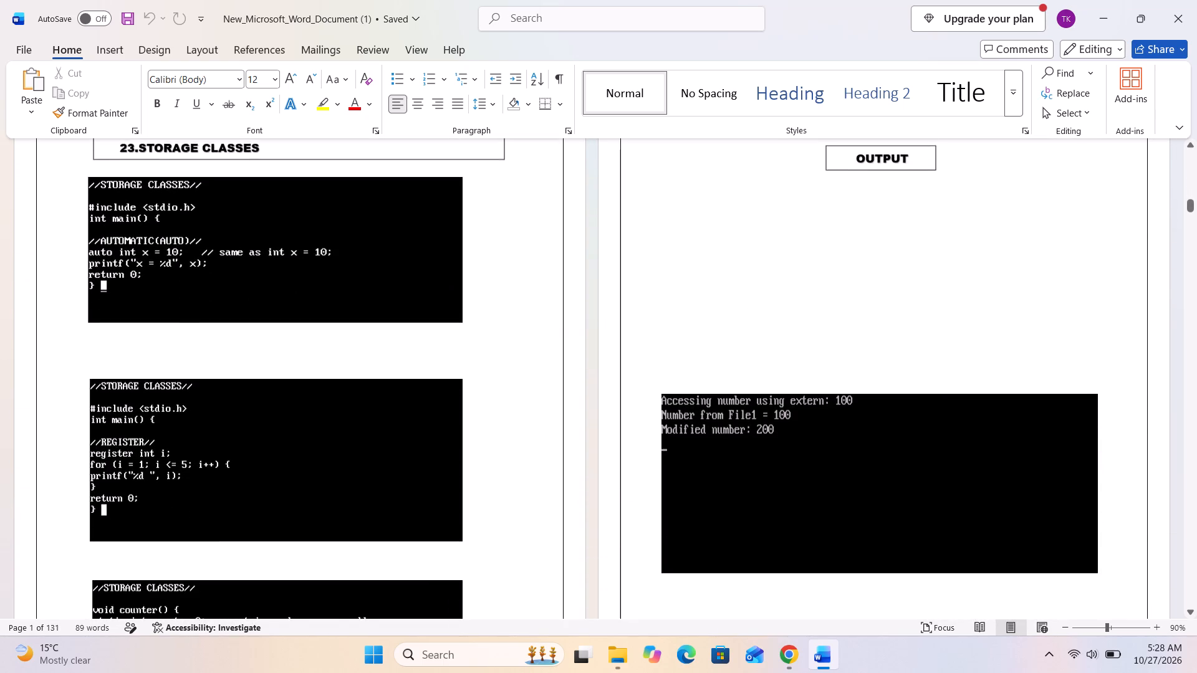
scroll(650, 396, down, 20)
scroll(650, 396, down, 16)
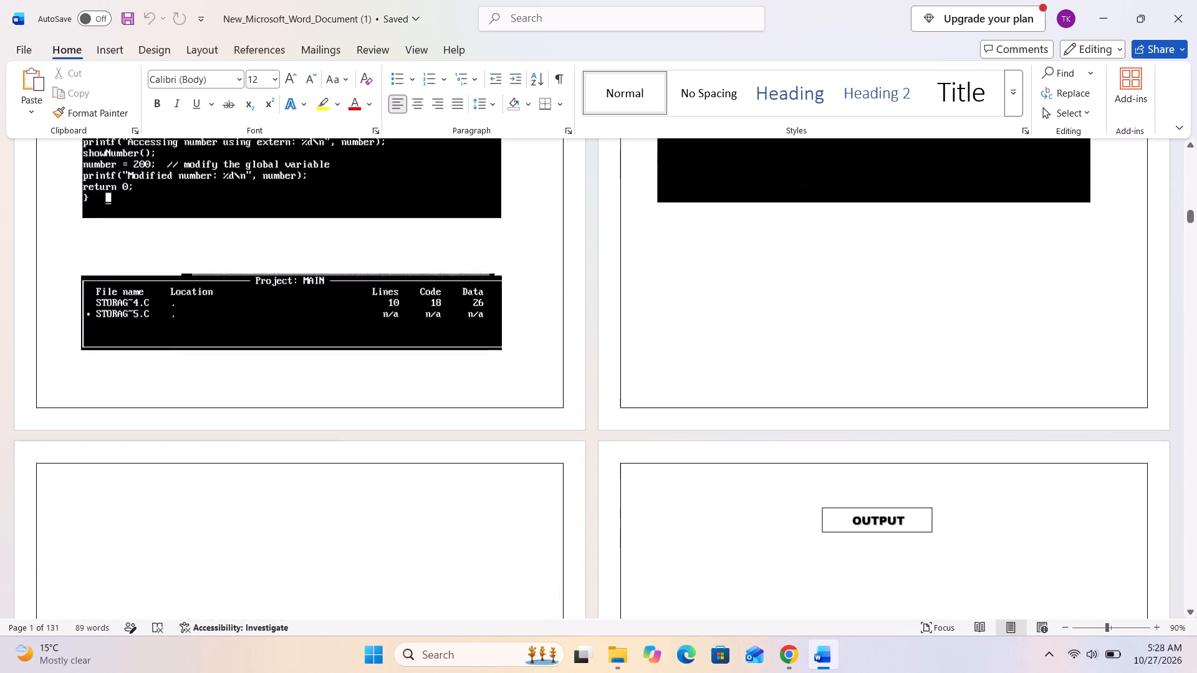
scroll(650, 391, down, 20)
scroll(650, 391, down, 20)
scroll(650, 391, down, 1)
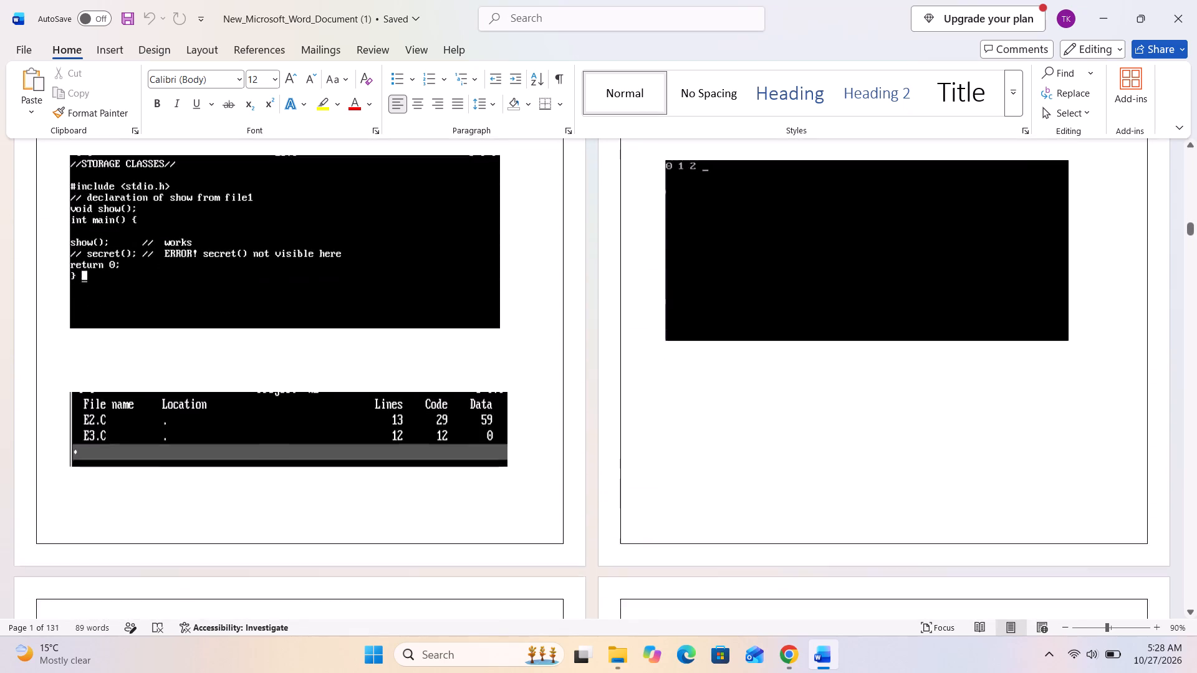
scroll(650, 389, down, 20)
scroll(650, 389, down, 20)
scroll(650, 389, down, 1)
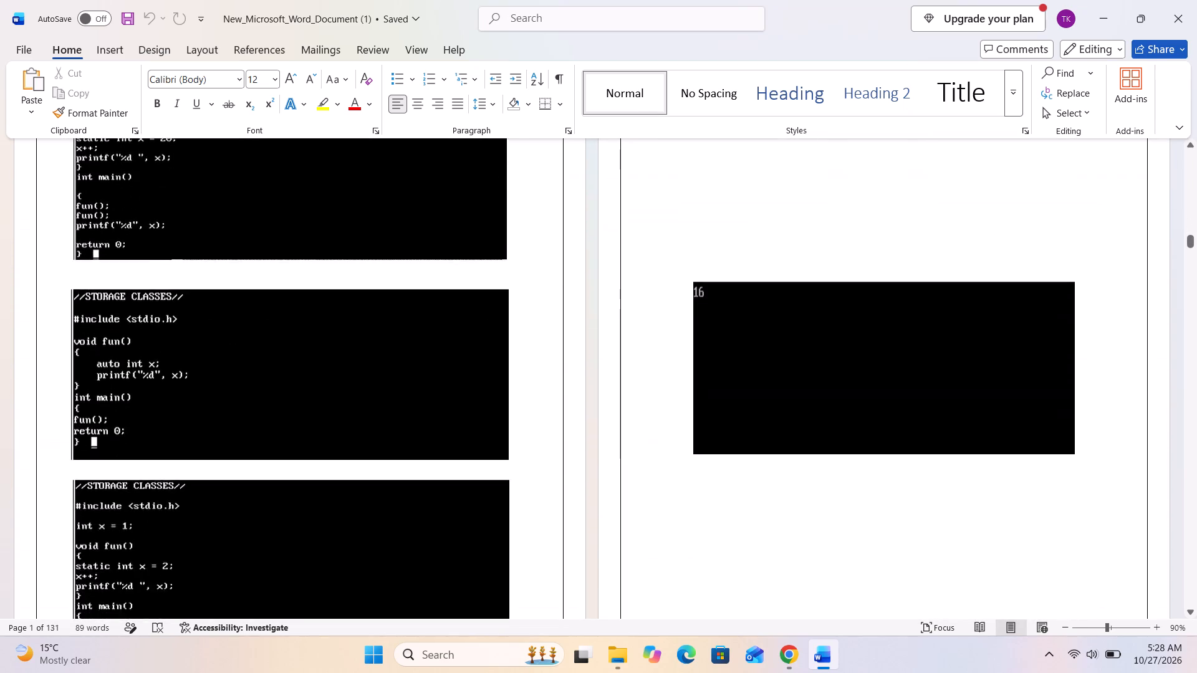
scroll(650, 391, down, 20)
scroll(650, 391, down, 17)
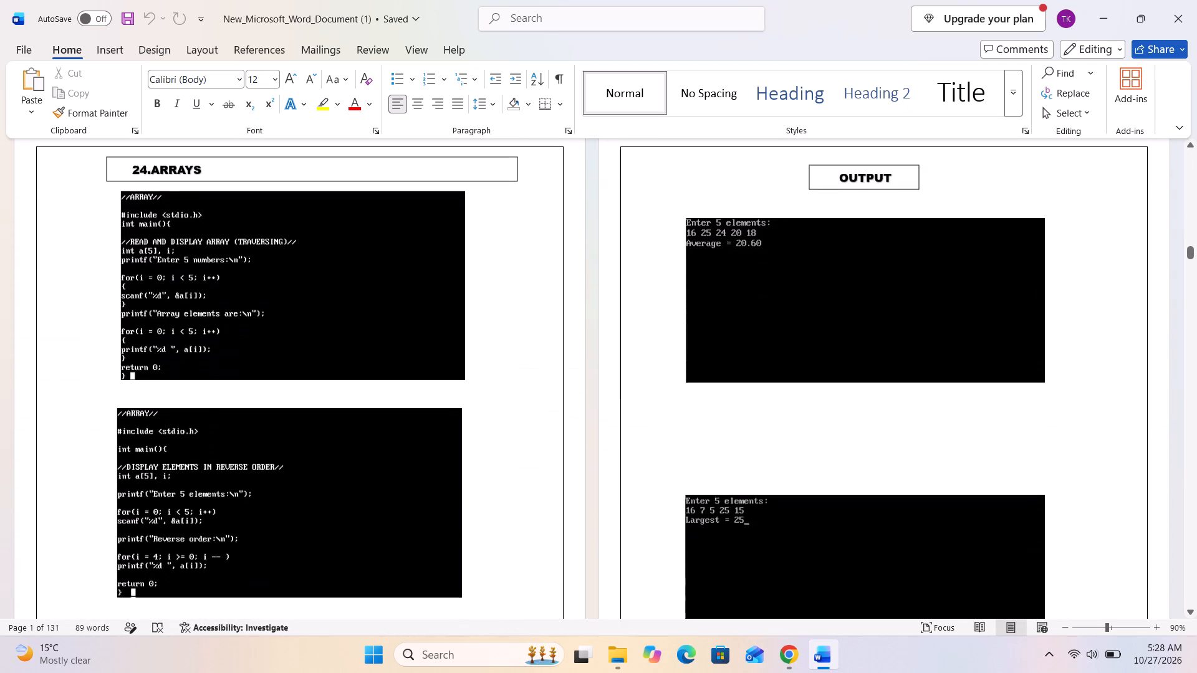
scroll(650, 387, down, 5)
scroll(650, 384, down, 20)
scroll(650, 384, down, 5)
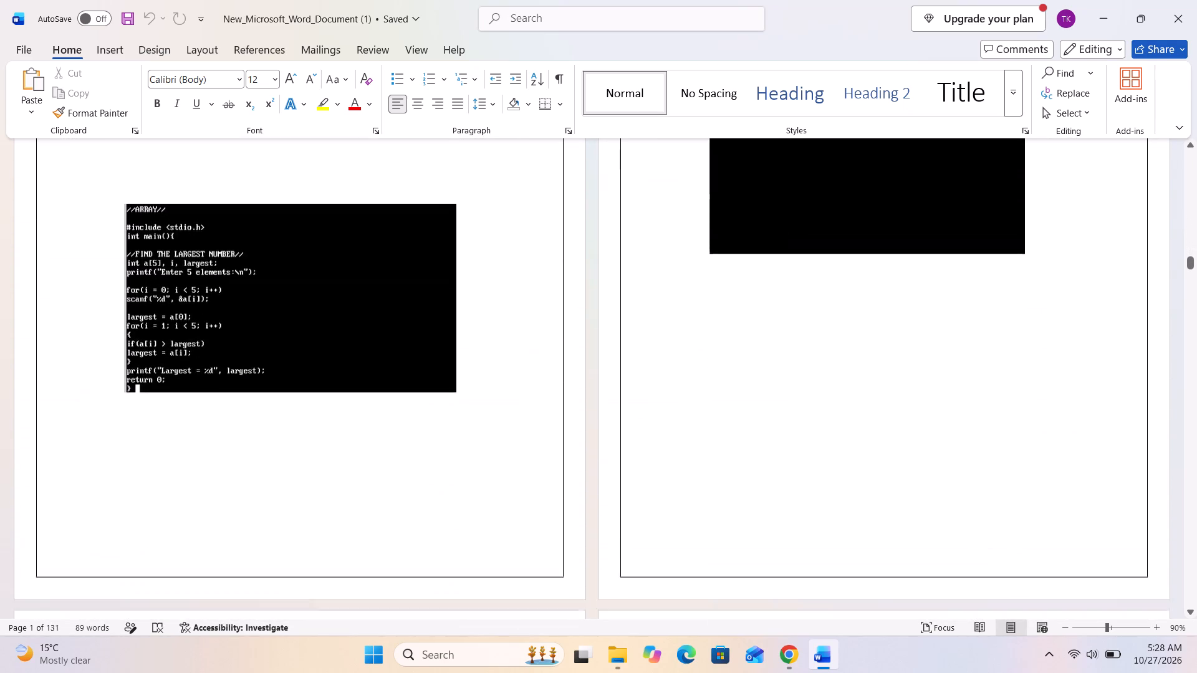
scroll(650, 383, down, 20)
scroll(650, 383, down, 19)
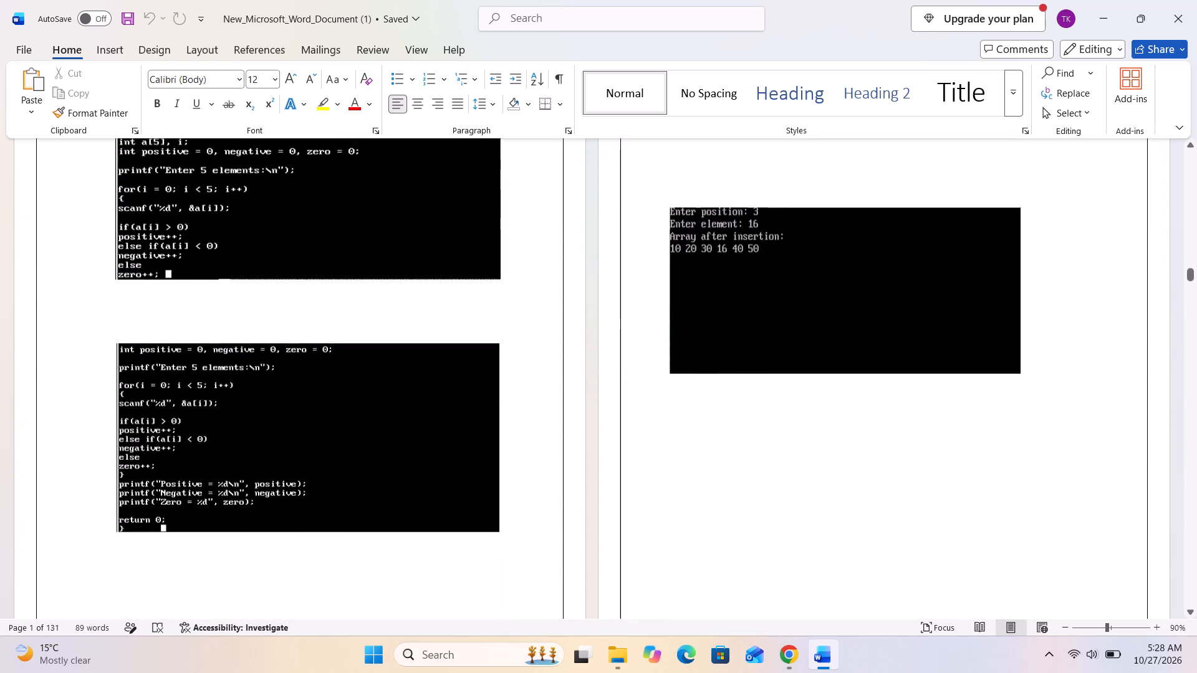
scroll(650, 382, down, 20)
scroll(650, 382, down, 9)
scroll(650, 381, up, 2)
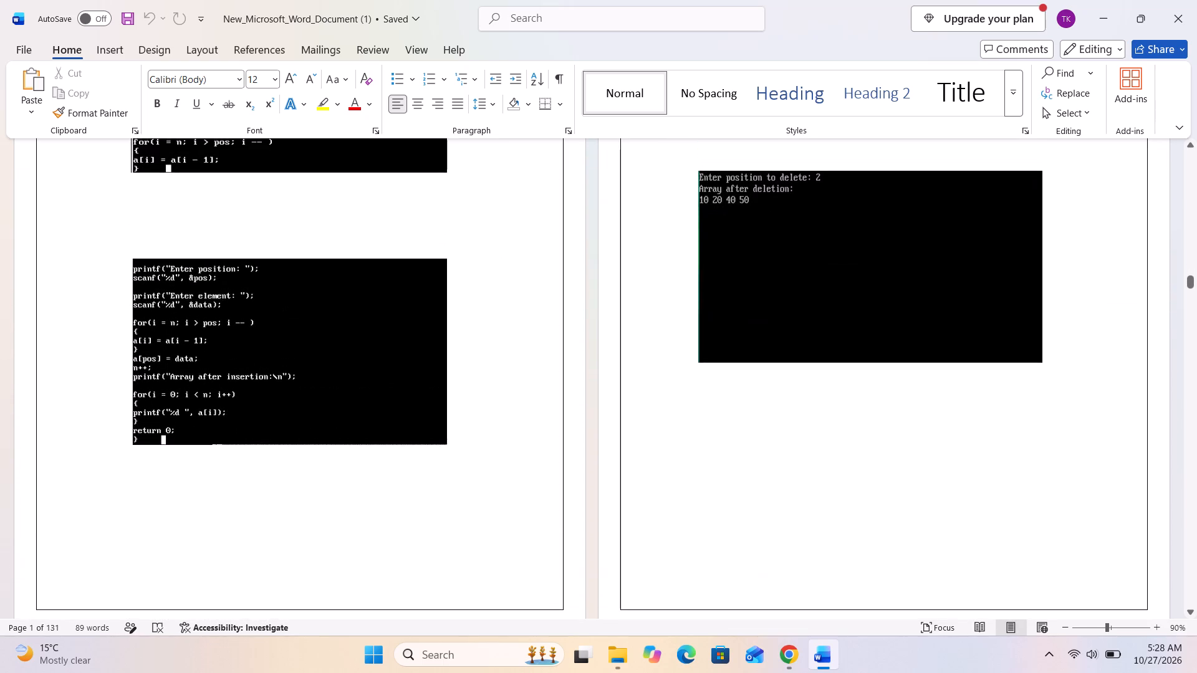
scroll(650, 381, down, 20)
scroll(650, 381, down, 11)
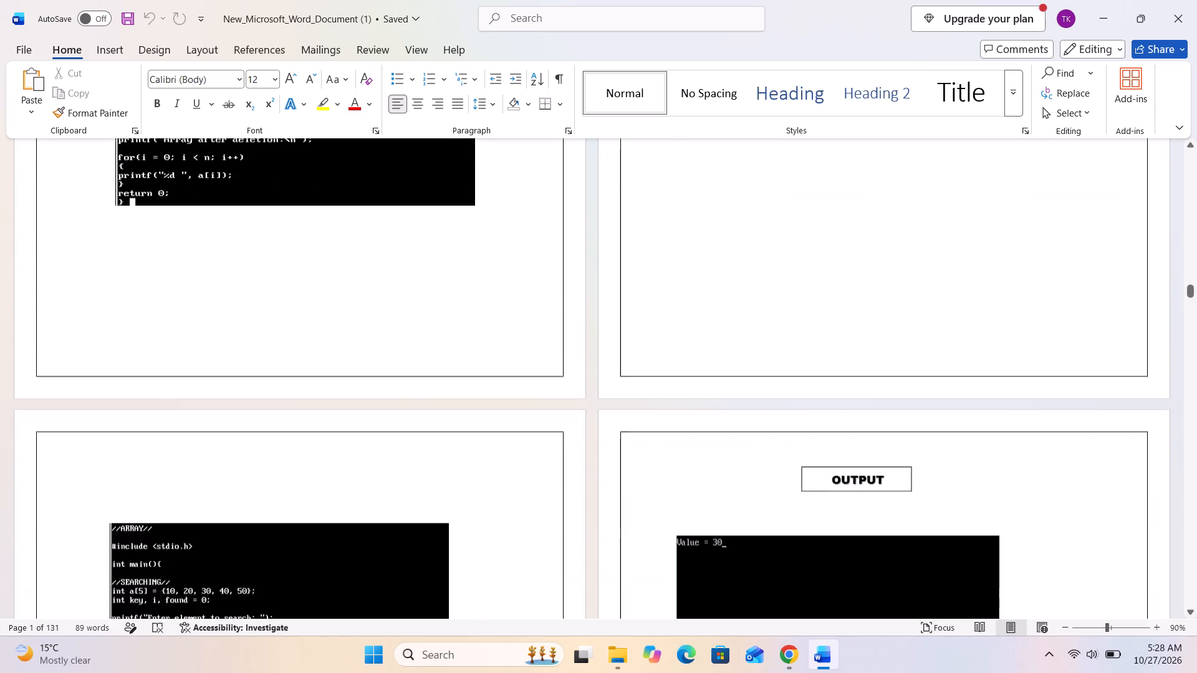
scroll(650, 380, down, 20)
scroll(650, 380, down, 16)
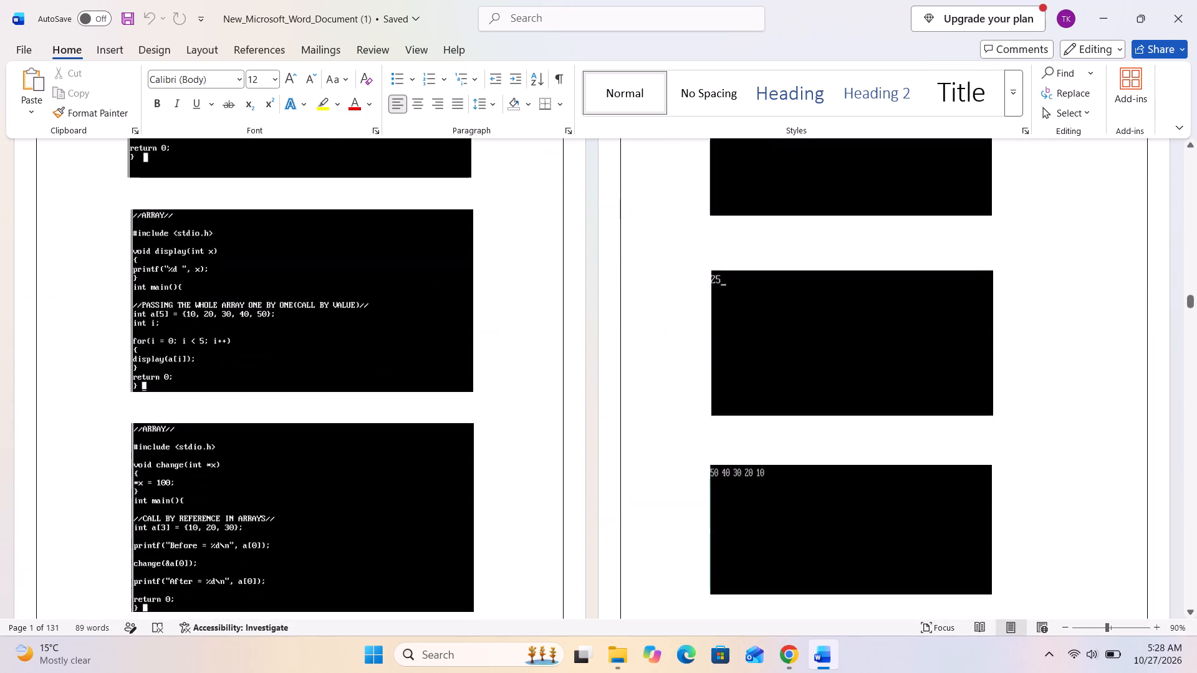
scroll(648, 379, down, 20)
scroll(648, 379, down, 16)
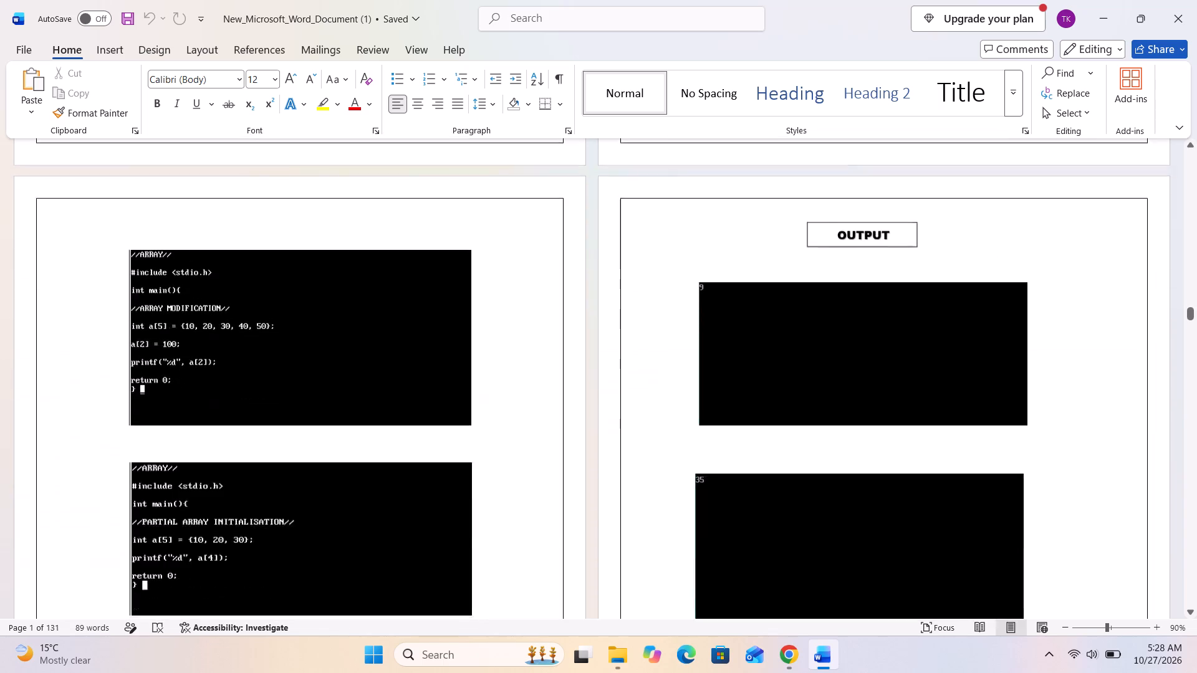
scroll(649, 378, down, 20)
scroll(649, 378, down, 16)
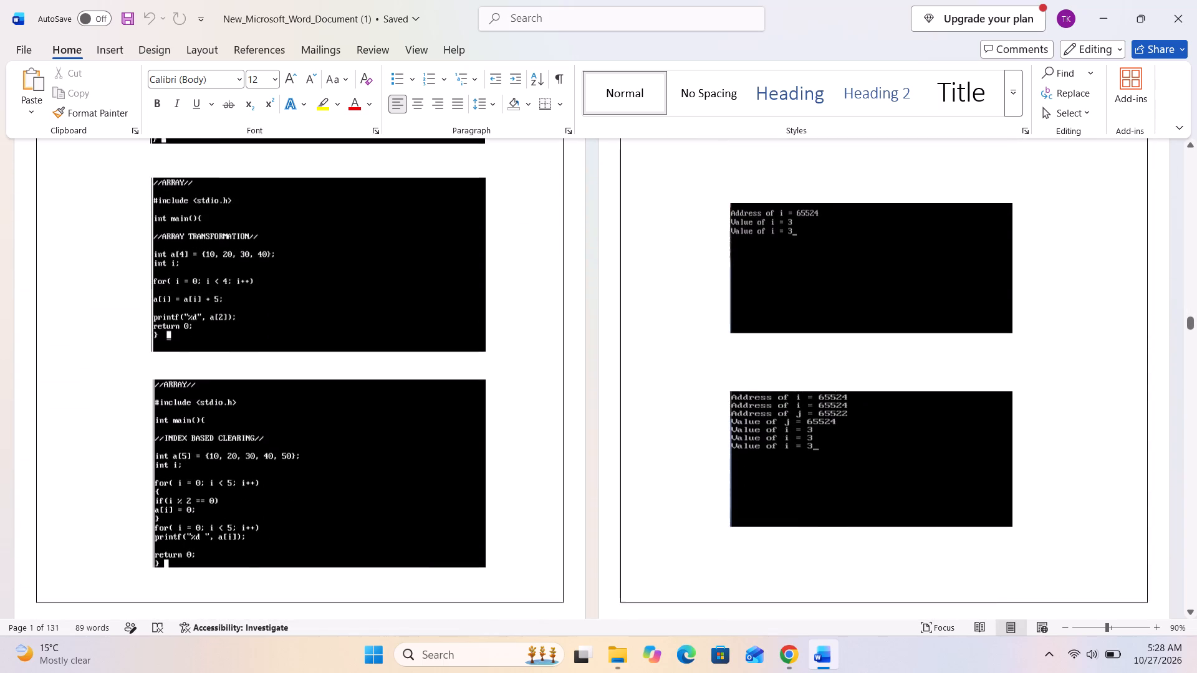
scroll(648, 373, down, 12)
scroll(648, 373, up, 3)
scroll(648, 373, down, 8)
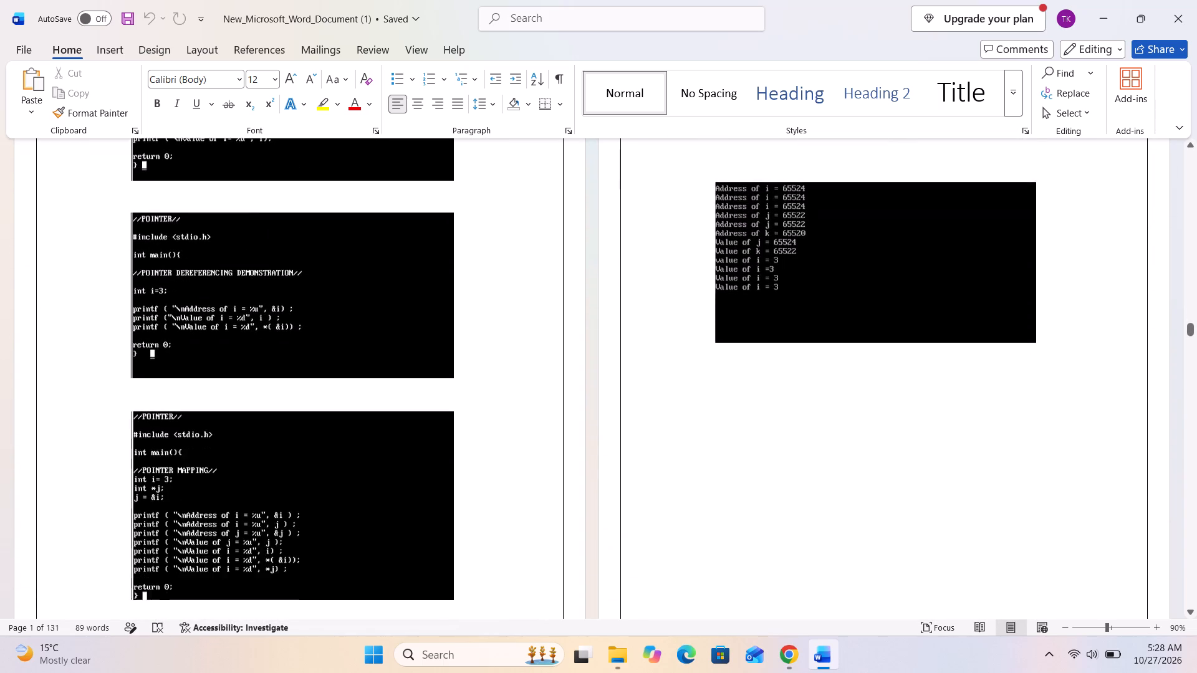
scroll(648, 371, down, 20)
scroll(648, 371, down, 19)
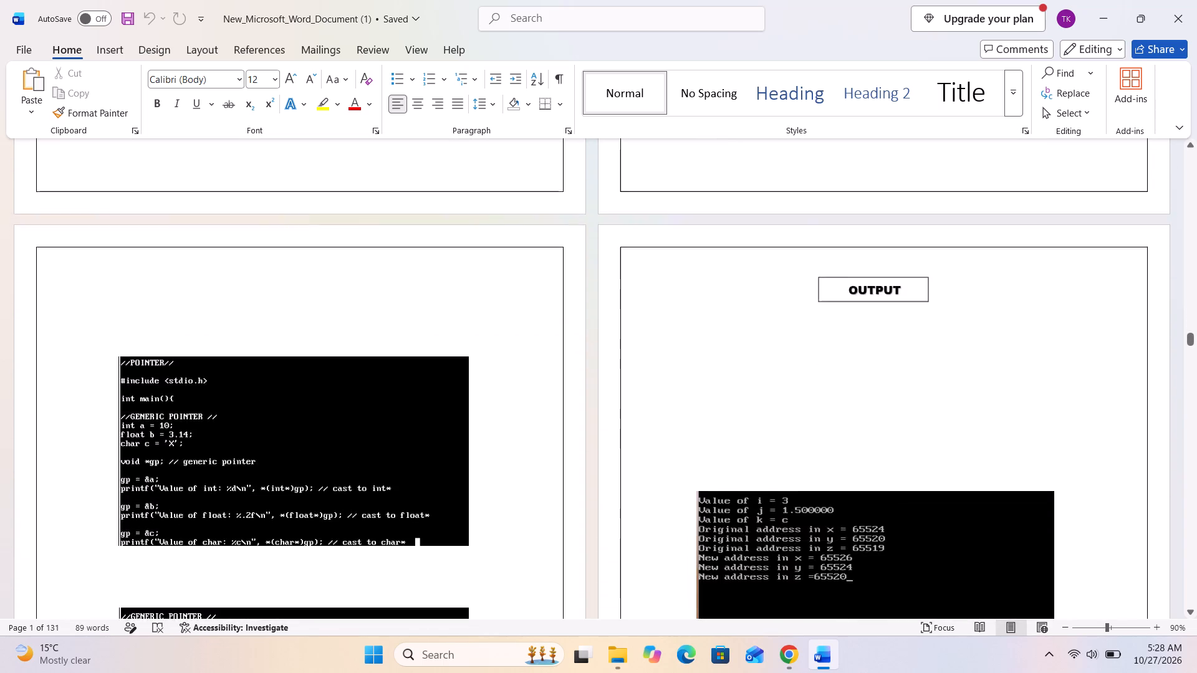
scroll(647, 389, down, 20)
scroll(647, 389, down, 19)
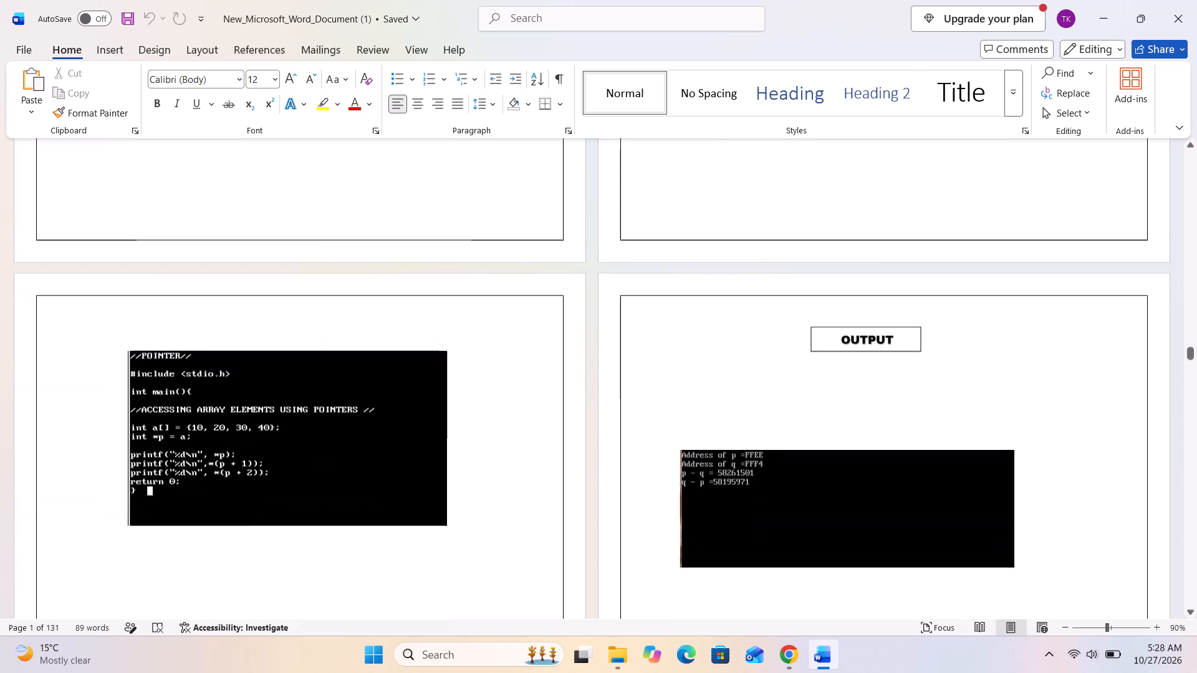
scroll(653, 370, down, 20)
scroll(653, 370, down, 19)
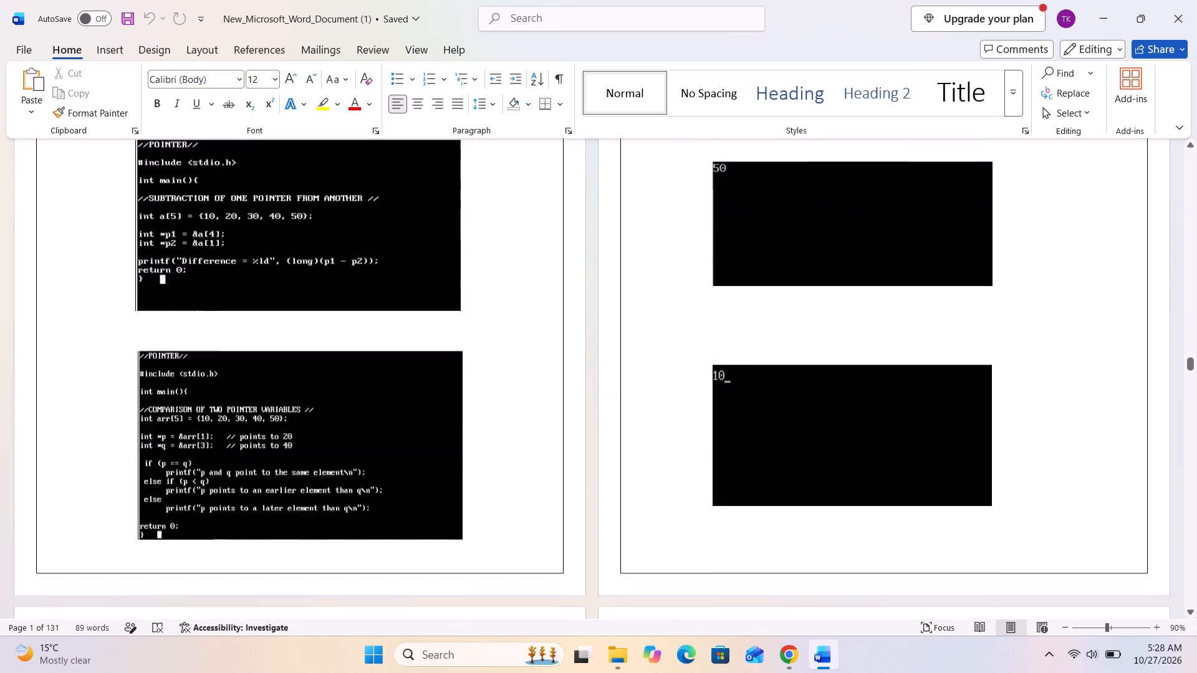
scroll(658, 356, down, 20)
scroll(658, 356, down, 18)
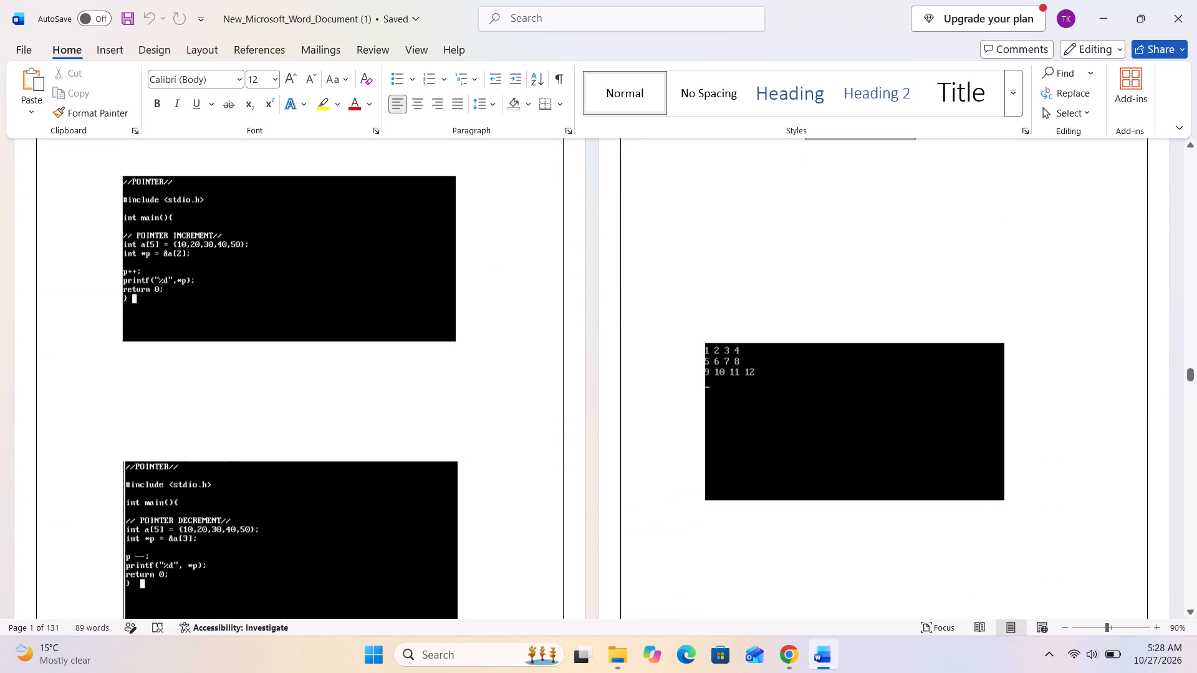
scroll(660, 345, down, 14)
scroll(660, 345, down, 13)
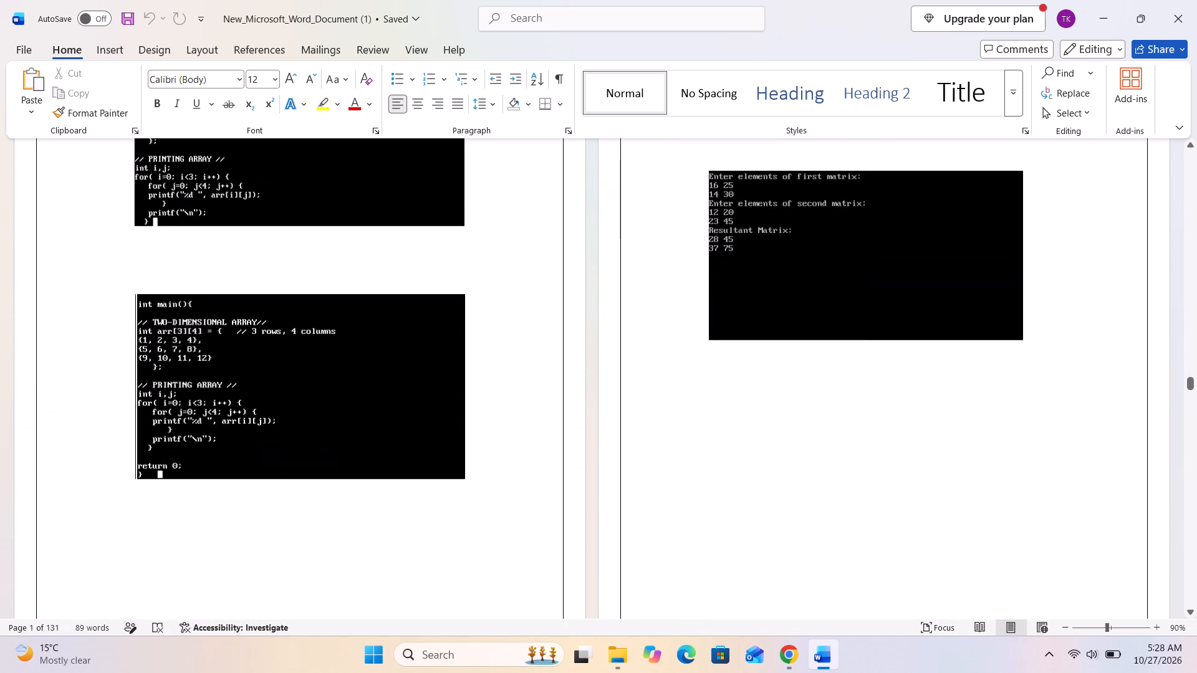
scroll(661, 356, down, 20)
scroll(661, 356, down, 18)
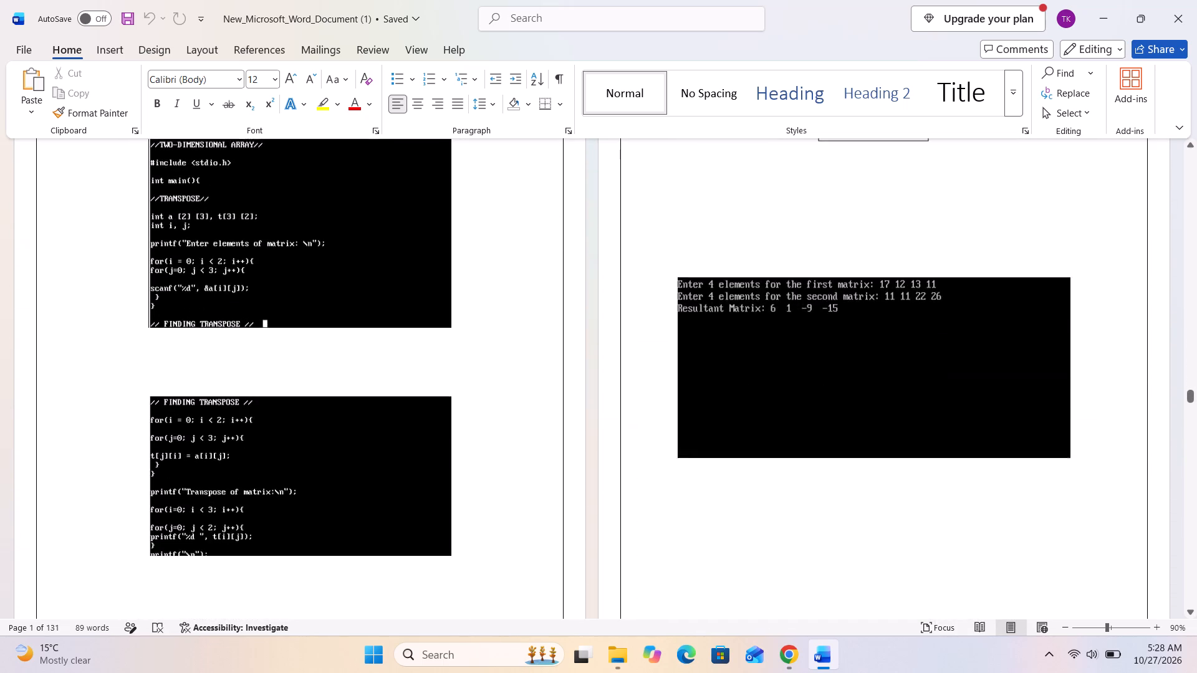
scroll(635, 363, down, 20)
scroll(635, 363, down, 20)
scroll(635, 363, down, 16)
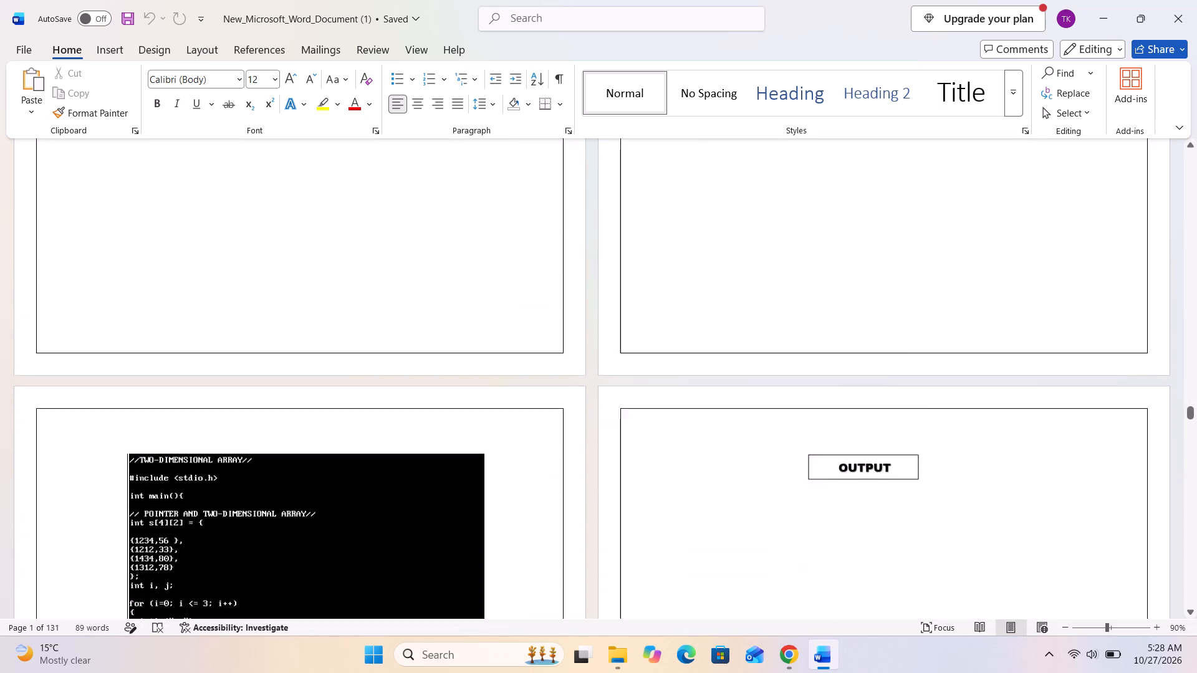
scroll(577, 484, down, 20)
scroll(577, 484, down, 20)
scroll(577, 484, down, 16)
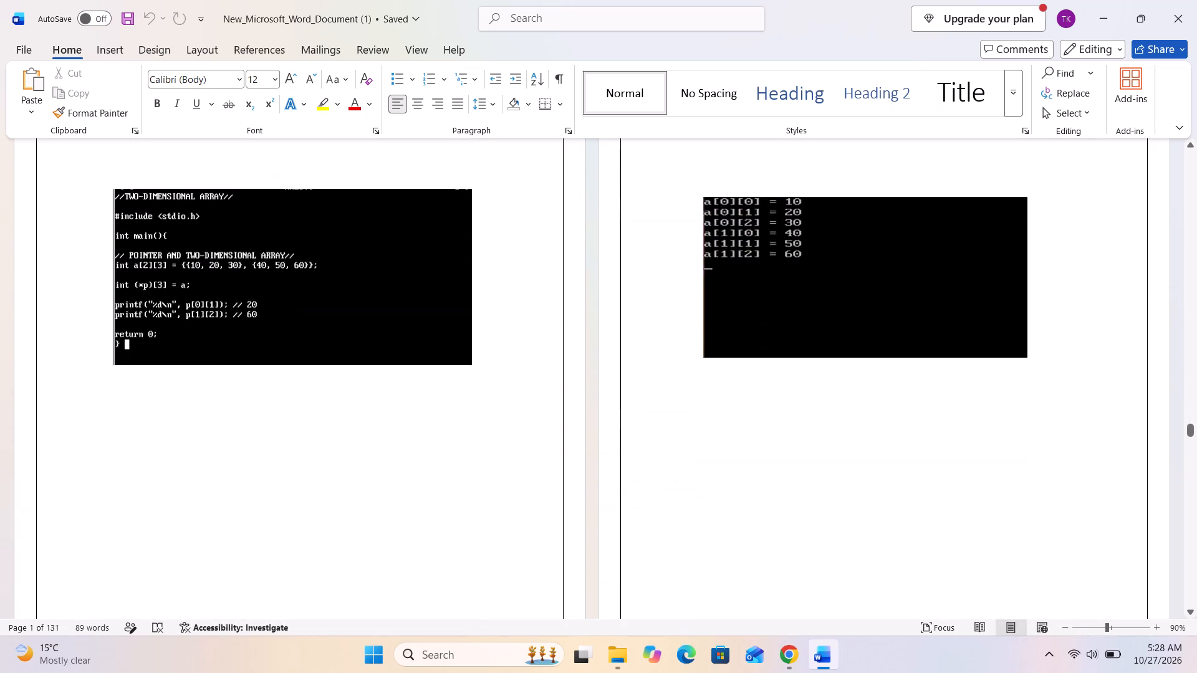
scroll(522, 571, down, 20)
scroll(522, 571, down, 14)
scroll(487, 488, down, 4)
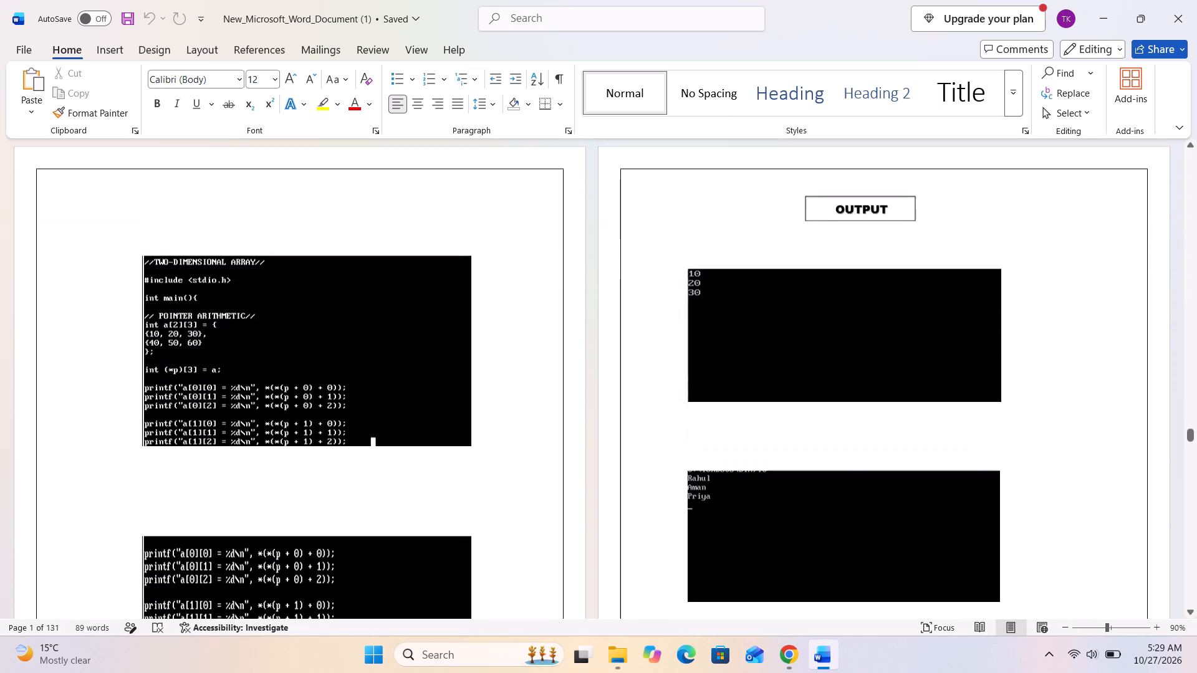
scroll(487, 488, down, 20)
scroll(487, 488, down, 19)
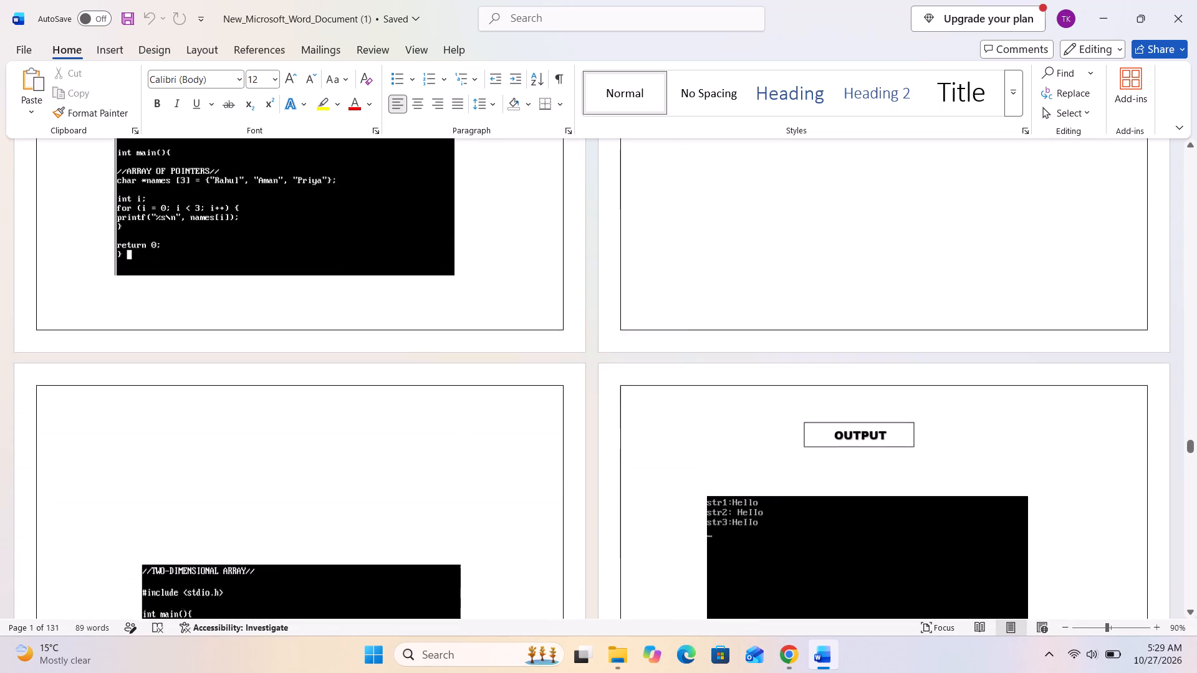
scroll(494, 454, down, 20)
scroll(494, 454, down, 9)
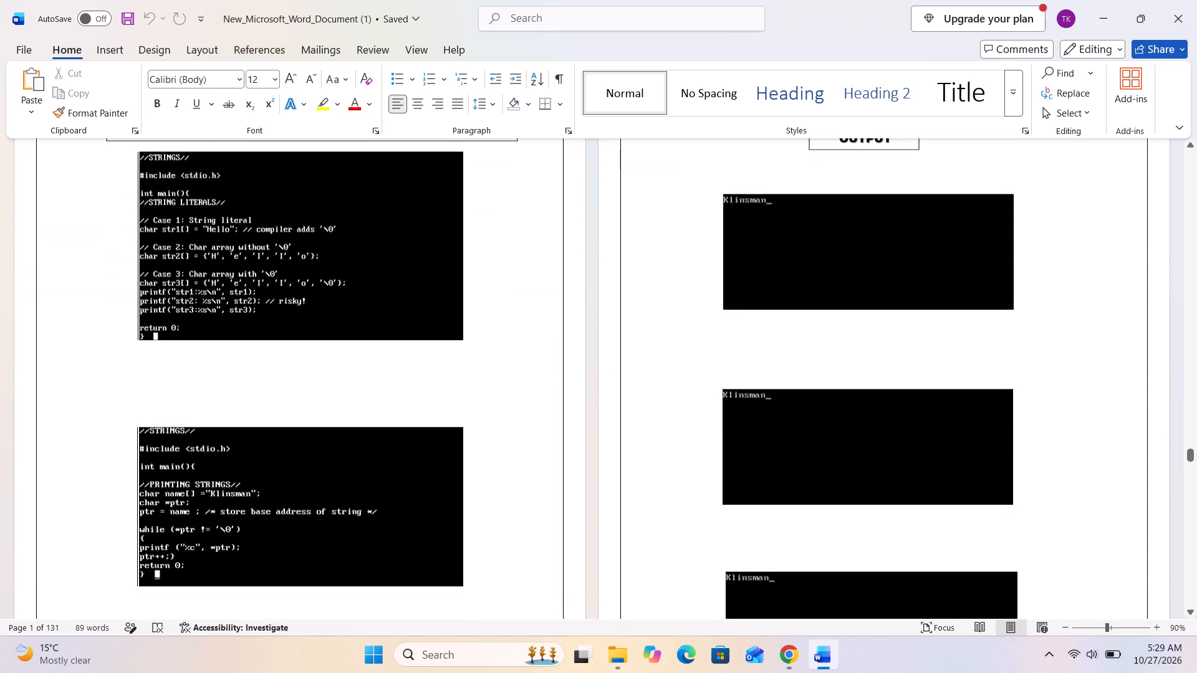
scroll(498, 441, up, 3)
scroll(498, 441, down, 20)
scroll(498, 441, down, 5)
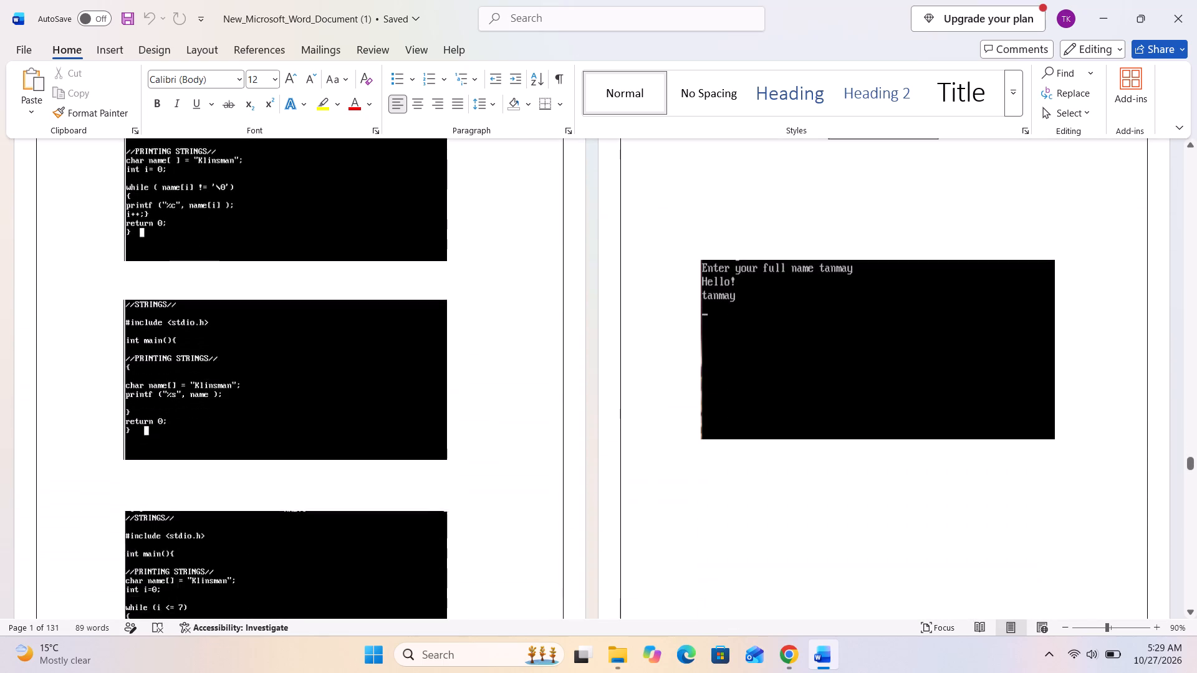
Look through the remaining pages from STRINGS to 30.FILE HANDLING, checking the section headings against each topic's code and output.
scroll(499, 439, down, 20)
scroll(499, 439, down, 16)
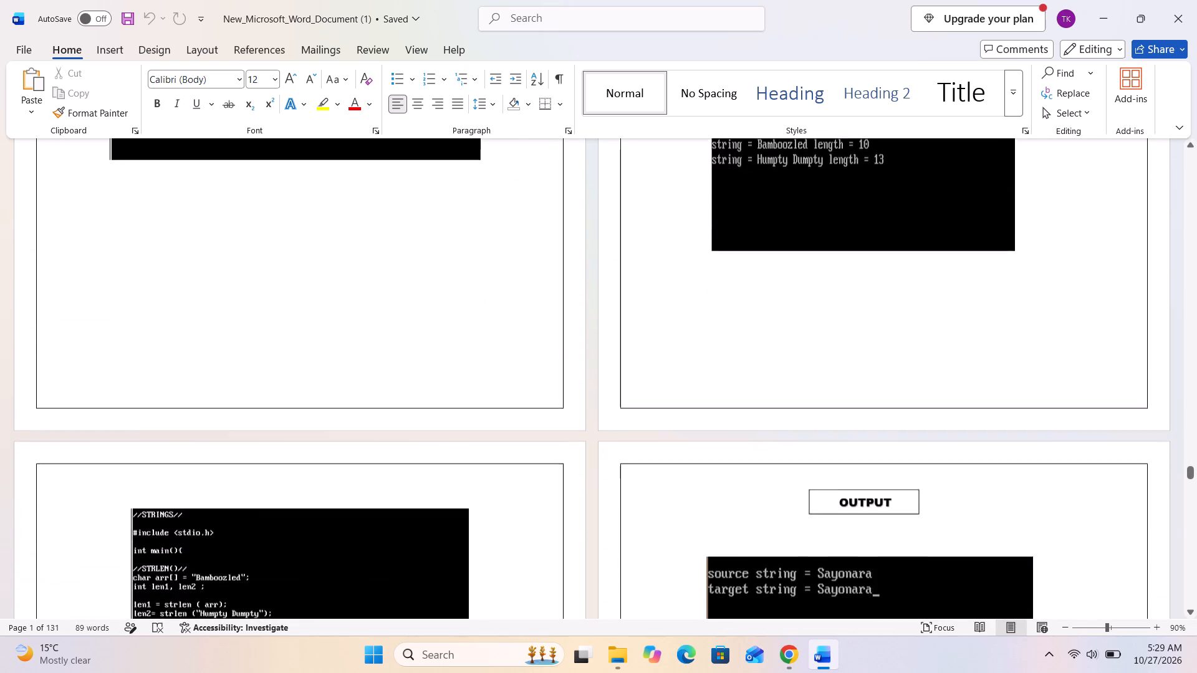
scroll(489, 447, down, 20)
scroll(489, 447, down, 16)
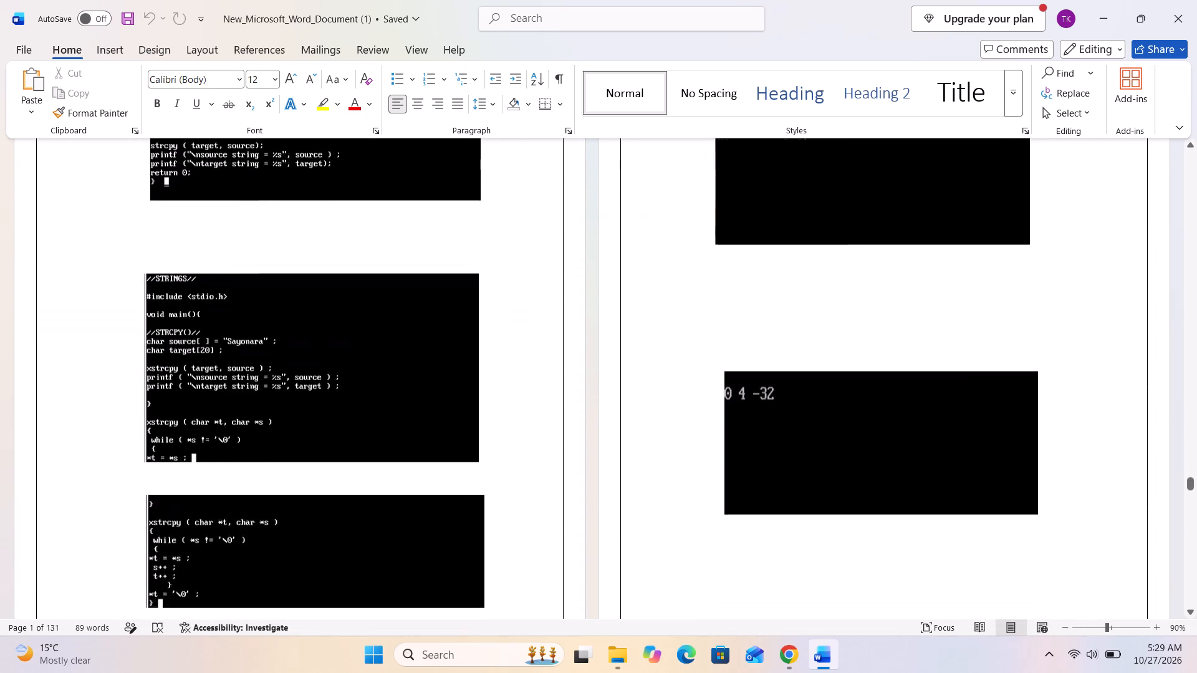
scroll(491, 449, down, 20)
scroll(491, 449, down, 15)
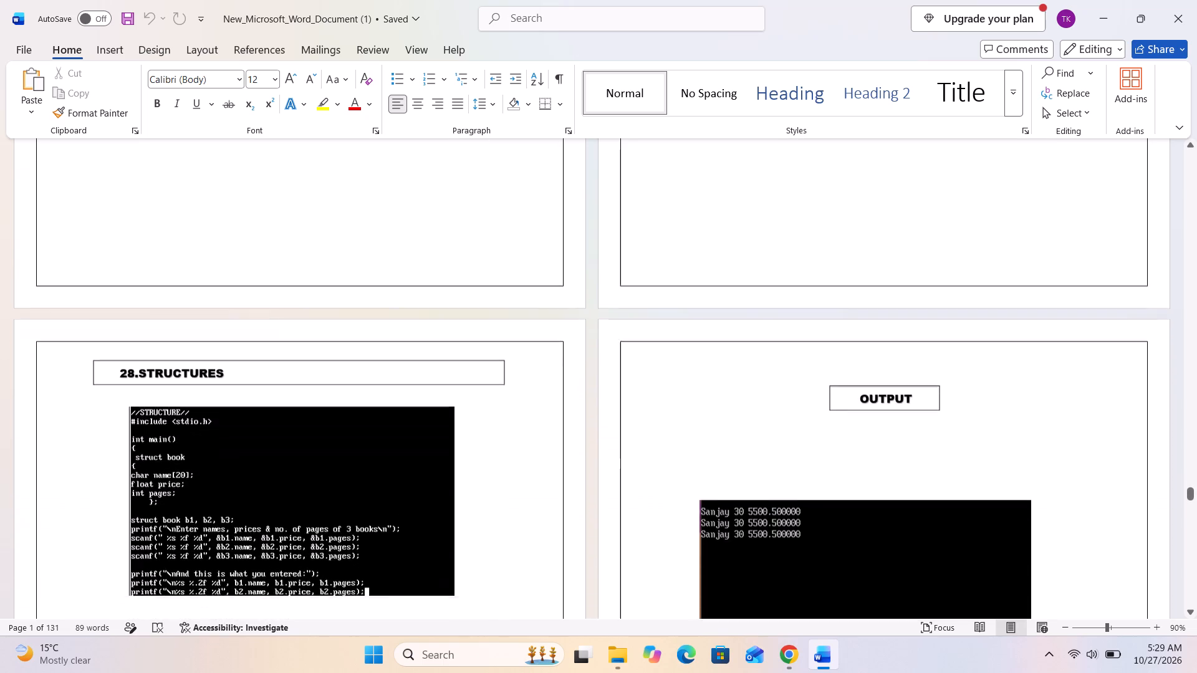
scroll(498, 424, down, 2)
scroll(495, 424, down, 20)
scroll(495, 424, down, 6)
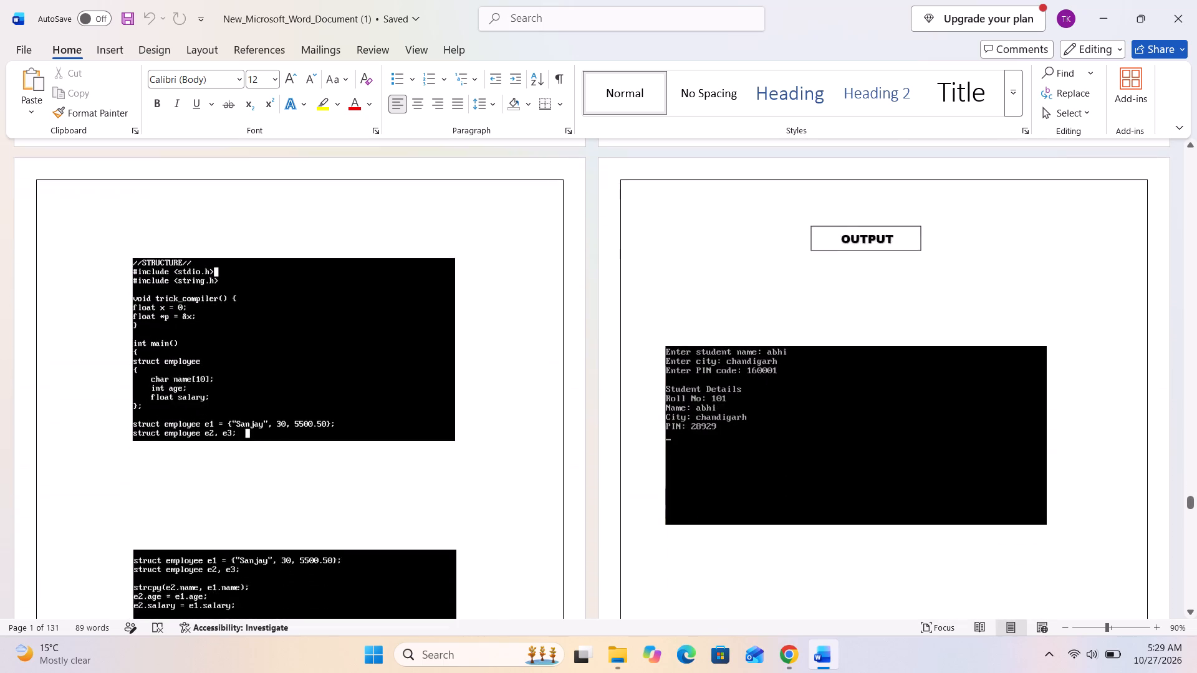
scroll(497, 401, down, 18)
scroll(496, 356, down, 10)
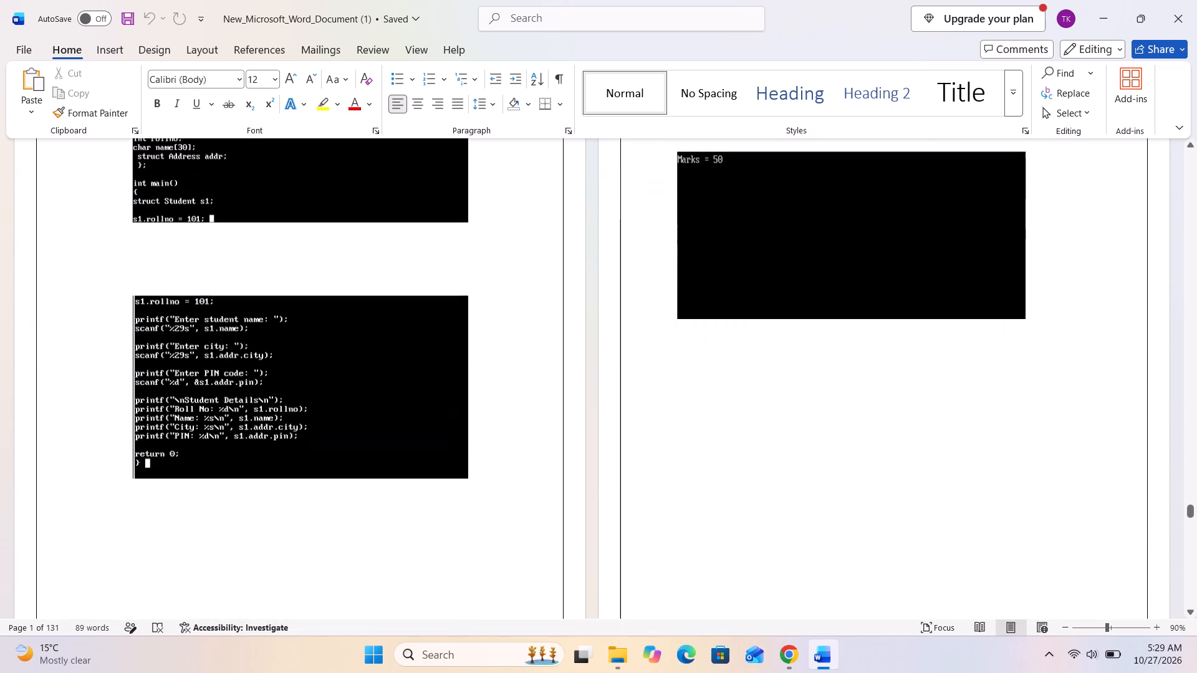
scroll(492, 363, down, 19)
scroll(489, 365, down, 8)
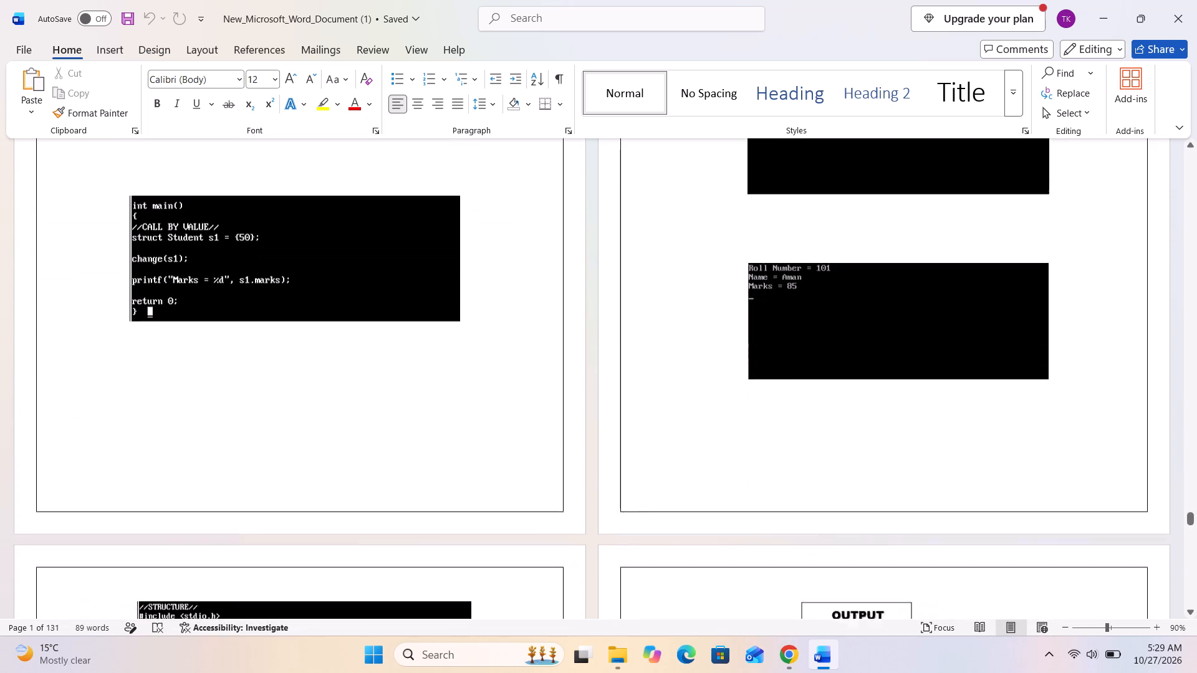
scroll(488, 366, down, 7)
scroll(488, 365, down, 20)
scroll(488, 365, down, 3)
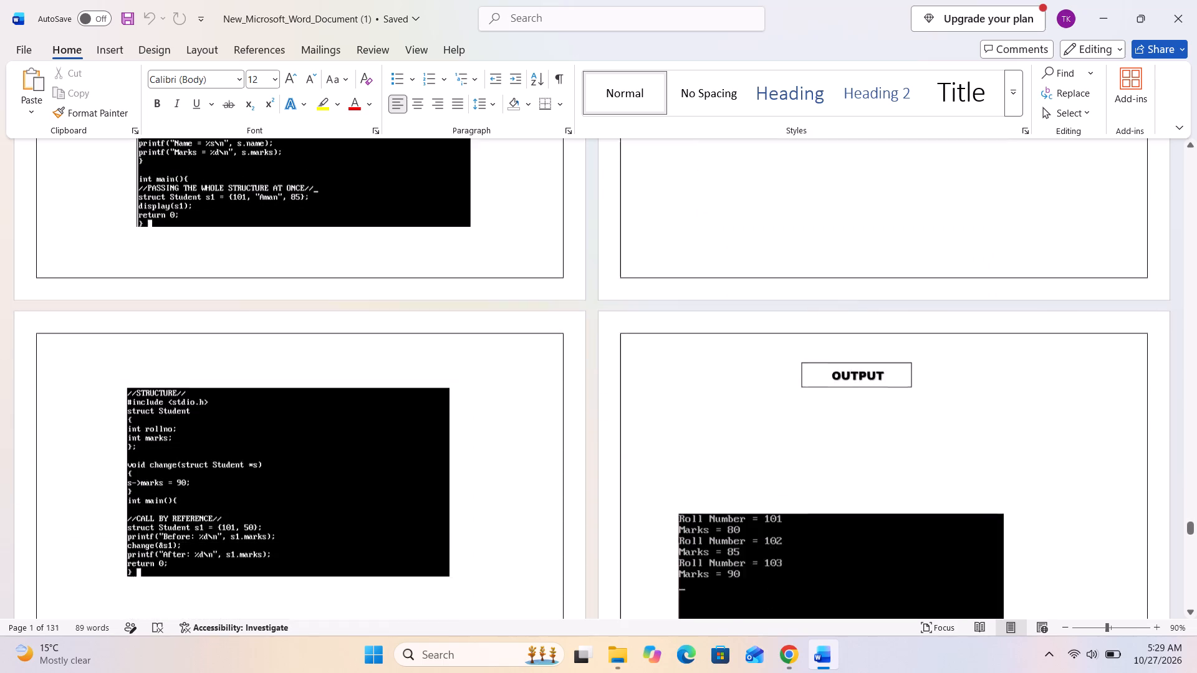
scroll(486, 367, down, 3)
scroll(486, 368, down, 20)
scroll(486, 368, down, 1)
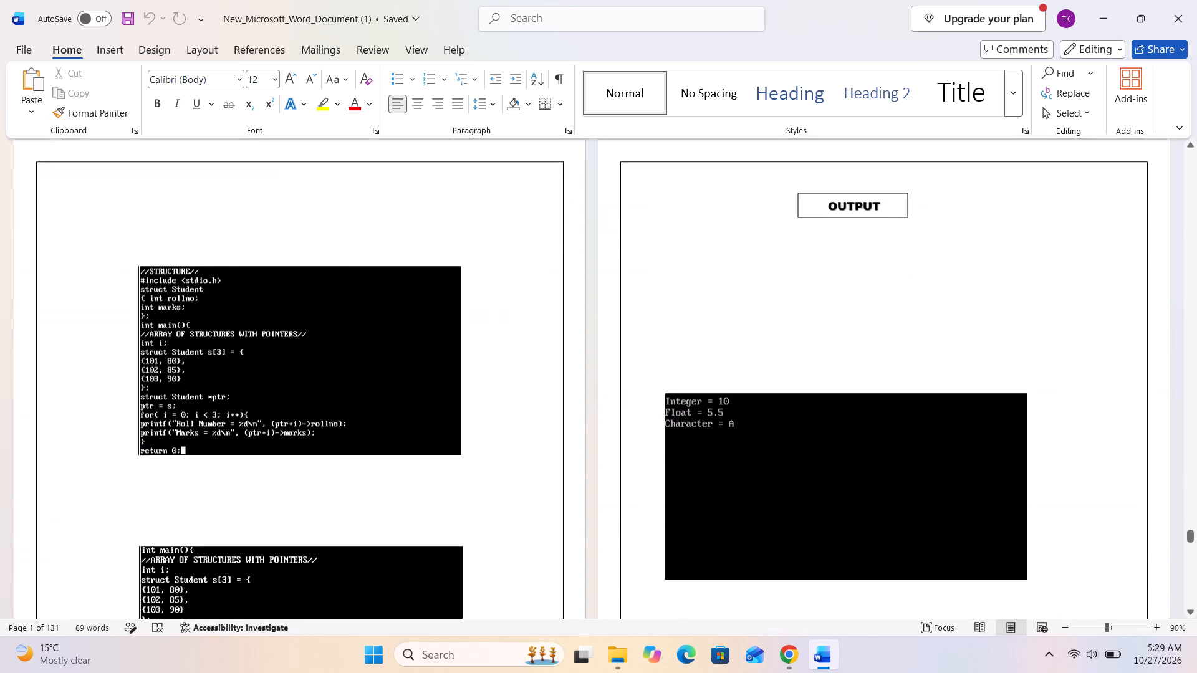
scroll(486, 370, down, 18)
scroll(486, 373, down, 3)
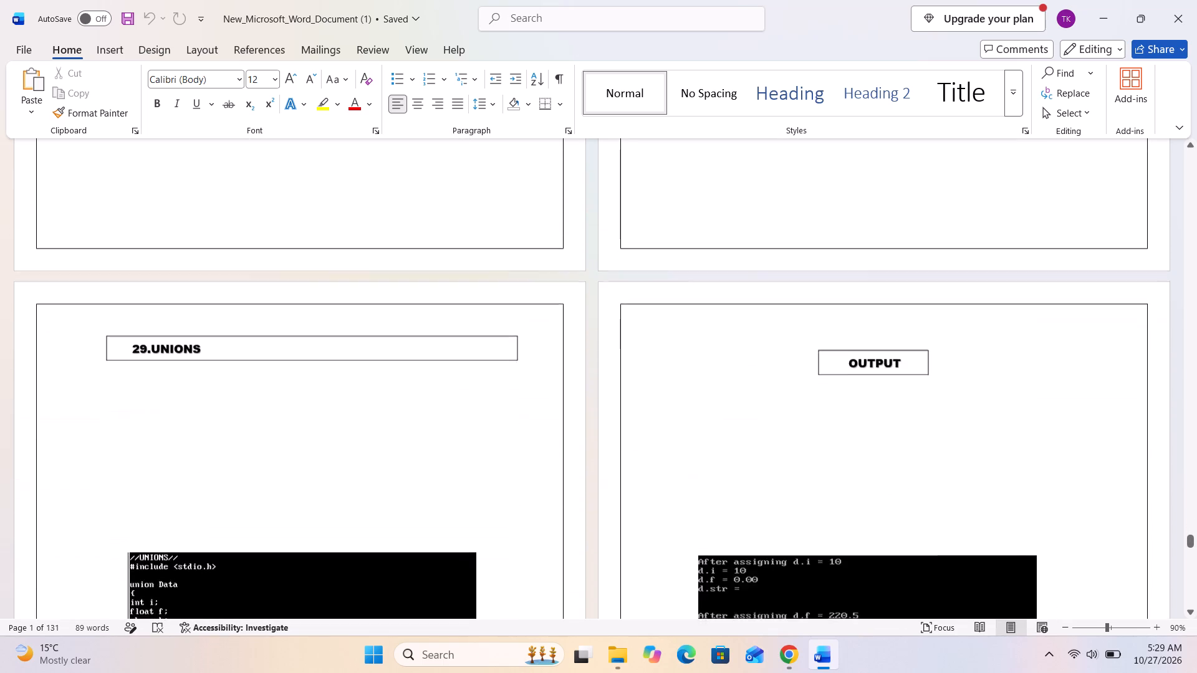
scroll(486, 373, down, 8)
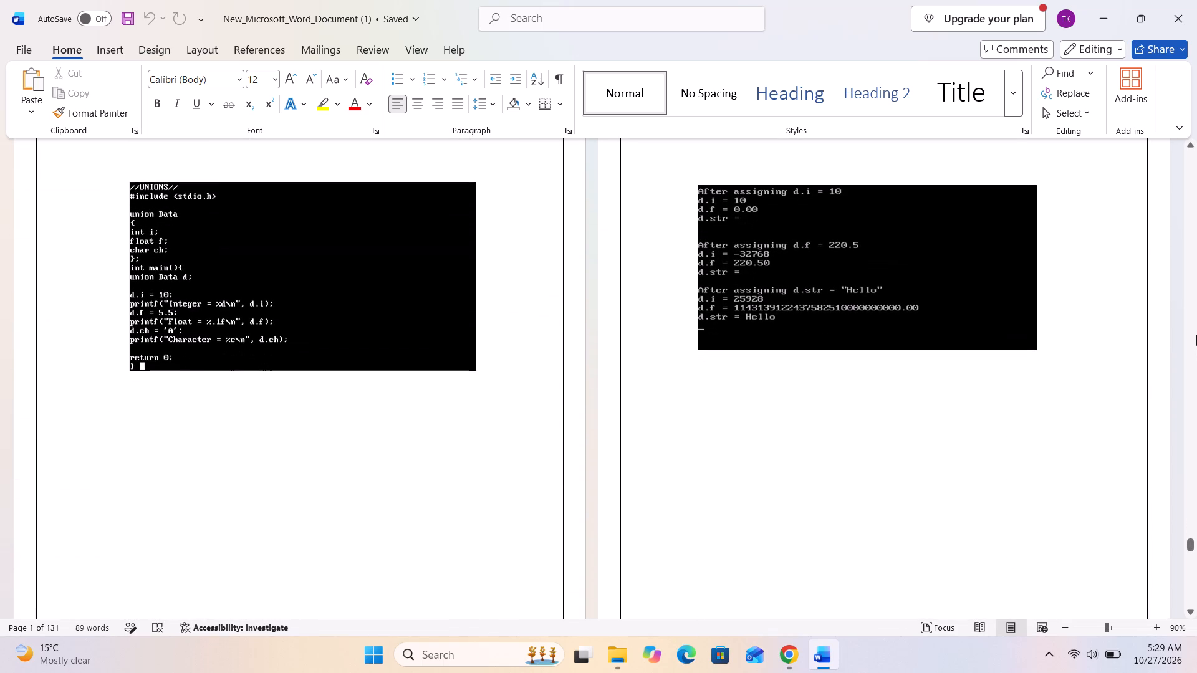
scroll(1159, 394, down, 20)
scroll(1159, 394, down, 7)
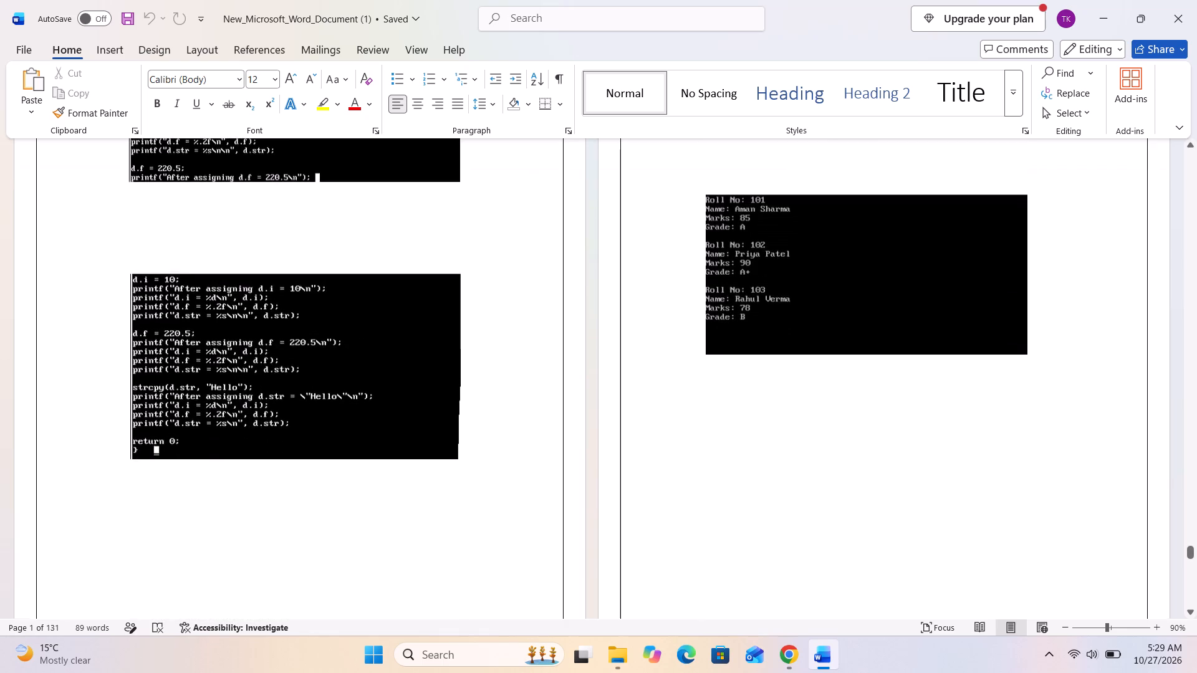
scroll(1118, 383, down, 5)
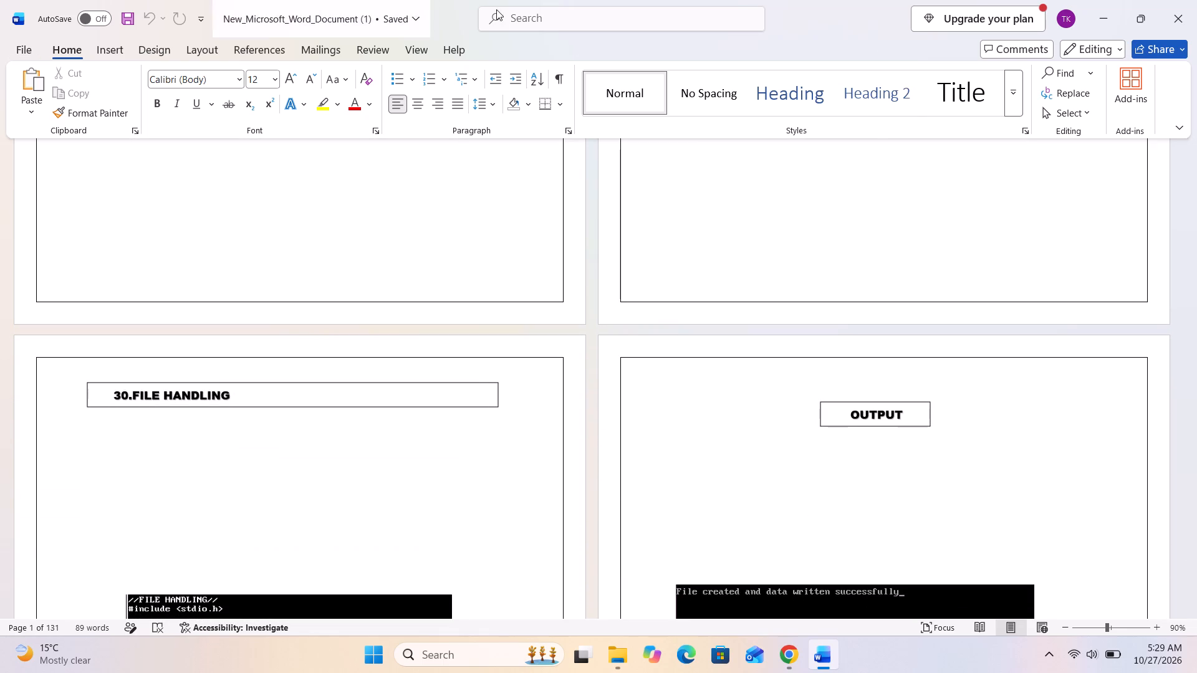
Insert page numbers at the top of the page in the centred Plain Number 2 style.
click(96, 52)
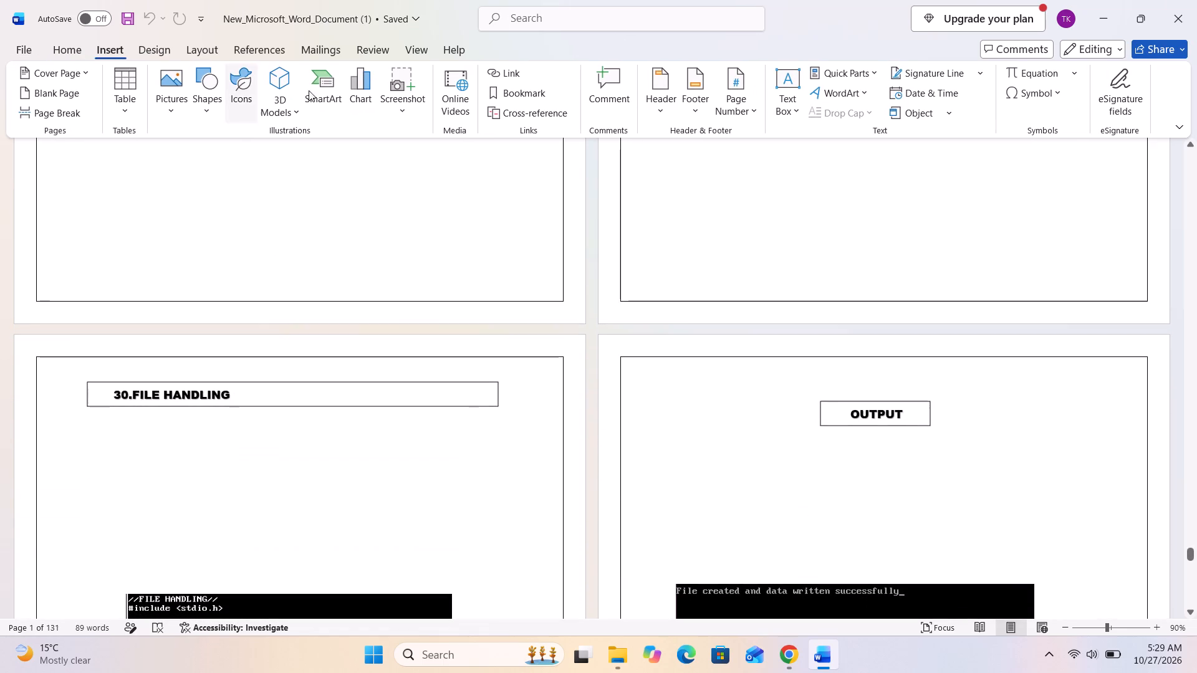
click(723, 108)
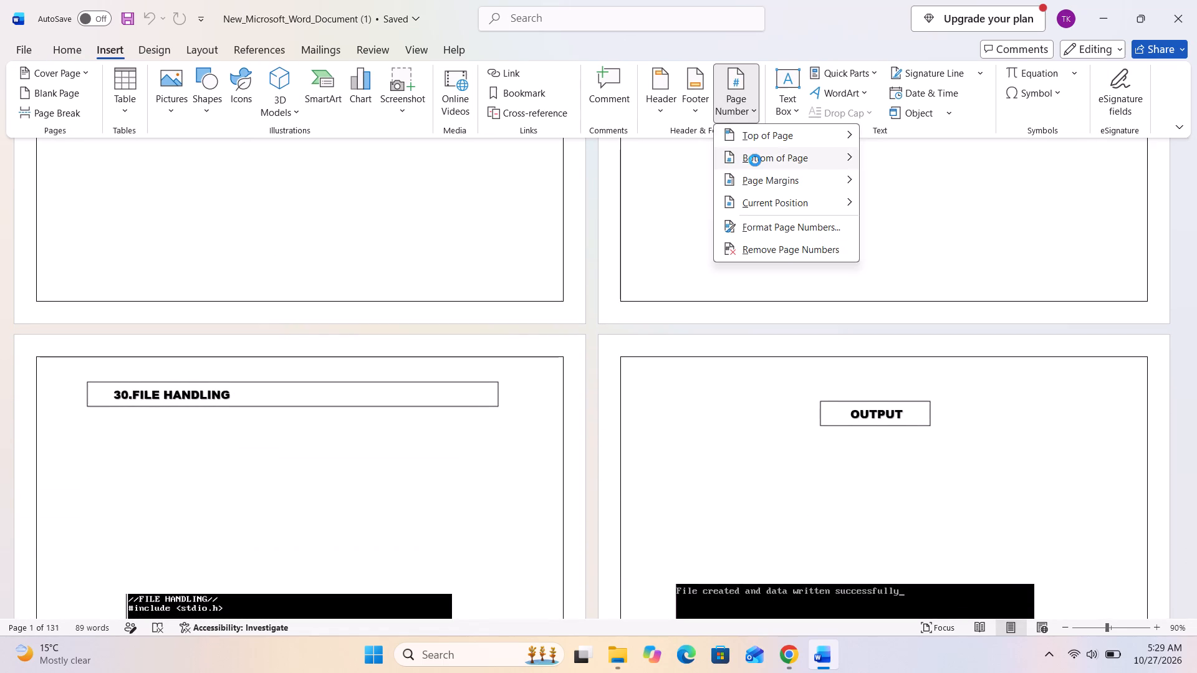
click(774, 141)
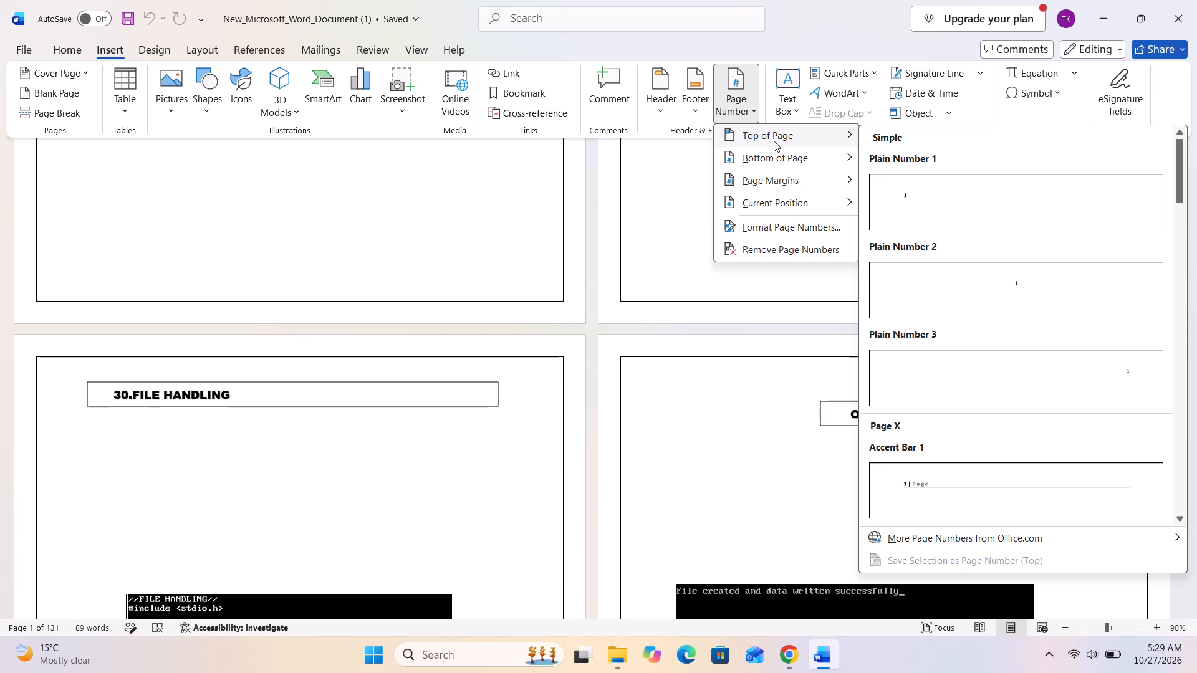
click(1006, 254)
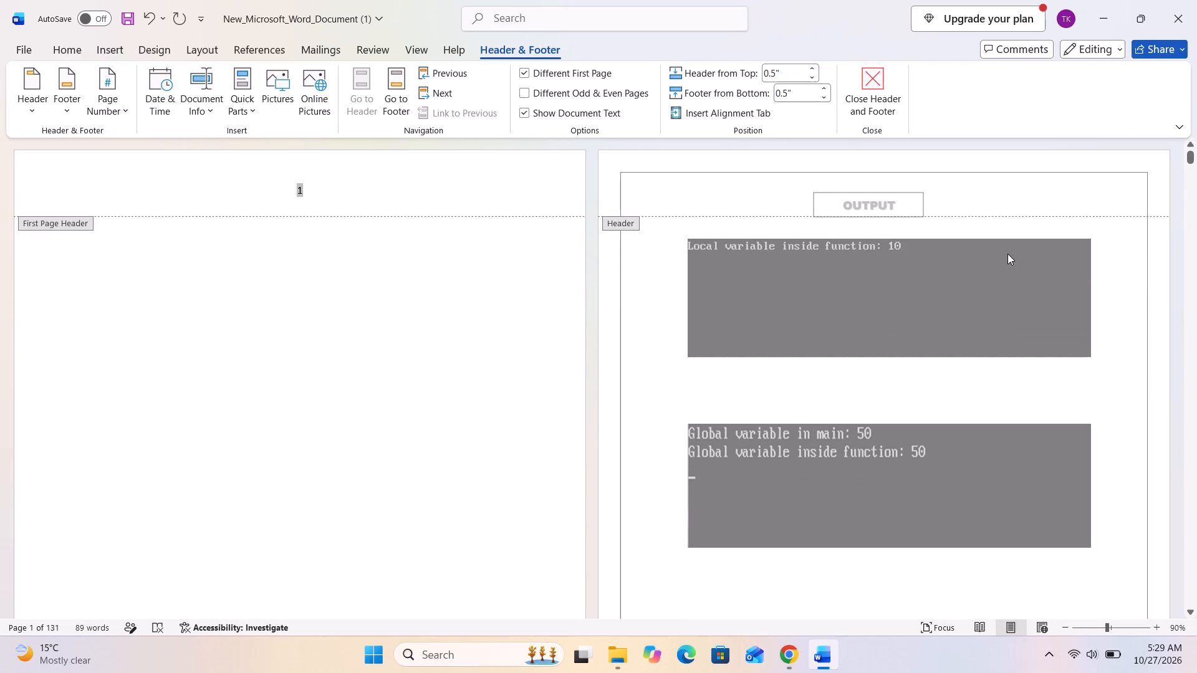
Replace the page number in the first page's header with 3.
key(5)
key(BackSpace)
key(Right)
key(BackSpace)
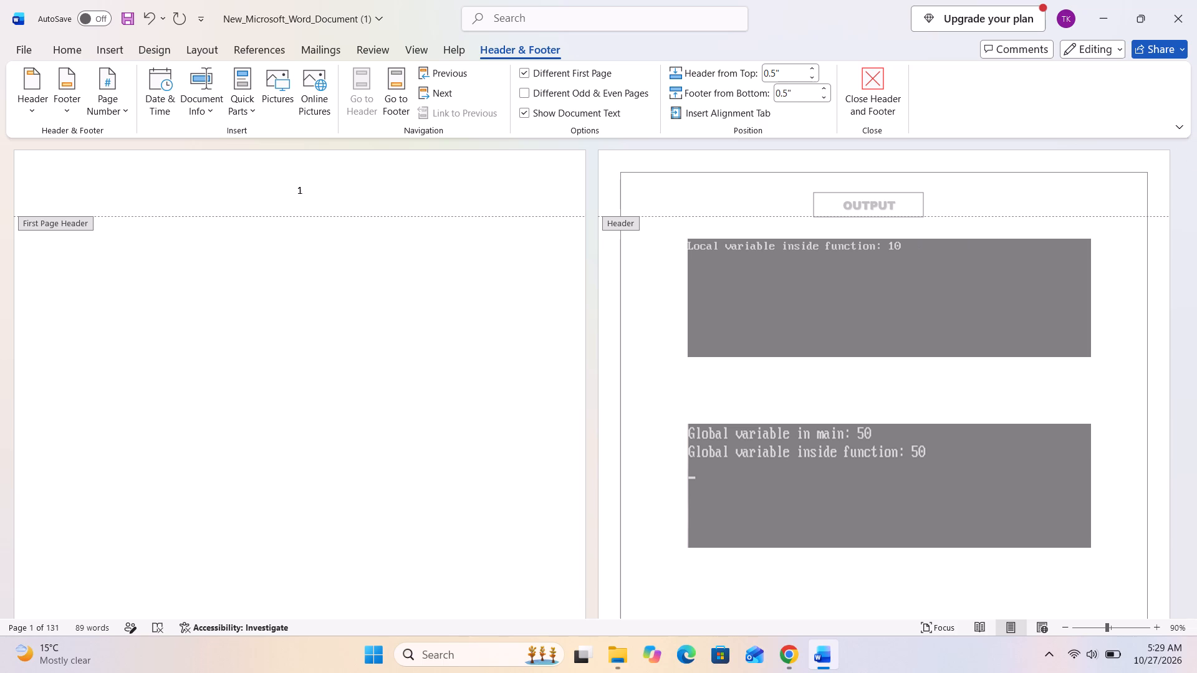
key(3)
Check the headers and footers of the first pages, through 21. CALL BY VALUE AND CALL BY REFERENCE, for page numbers.
scroll(912, 237, down, 2)
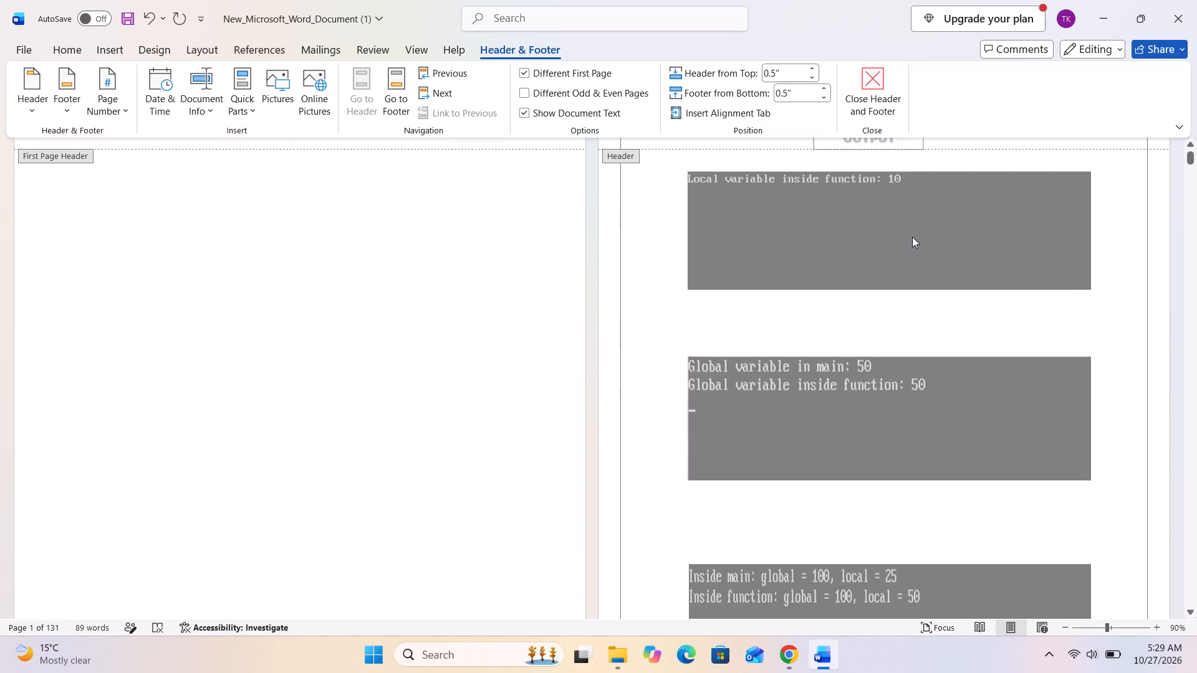
scroll(912, 237, down, 16)
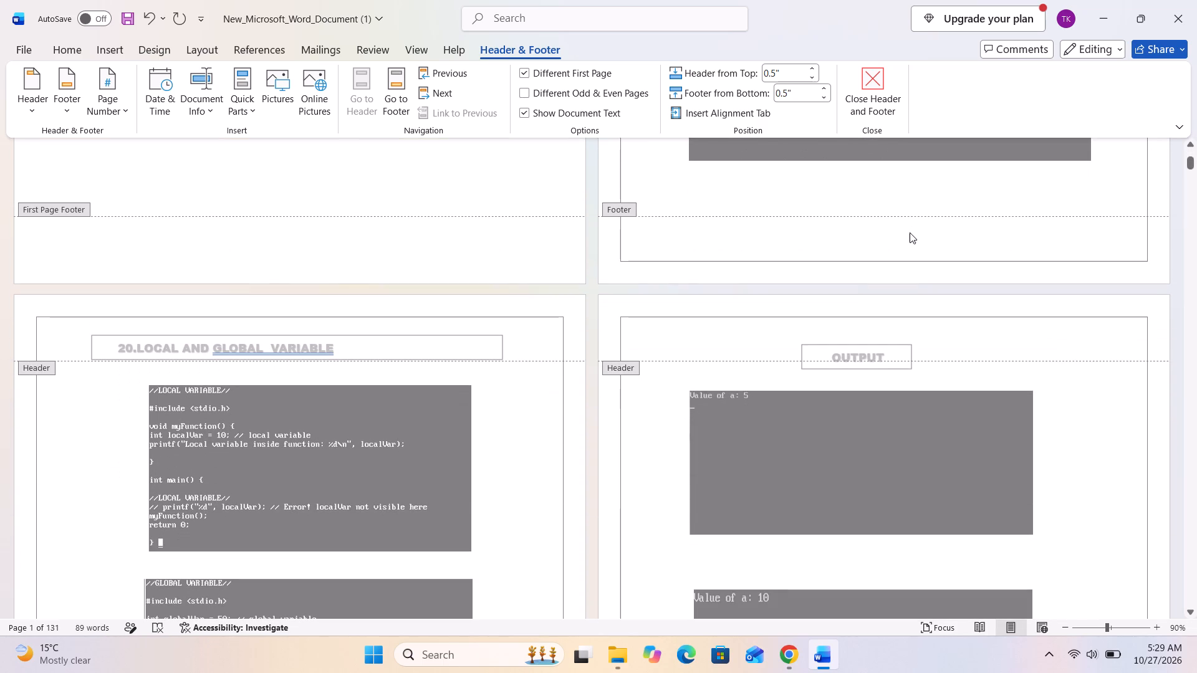
scroll(910, 232, down, 20)
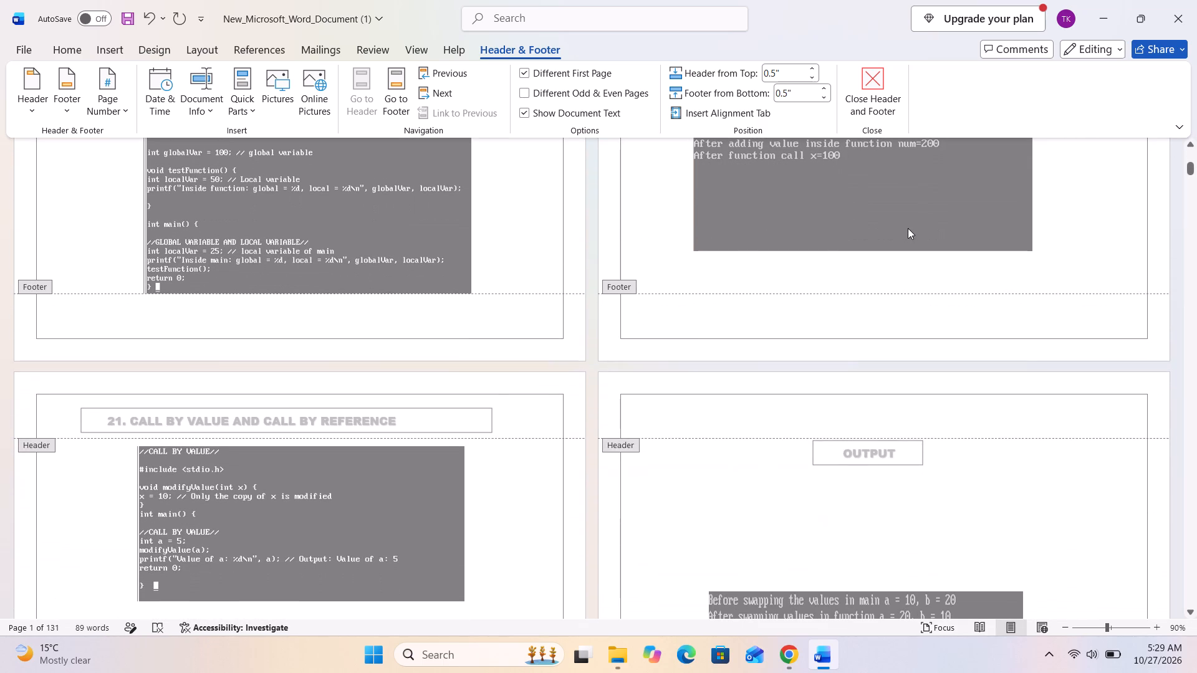
scroll(908, 228, up, 7)
scroll(907, 228, up, 17)
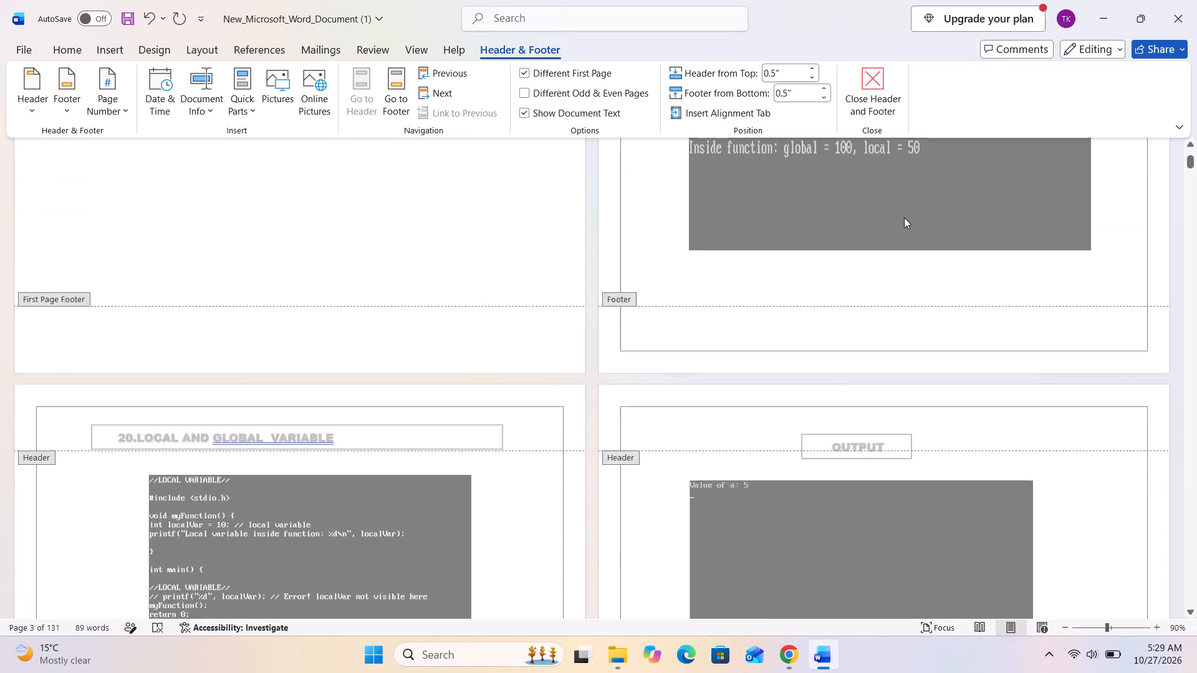
scroll(904, 217, up, 16)
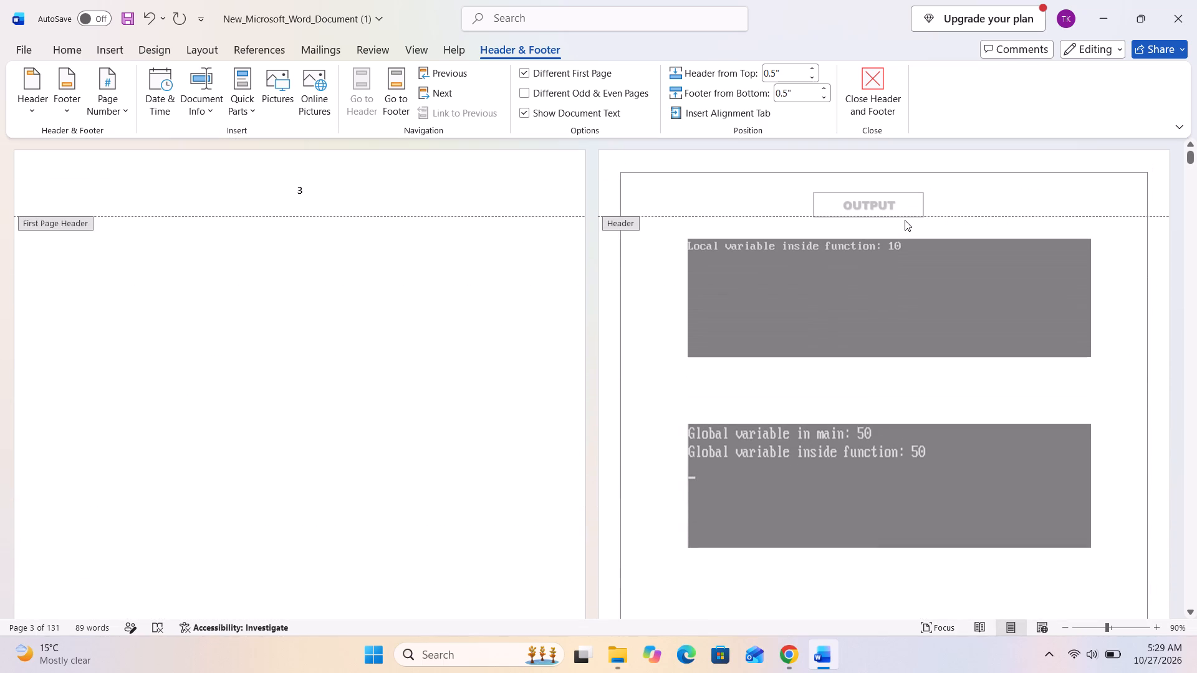
Move on to the second page's header and enter 4 as its page number.
click(440, 95)
click(440, 95)
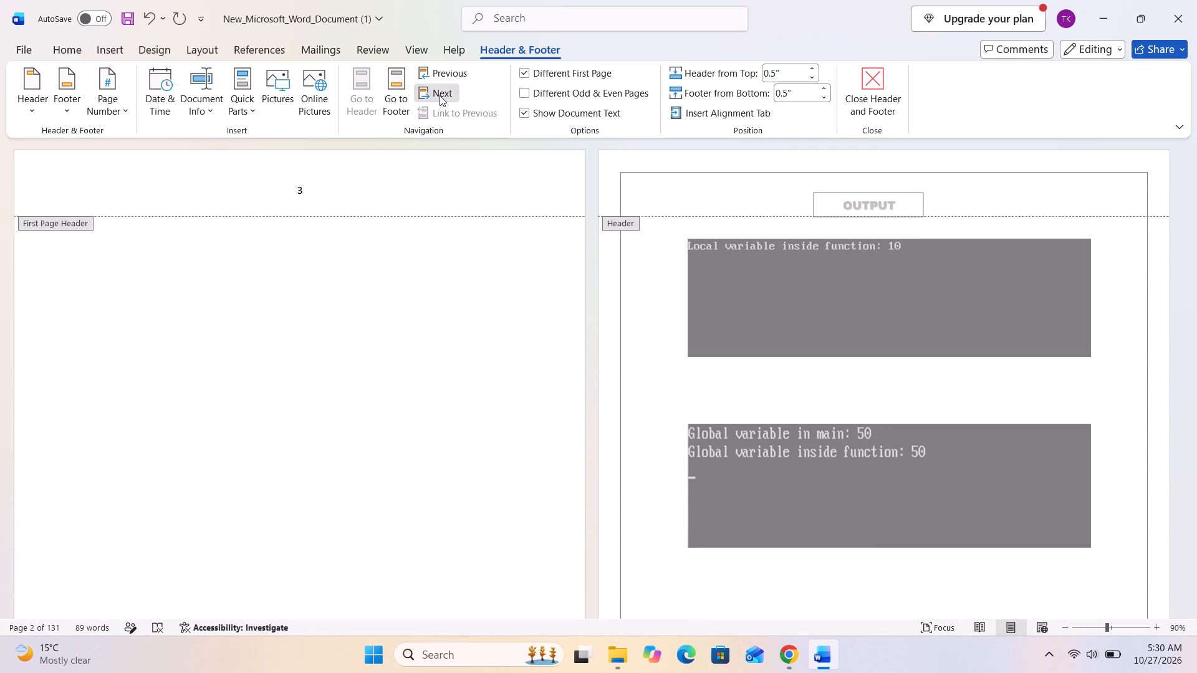
drag(309, 196, 306, 196)
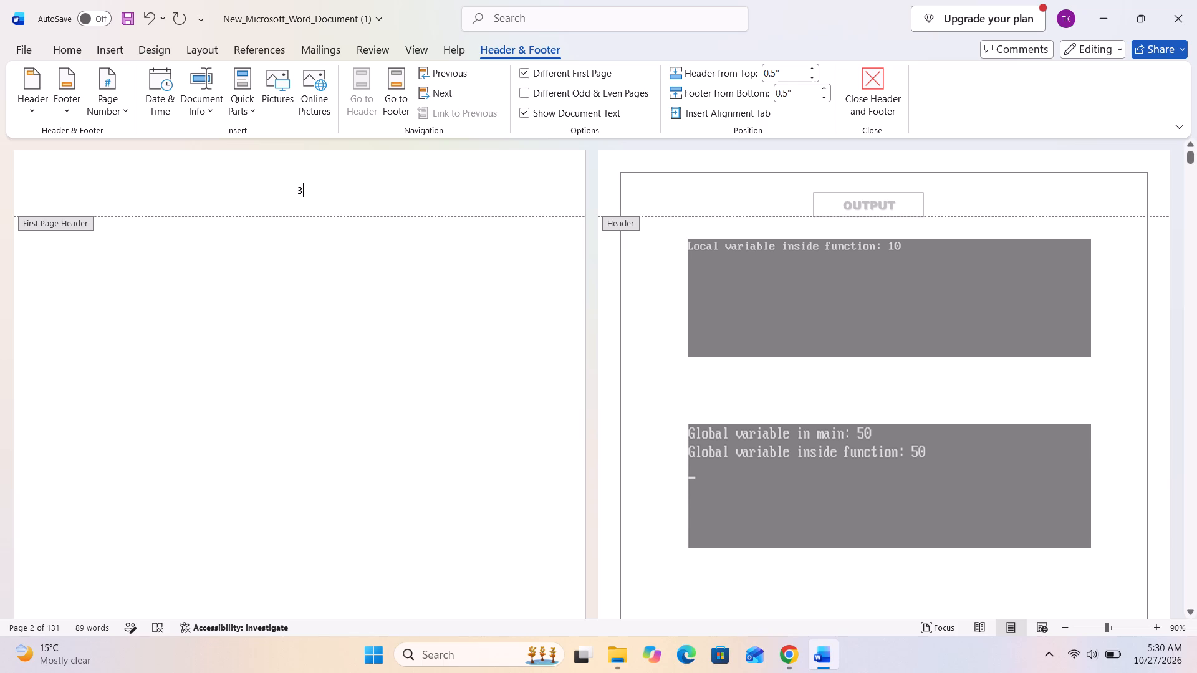
drag(306, 196, 286, 201)
click(454, 94)
click(454, 94)
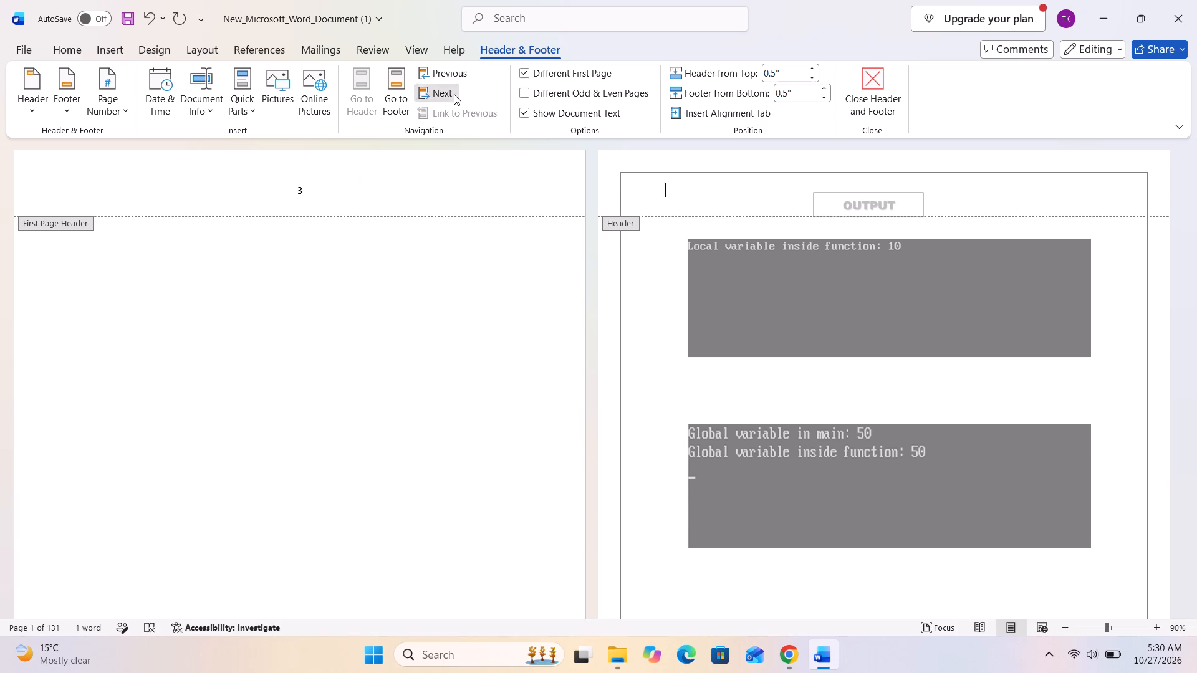
key(4)
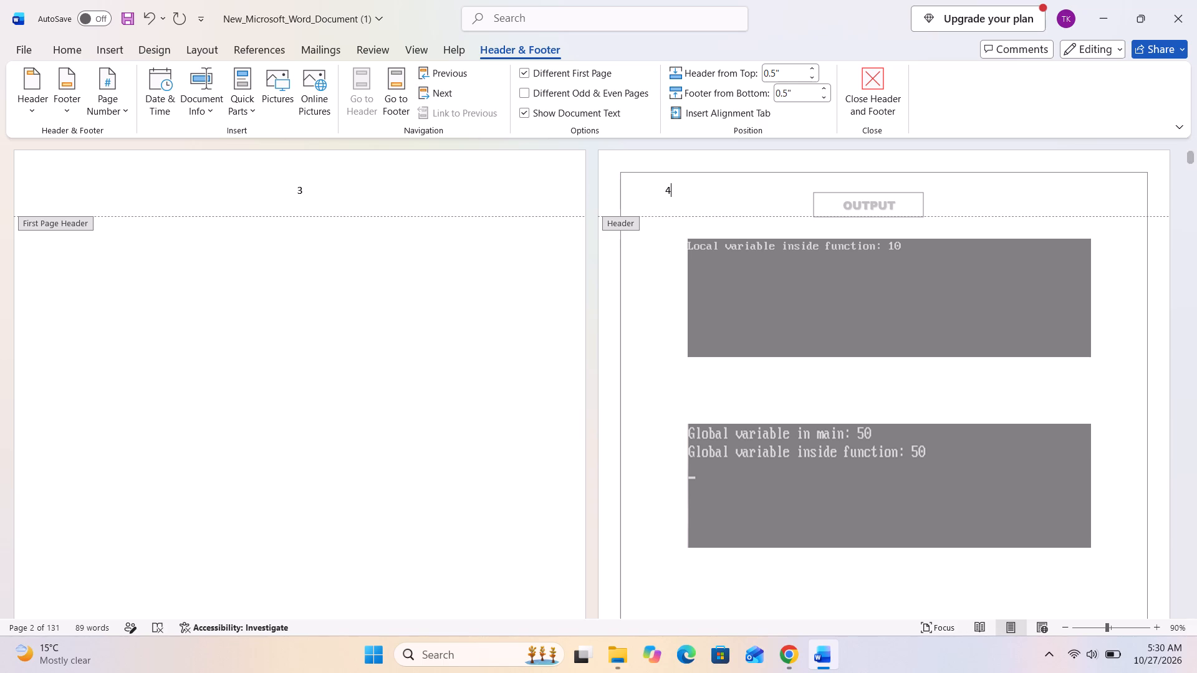
Turn off the Different First Page option for the document's headers and footers.
scroll(731, 222, down, 15)
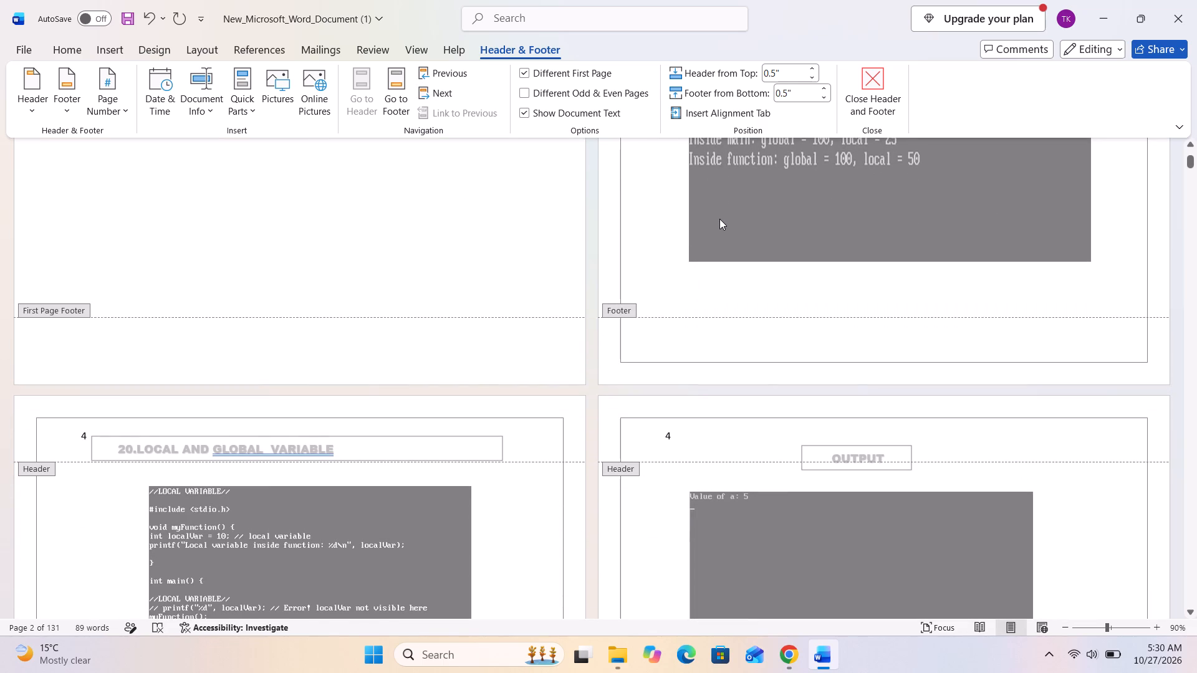
scroll(719, 219, up, 11)
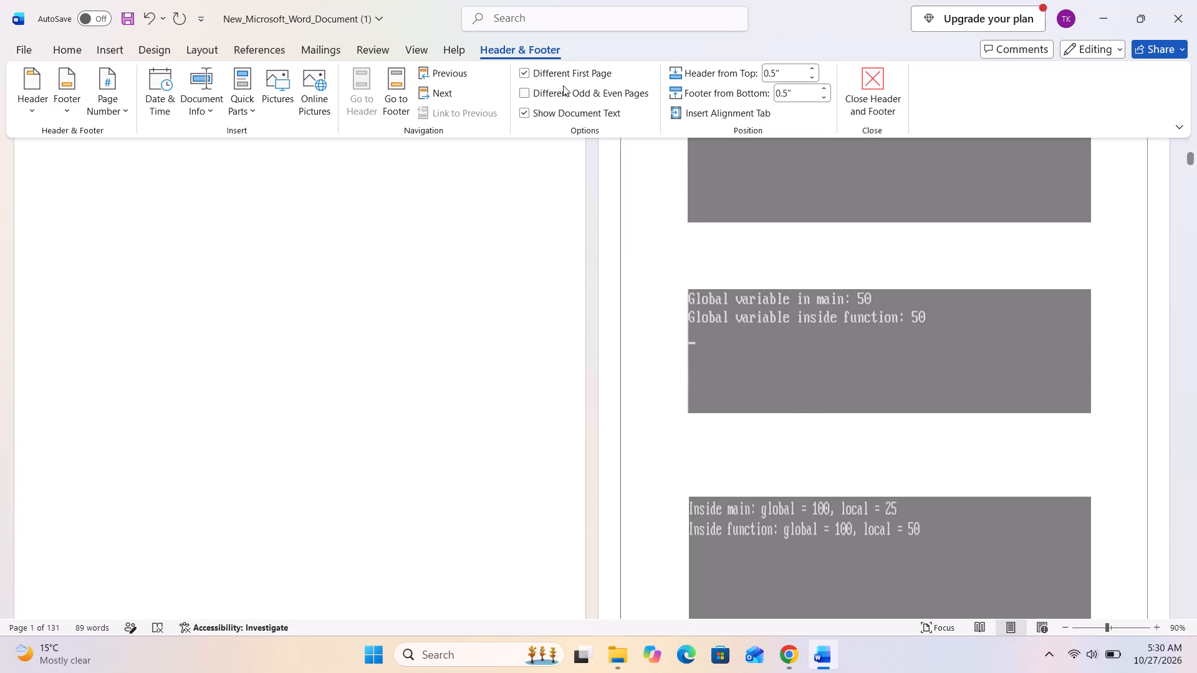
click(554, 76)
scroll(605, 219, up, 4)
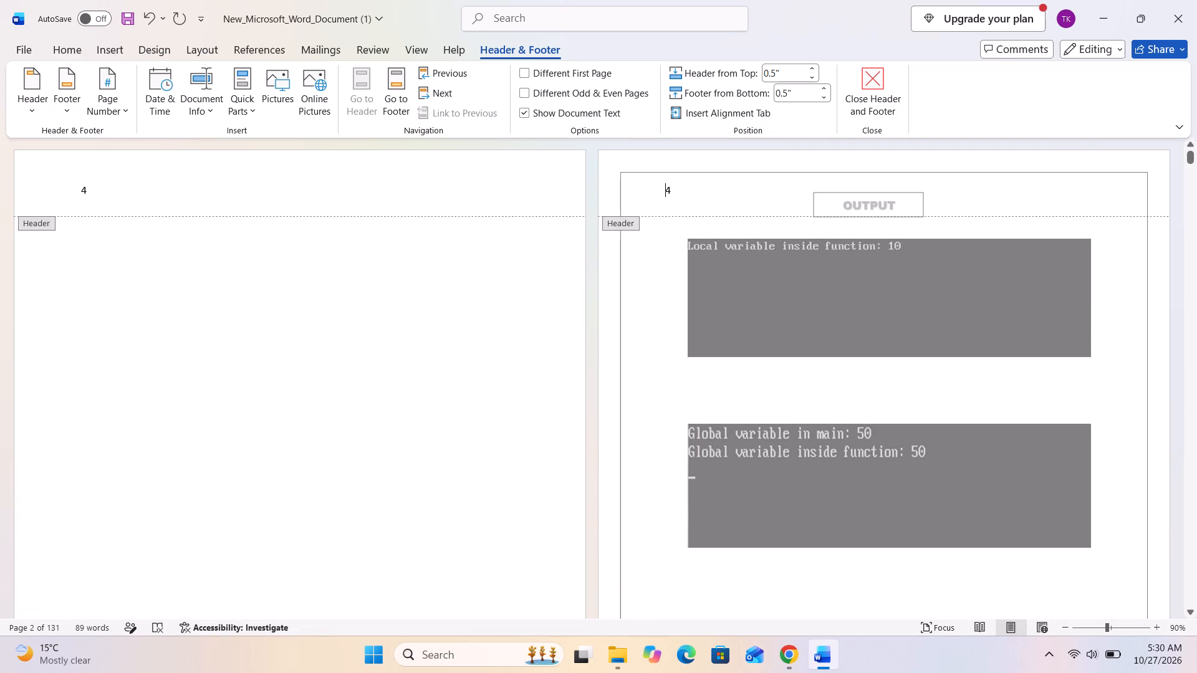
Enter another 4 beside the number in the second page's header, then close header and footer editing.
drag(685, 192, 673, 198)
key(4)
scroll(670, 272, down, 12)
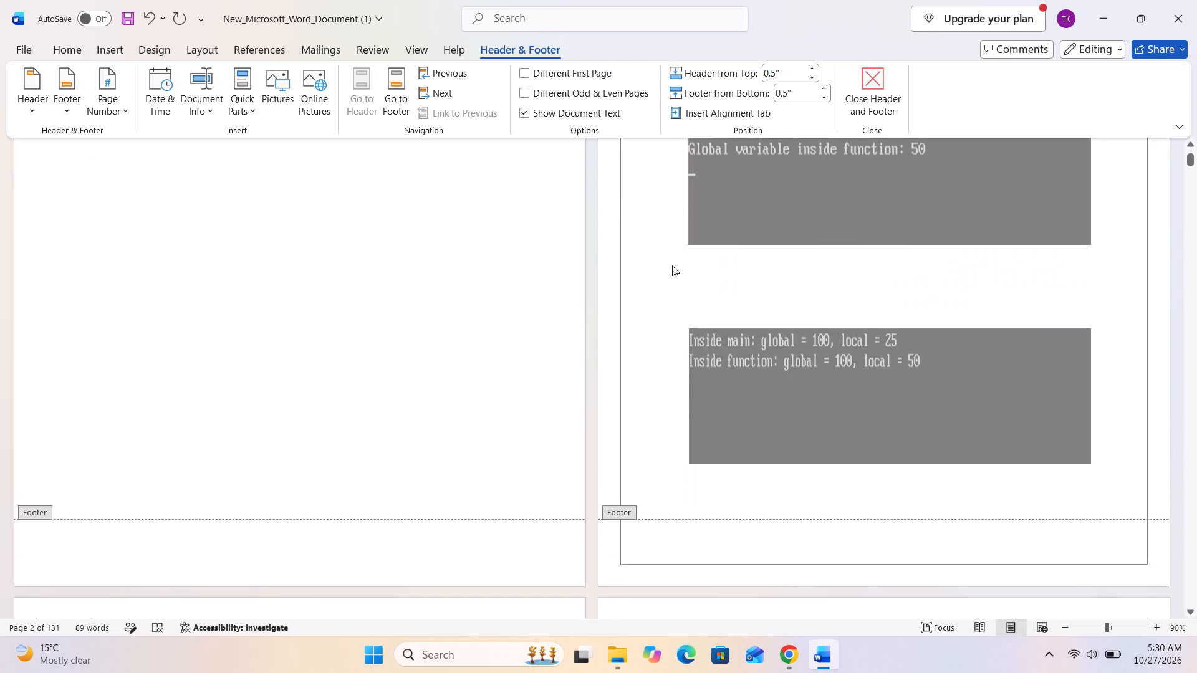
scroll(672, 265, down, 1)
double_click(449, 114)
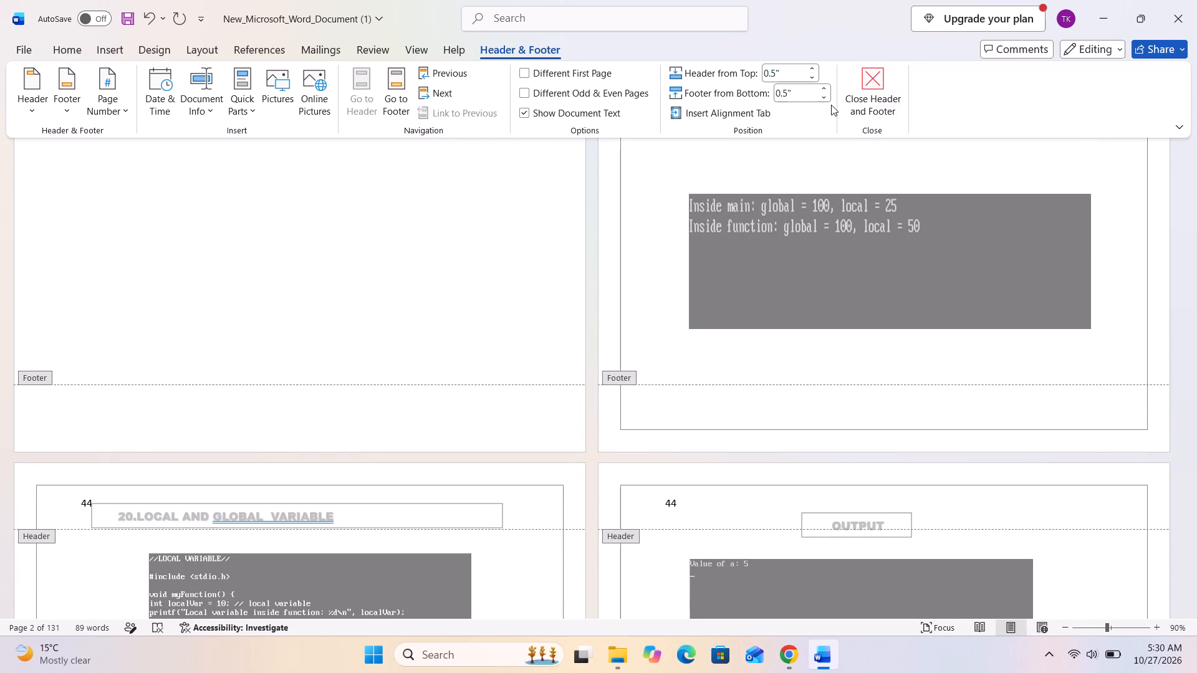
click(862, 98)
scroll(660, 254, up, 3)
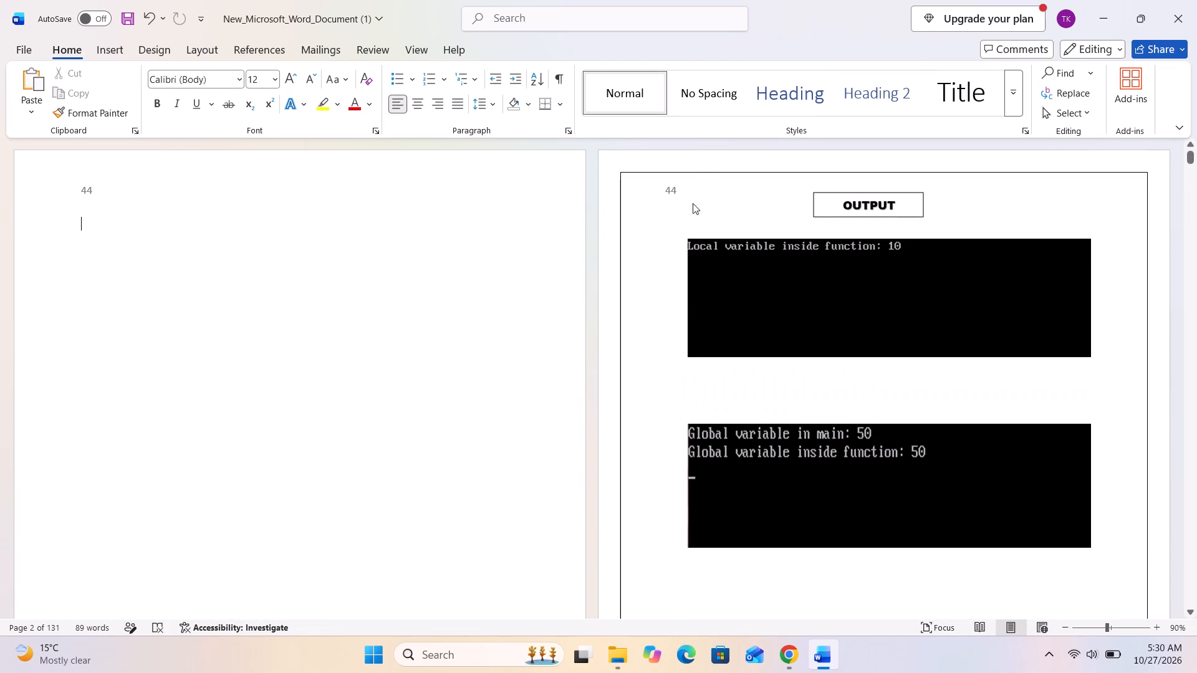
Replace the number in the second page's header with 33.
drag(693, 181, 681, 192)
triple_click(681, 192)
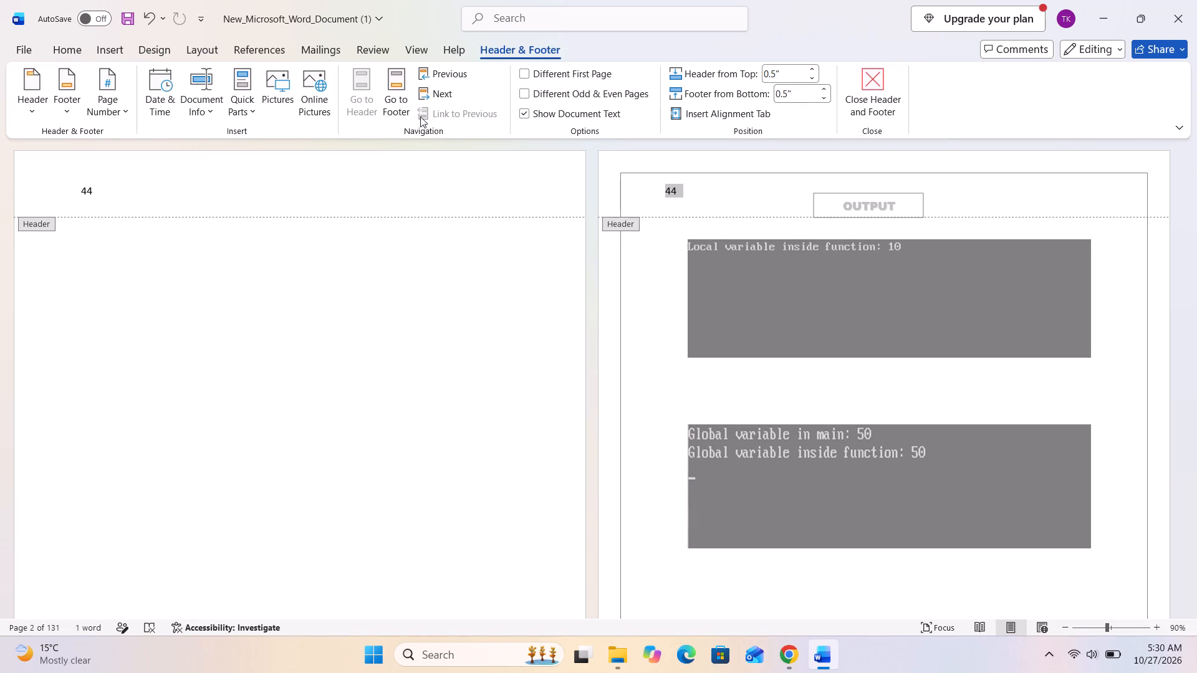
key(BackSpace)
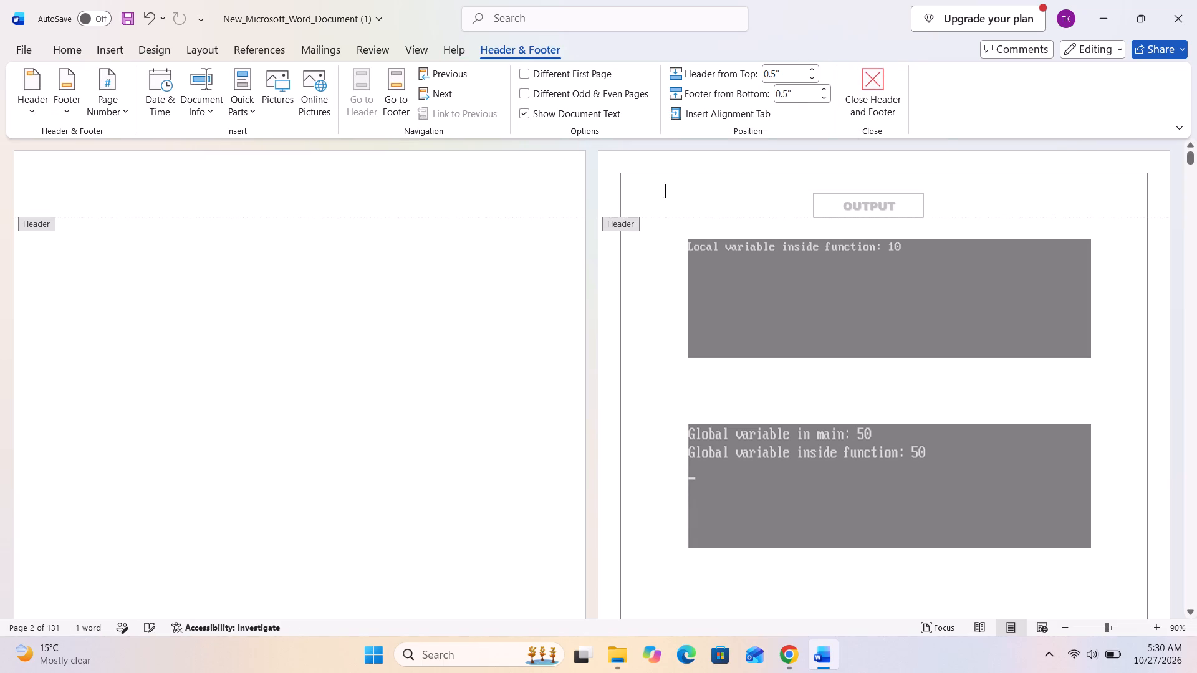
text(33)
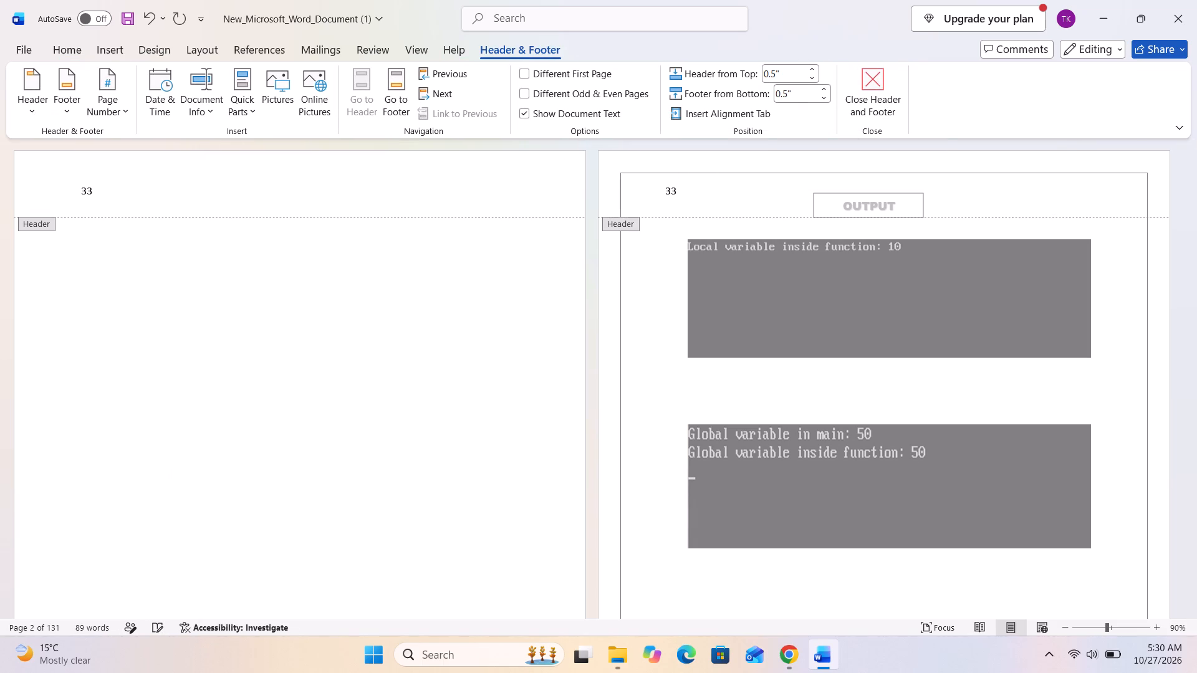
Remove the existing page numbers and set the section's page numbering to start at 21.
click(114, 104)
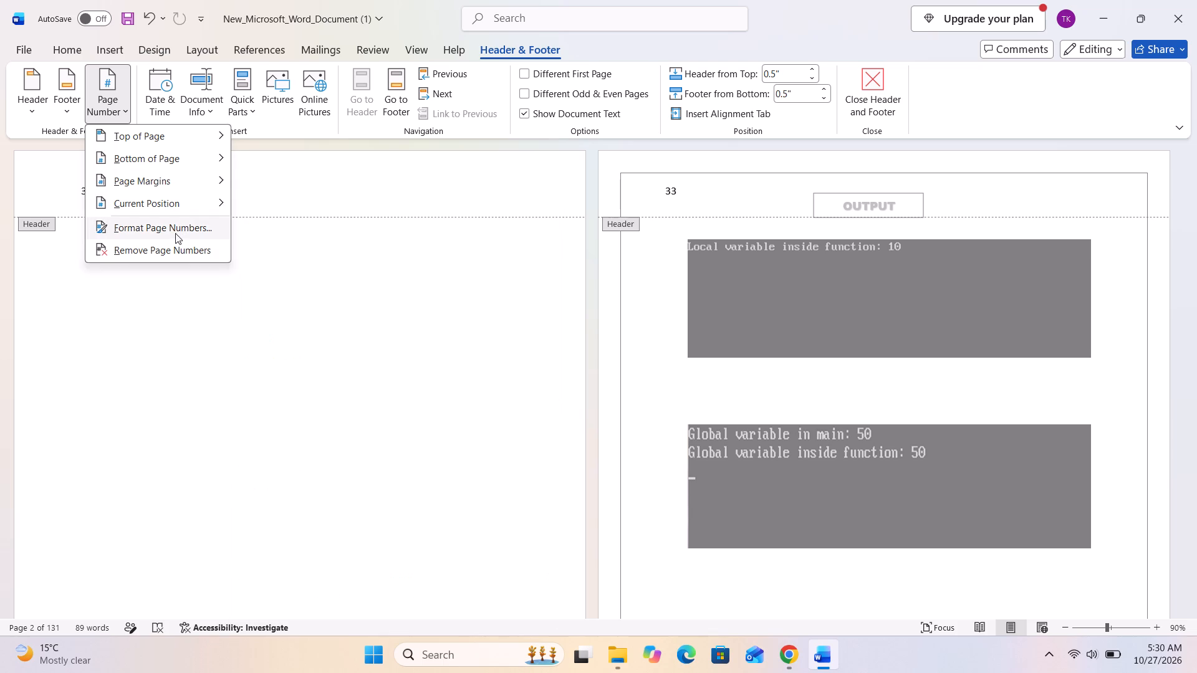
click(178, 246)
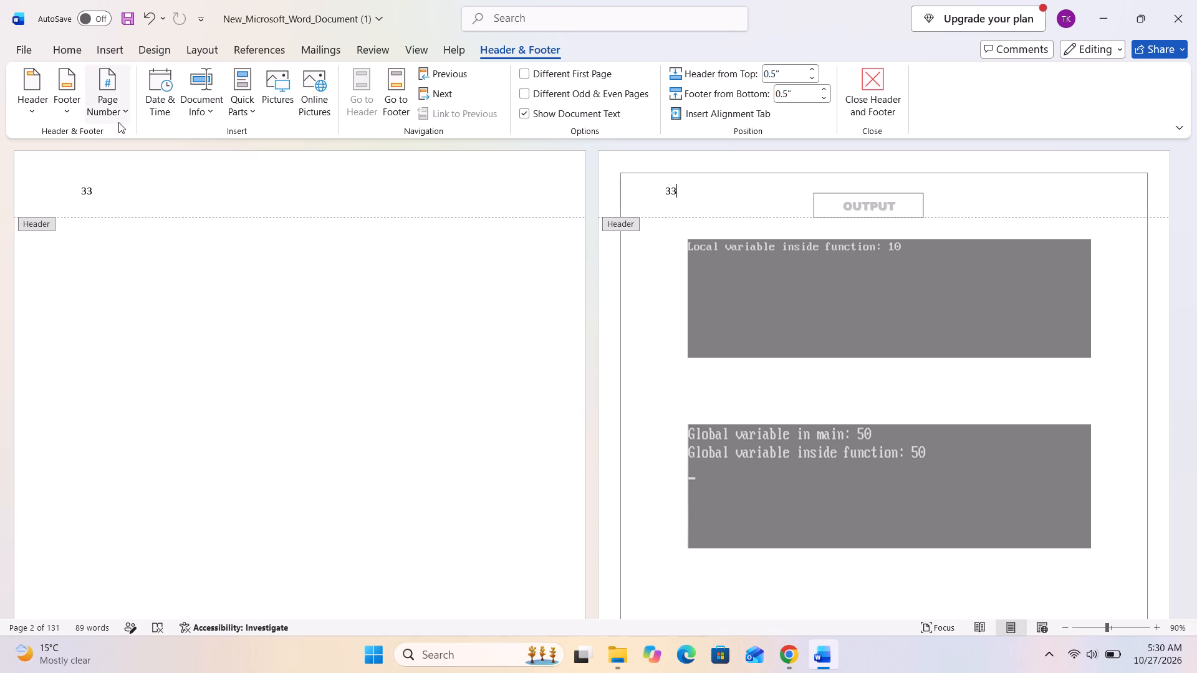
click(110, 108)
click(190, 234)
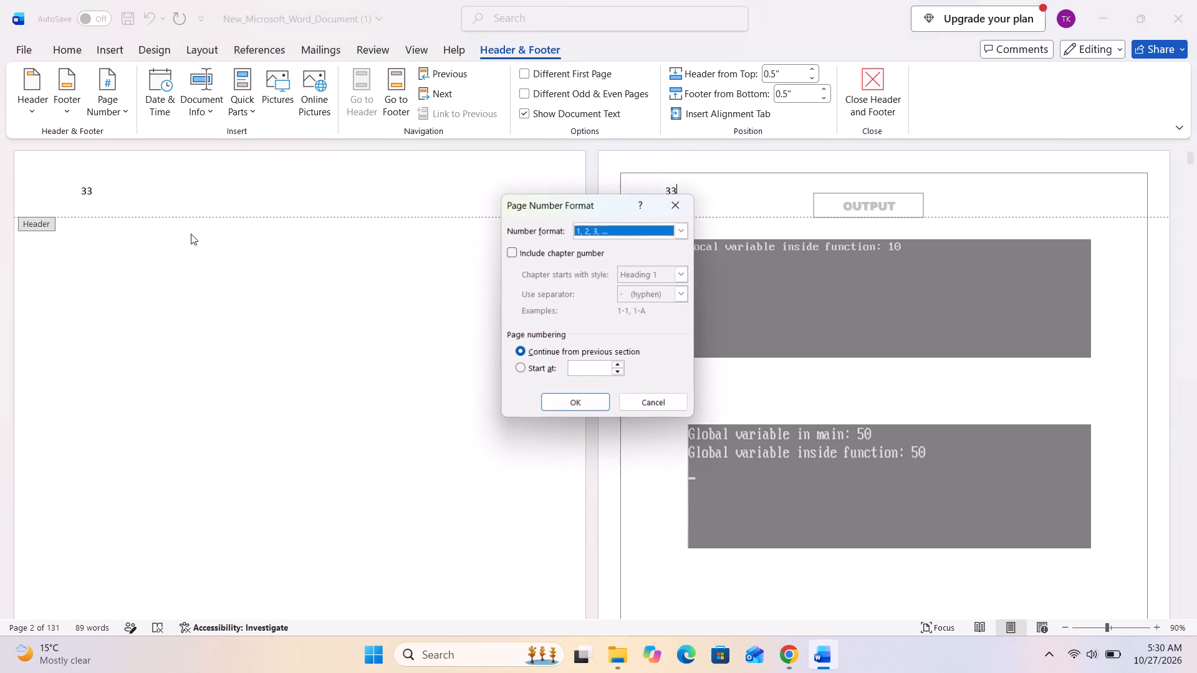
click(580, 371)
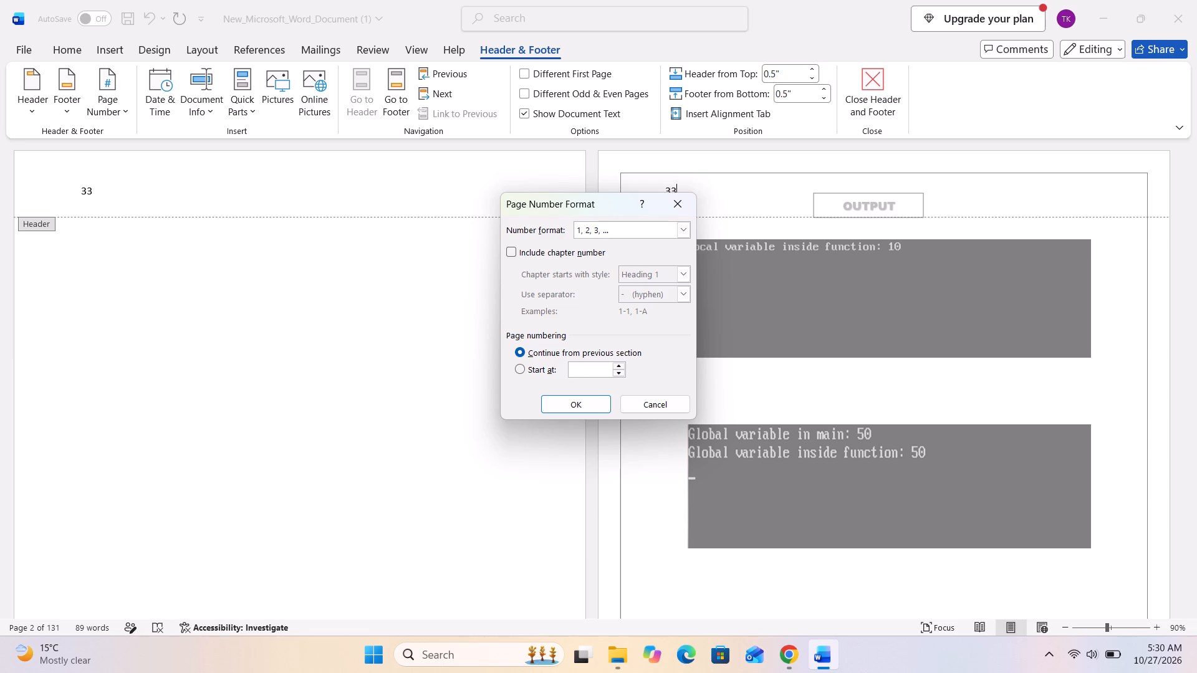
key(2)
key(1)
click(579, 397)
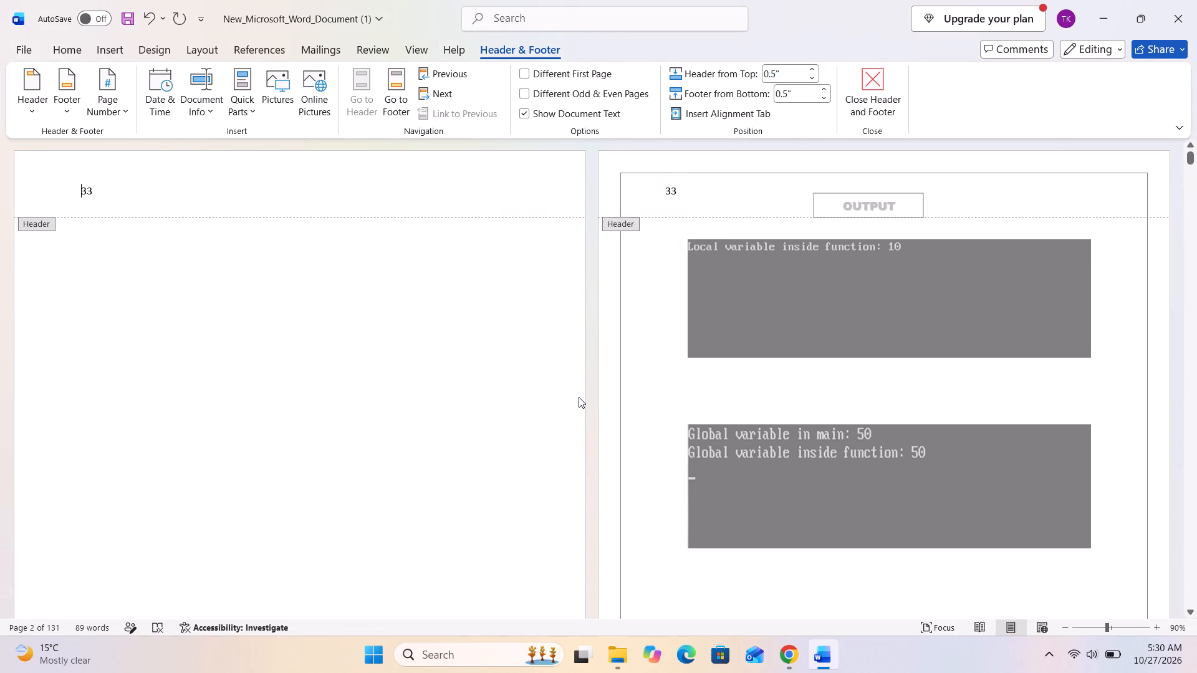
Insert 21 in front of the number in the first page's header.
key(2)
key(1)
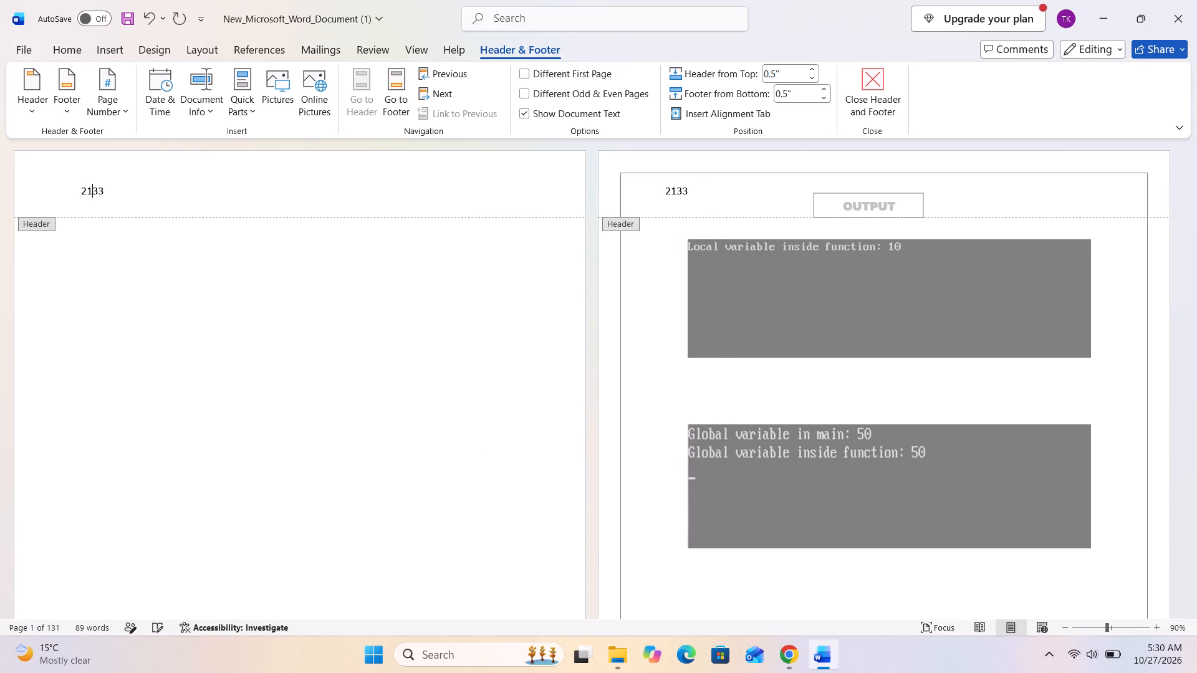
Check the header numbers on the following pages, through 23.STORAGE CLASSES and on to the array programs.
scroll(579, 398, up, 1)
scroll(582, 398, down, 7)
drag(1193, 159, 1193, 191)
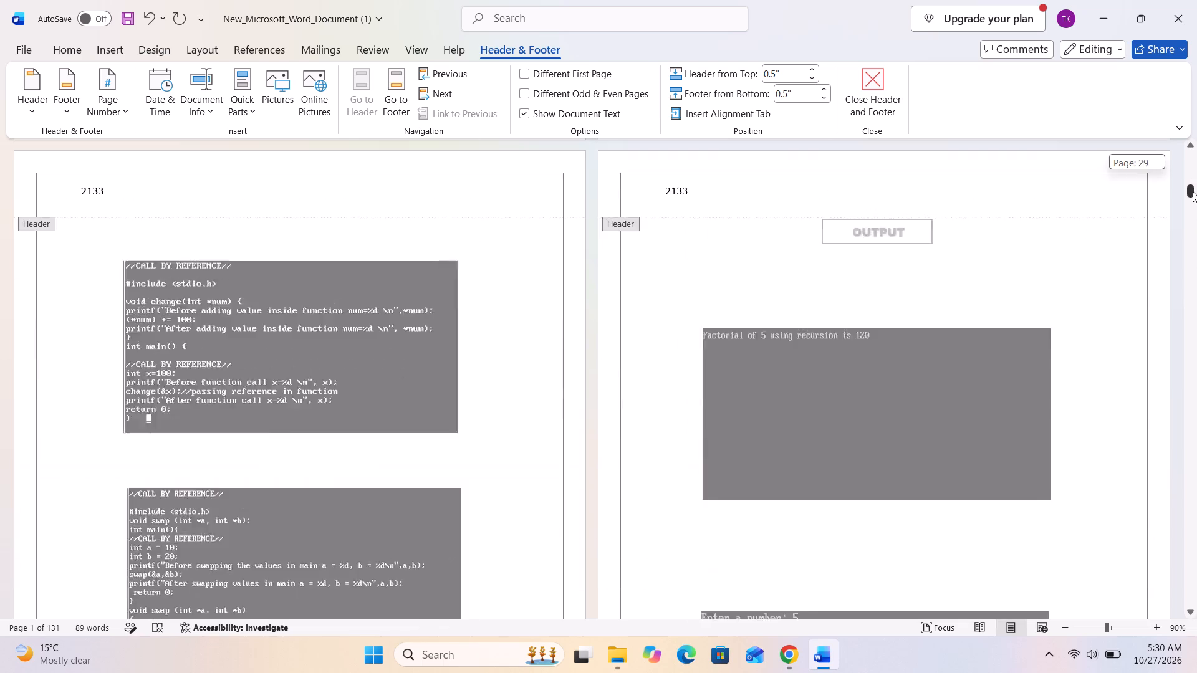
drag(1193, 191, 1192, 194)
scroll(1191, 196, down, 14)
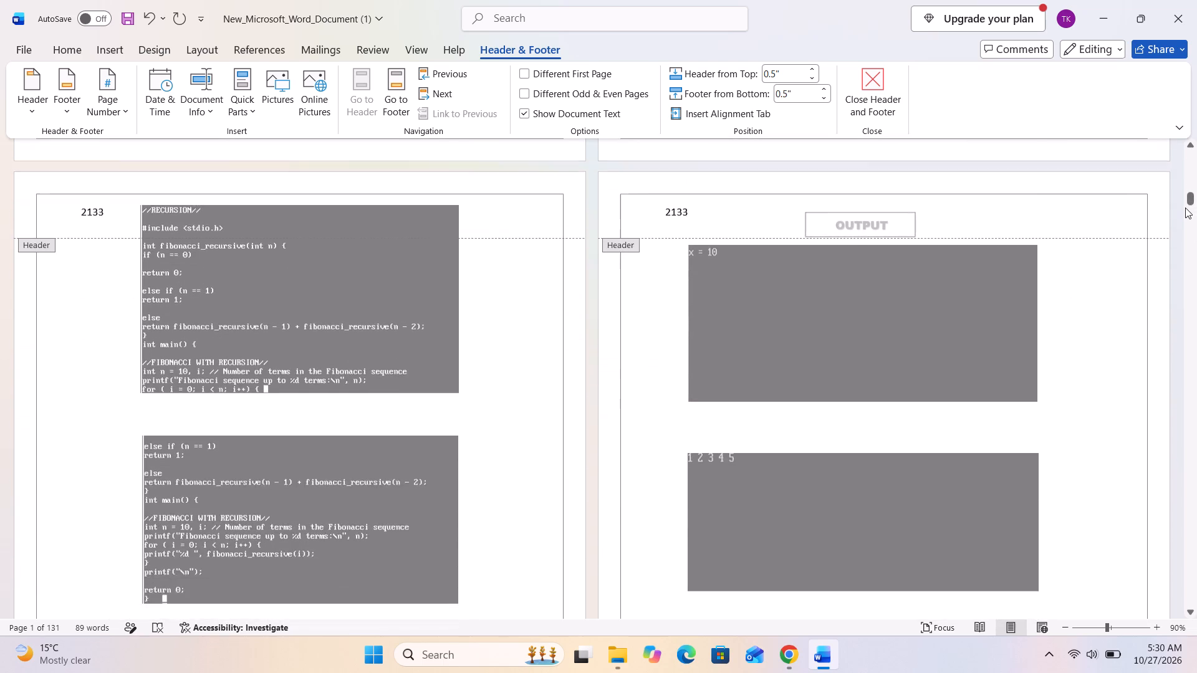
scroll(1185, 208, down, 18)
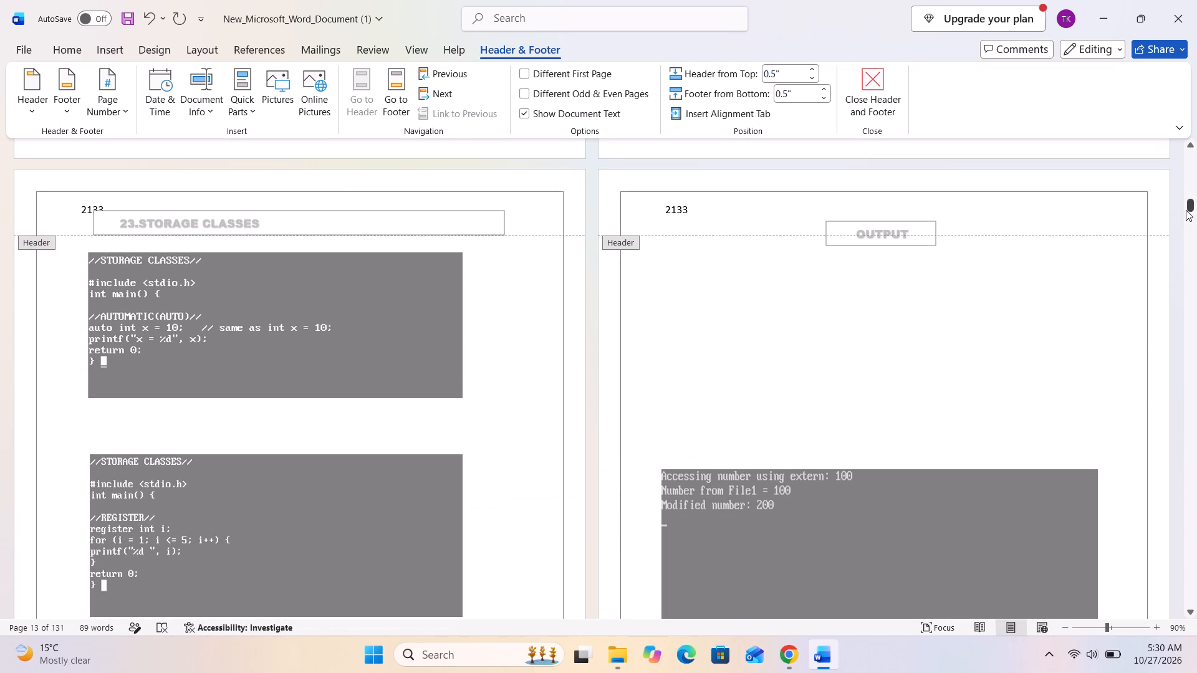
drag(1189, 208, 1193, 263)
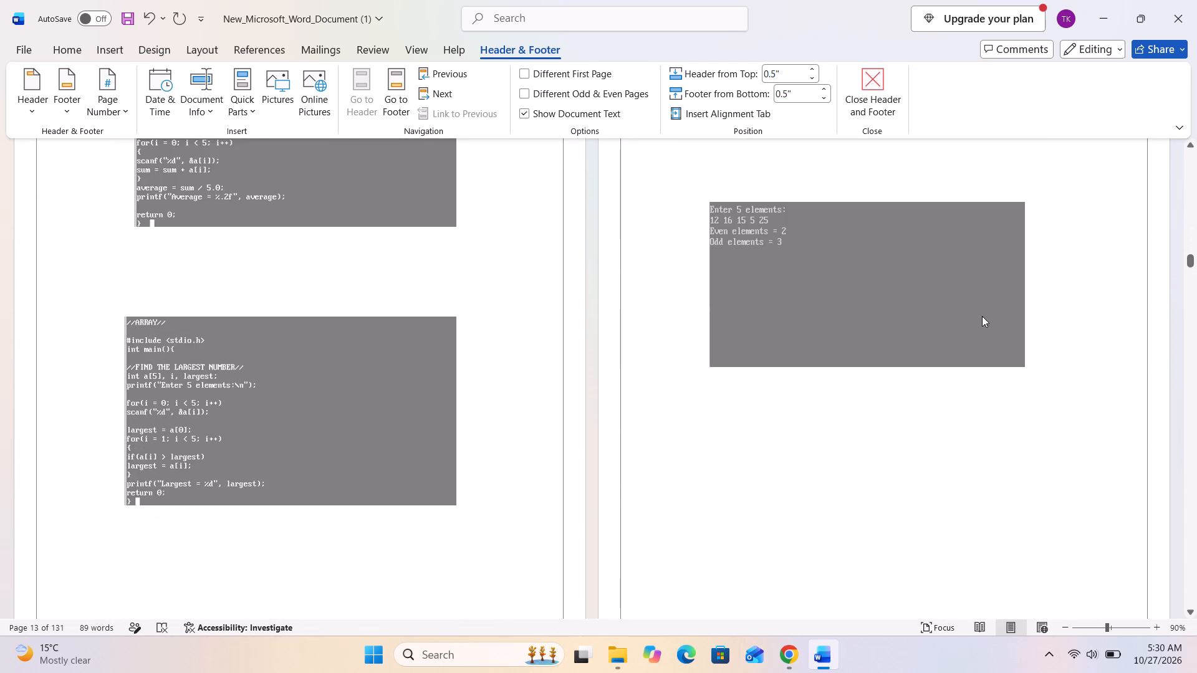
scroll(930, 327, up, 7)
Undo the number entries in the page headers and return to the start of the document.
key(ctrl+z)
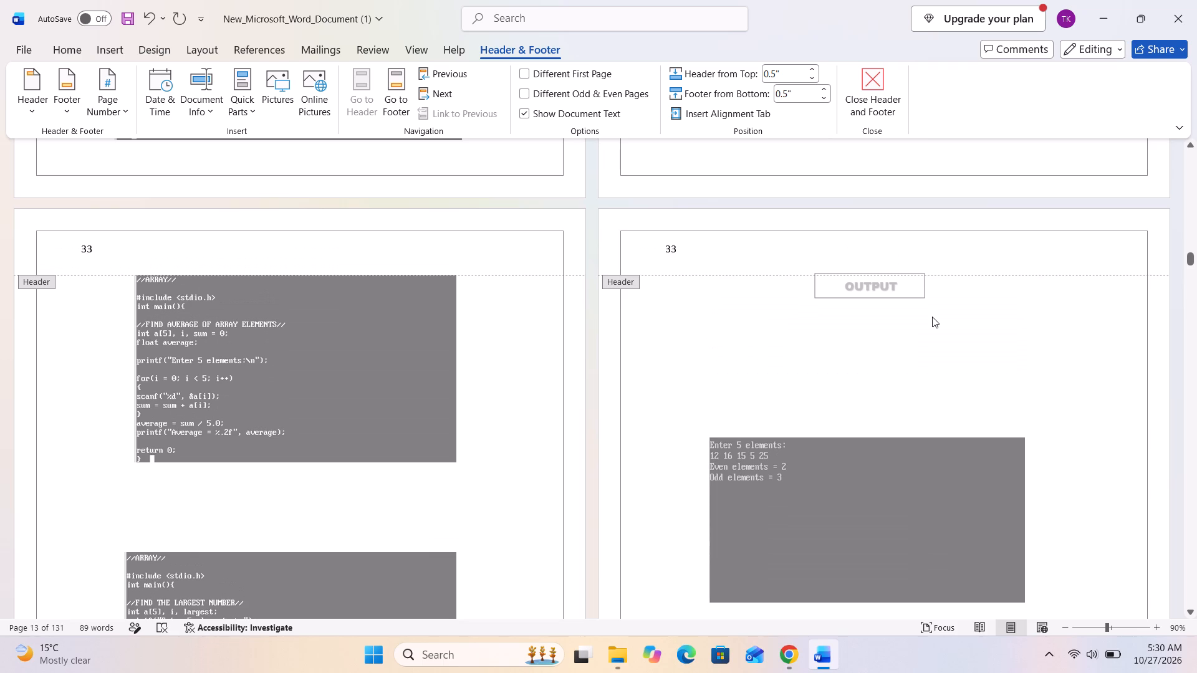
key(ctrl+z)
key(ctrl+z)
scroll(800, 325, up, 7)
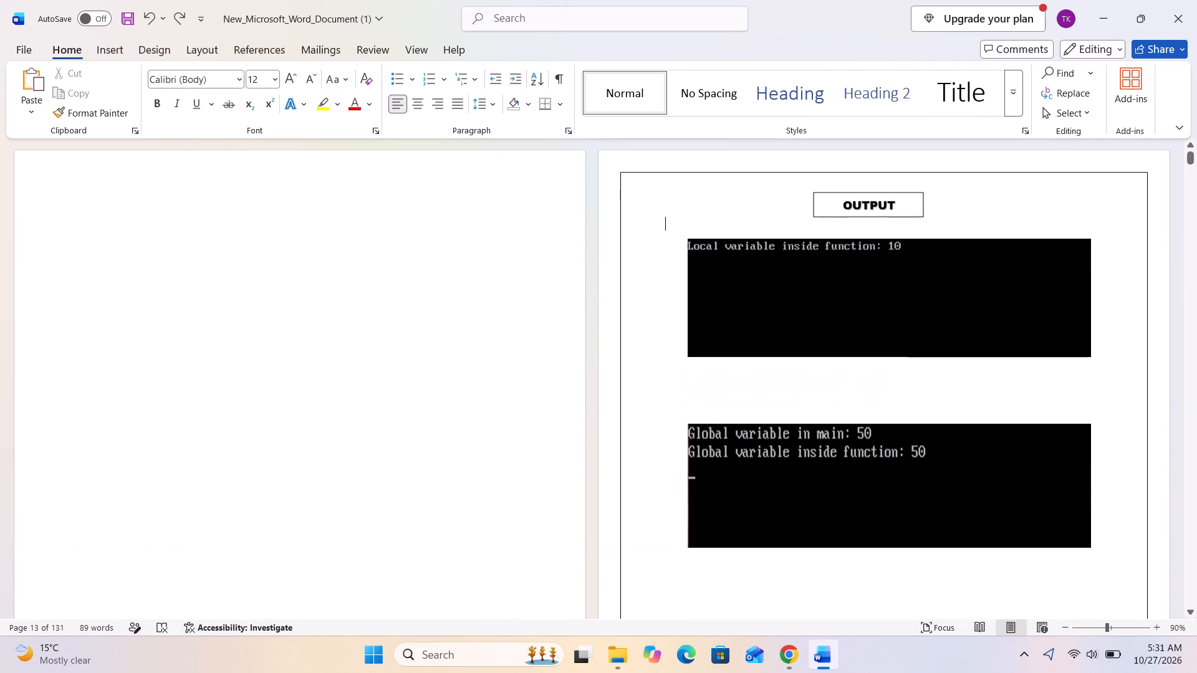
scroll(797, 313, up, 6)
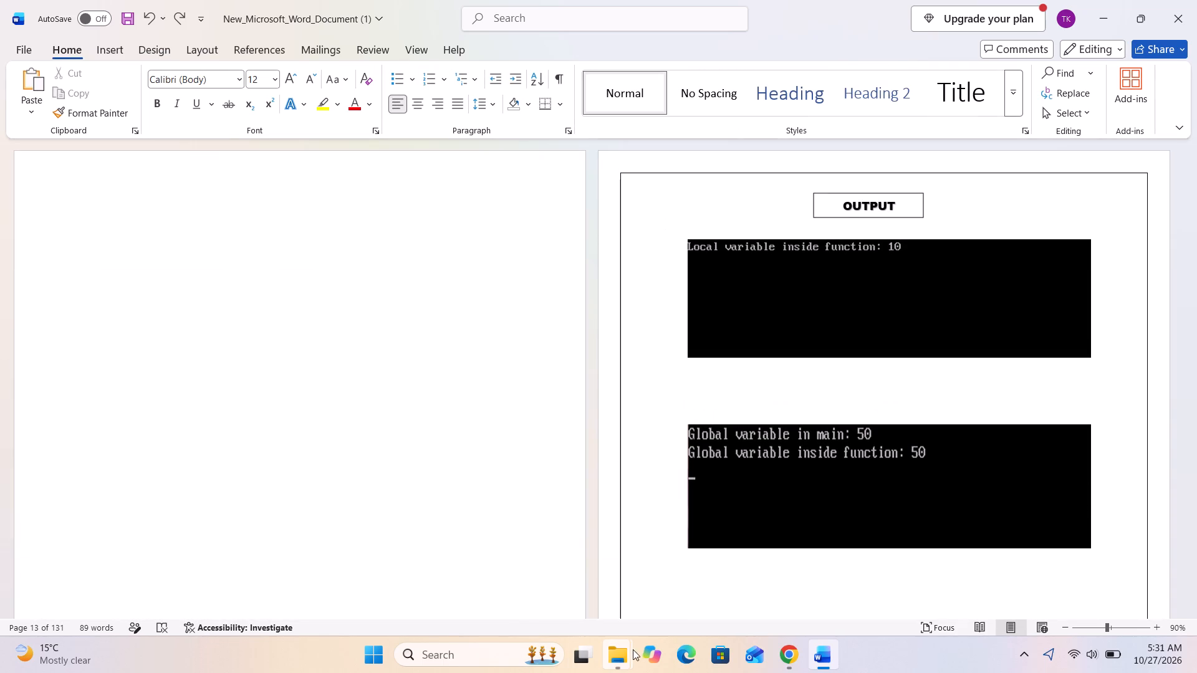
Switch to Chrome and search in a new tab for "LINK TO PREVIOUS OPTION IS NOT WORKING ms word".
click(786, 658)
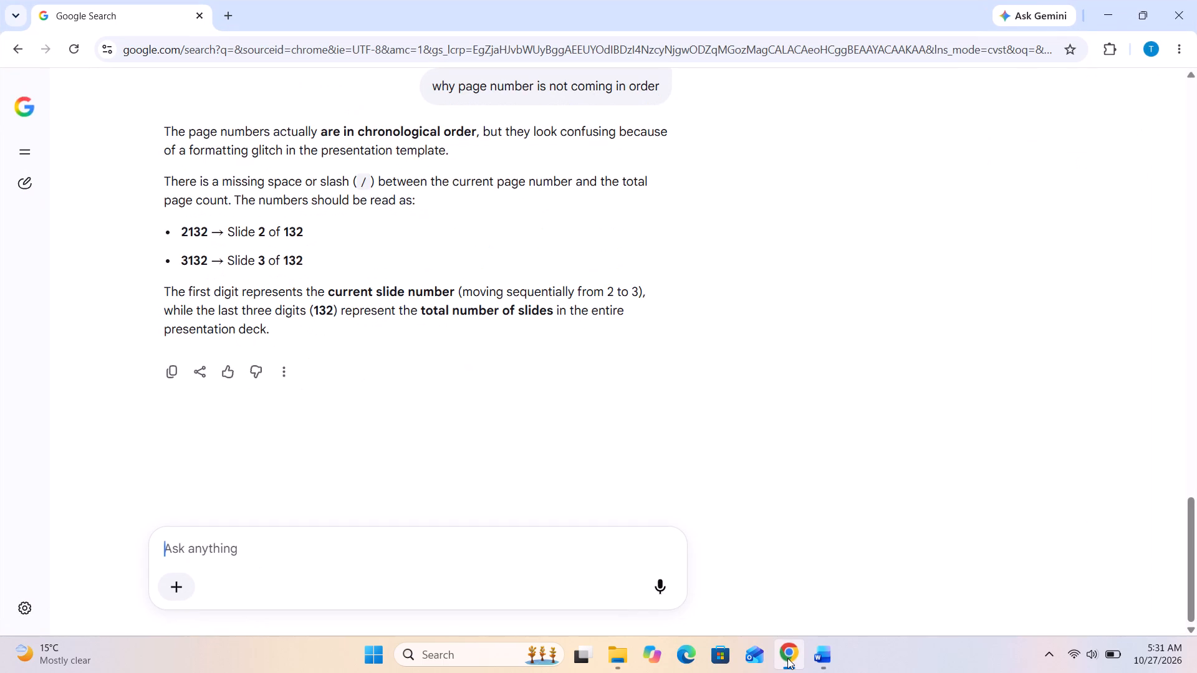
click(233, 24)
text(LINK TO PE)
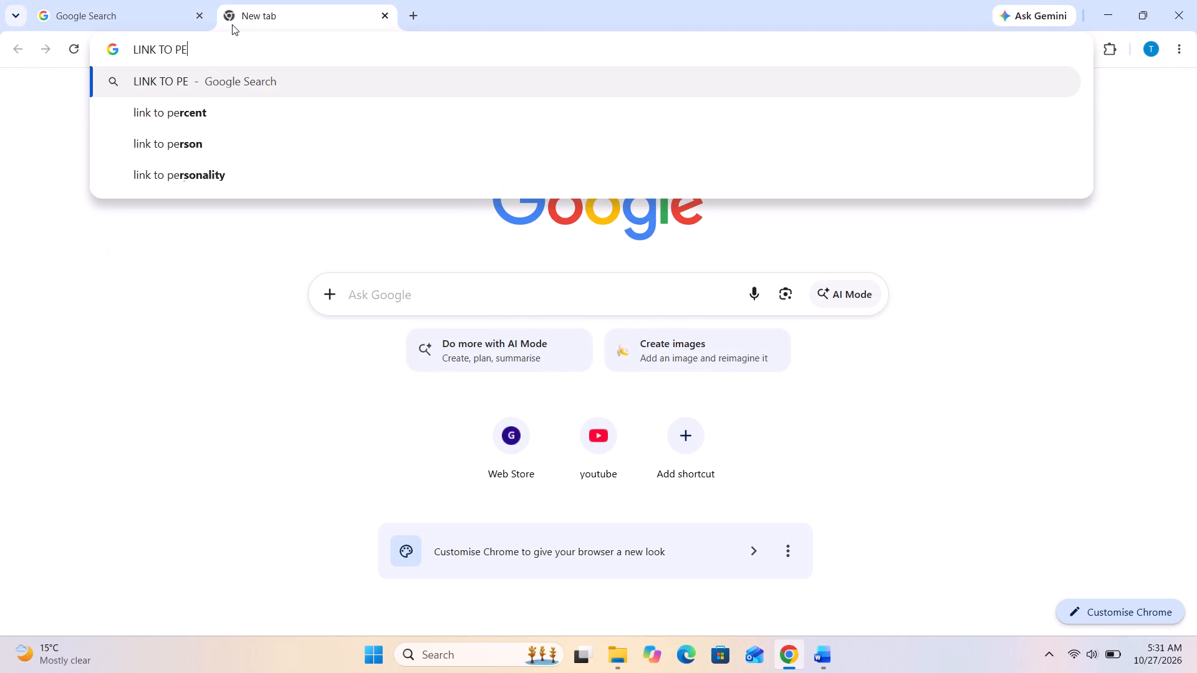
key(BackSpace)
text(REVIOUS OP)
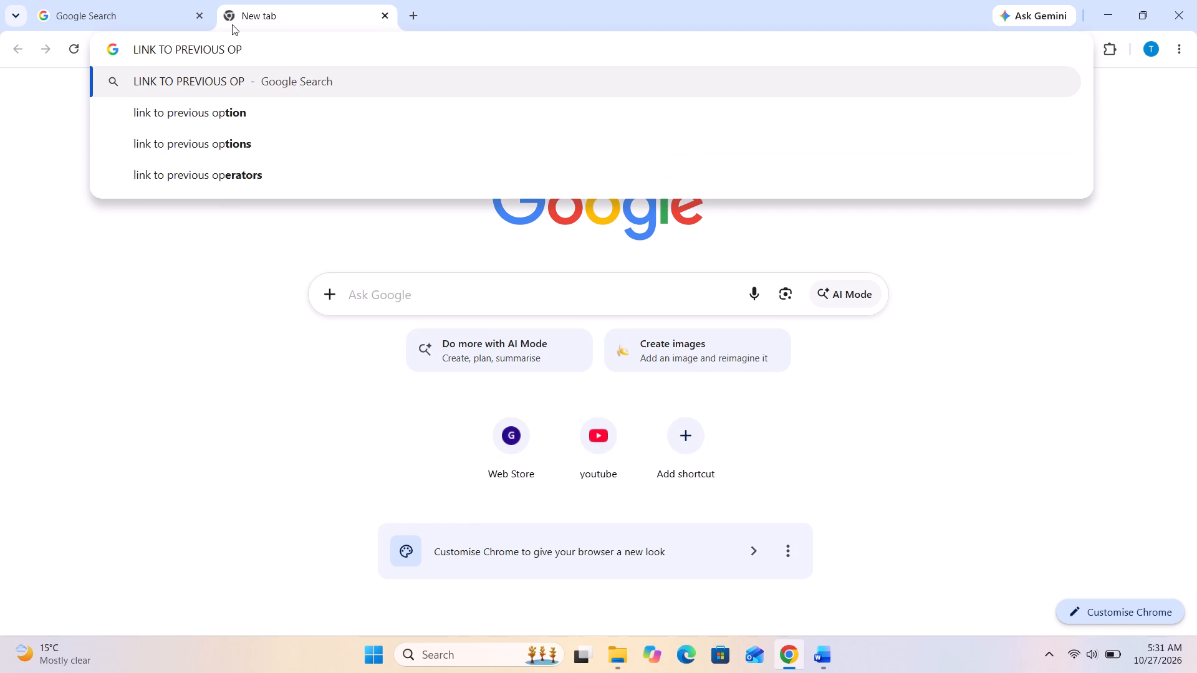
text(TION IS NOT)
key(space)
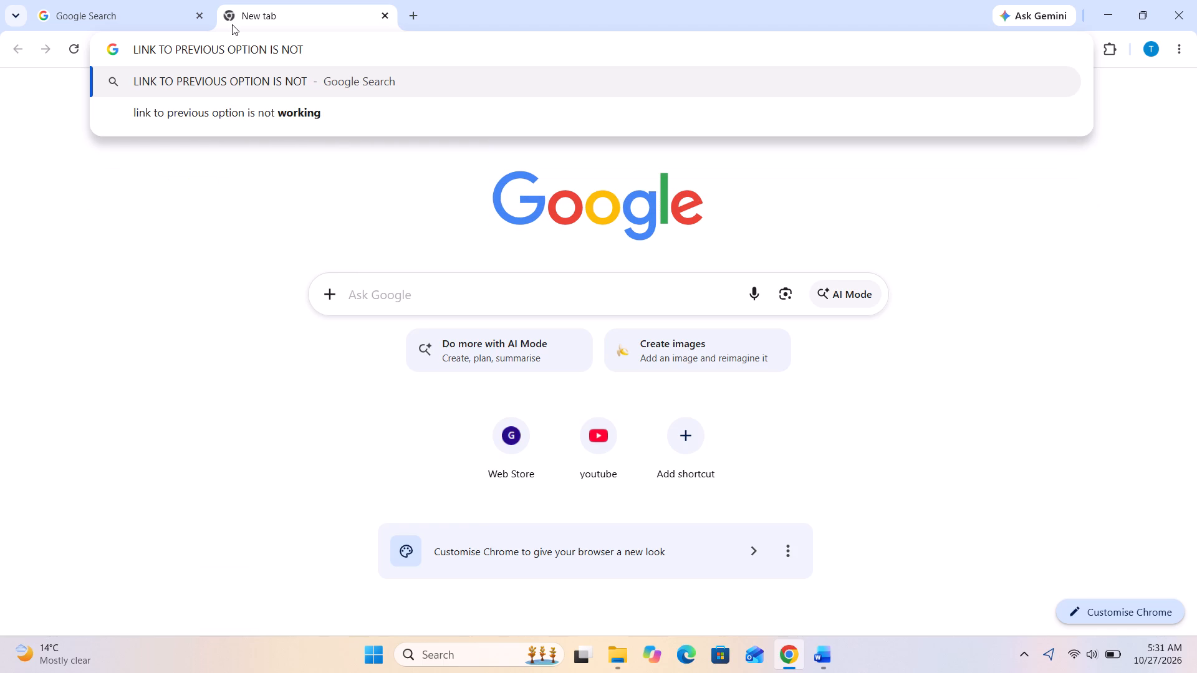
text(WORK)
text(ING)
key(space)
text(ms)
key(space)
text(word)
key(Return)
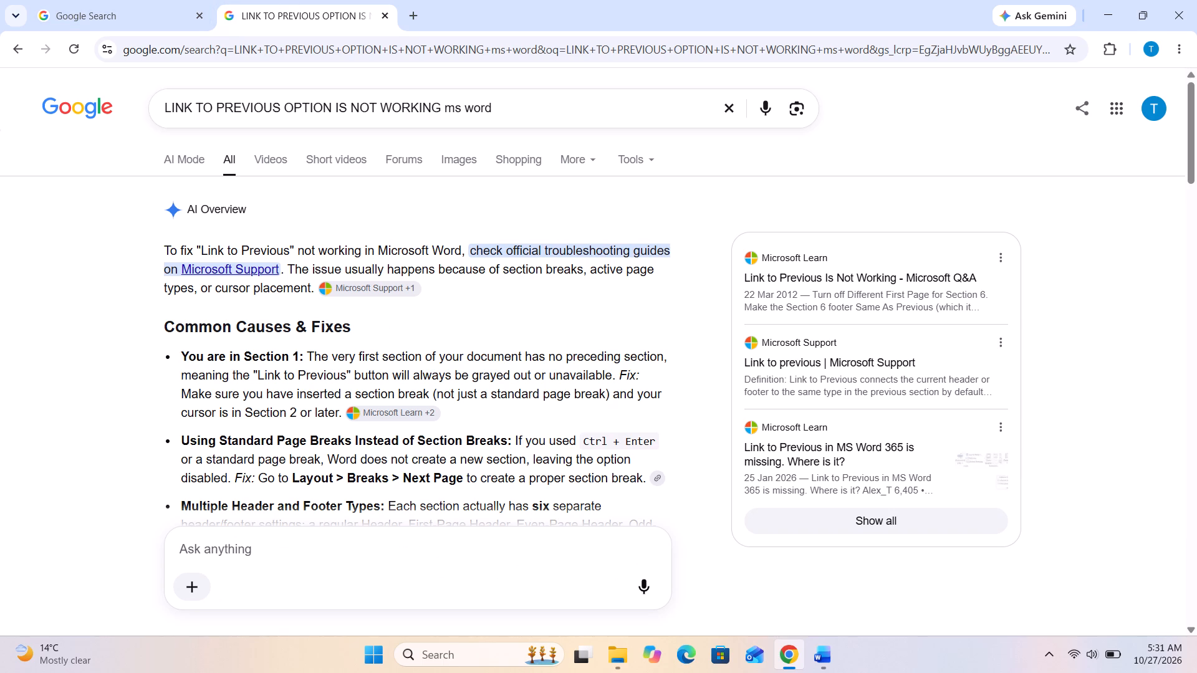
scroll(443, 328, down, 2)
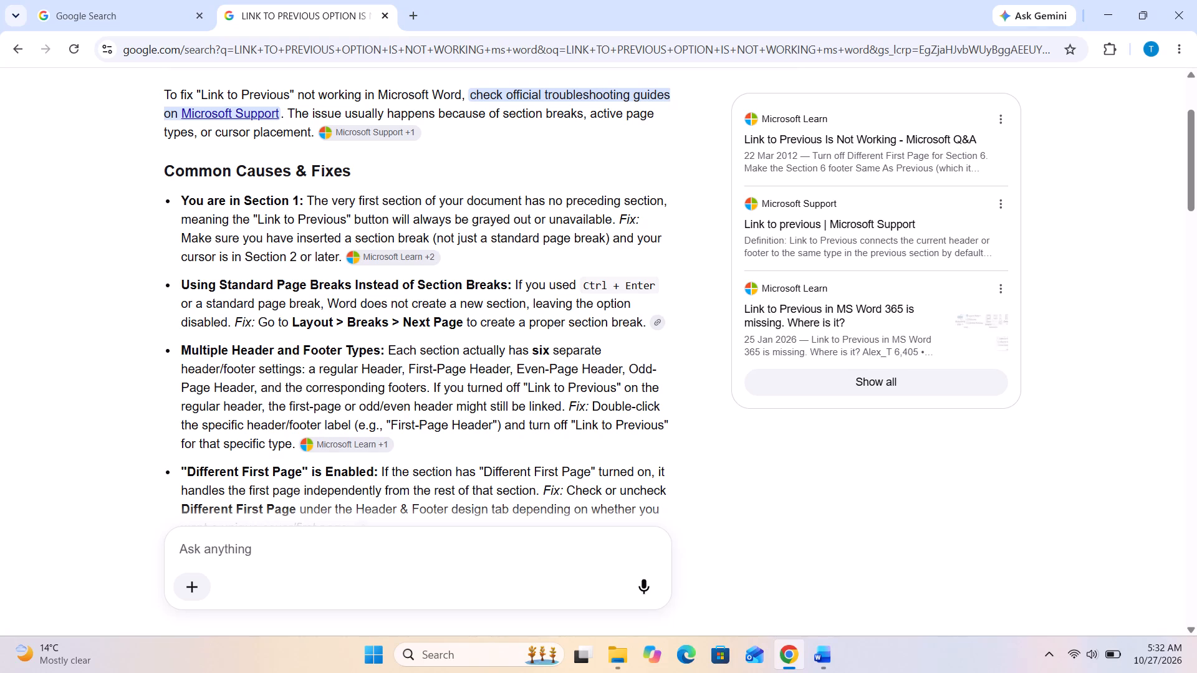
scroll(443, 328, down, 1)
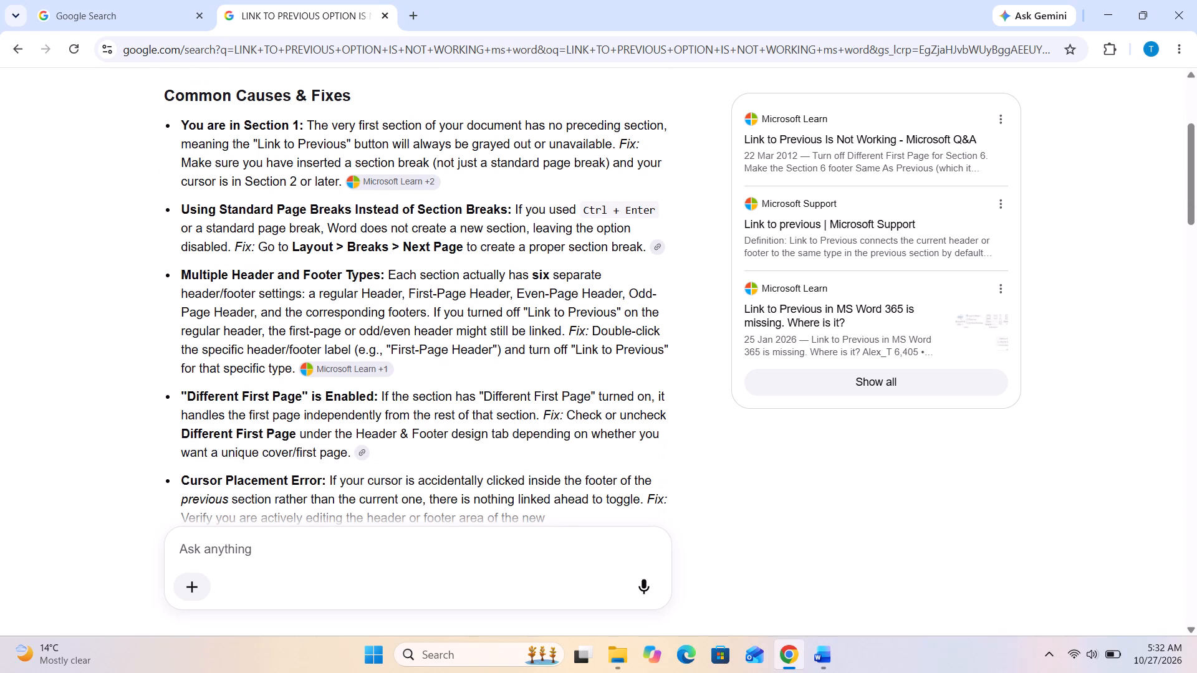
scroll(443, 328, down, 1)
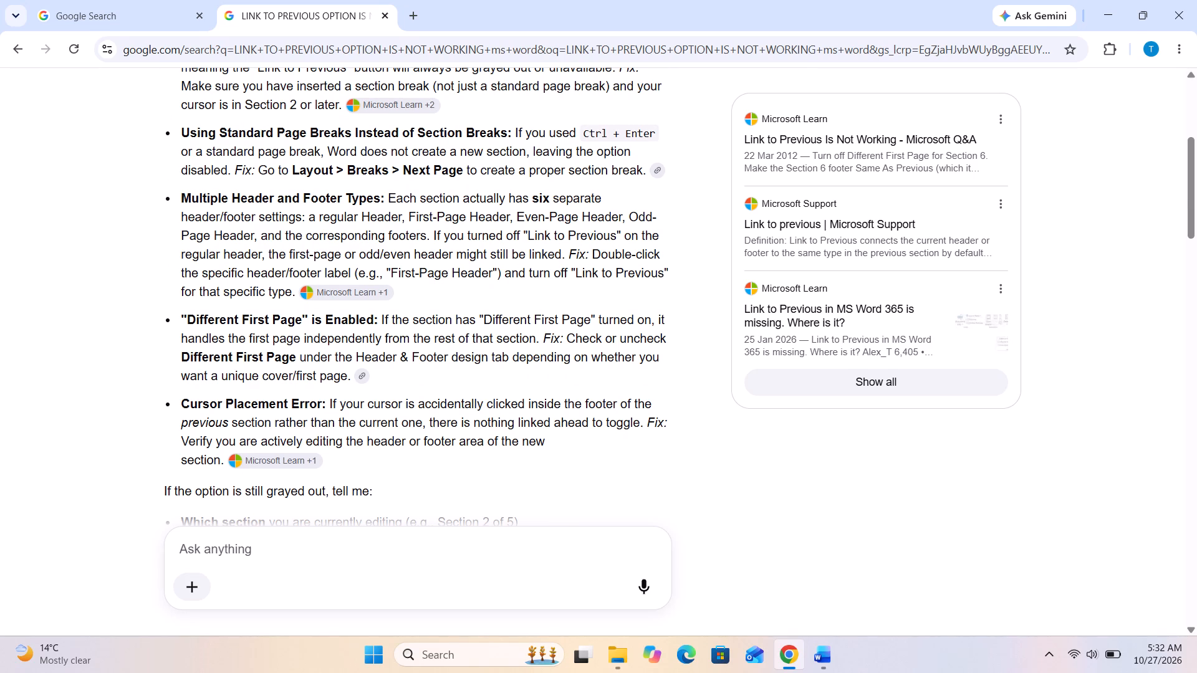
scroll(443, 328, down, 1)
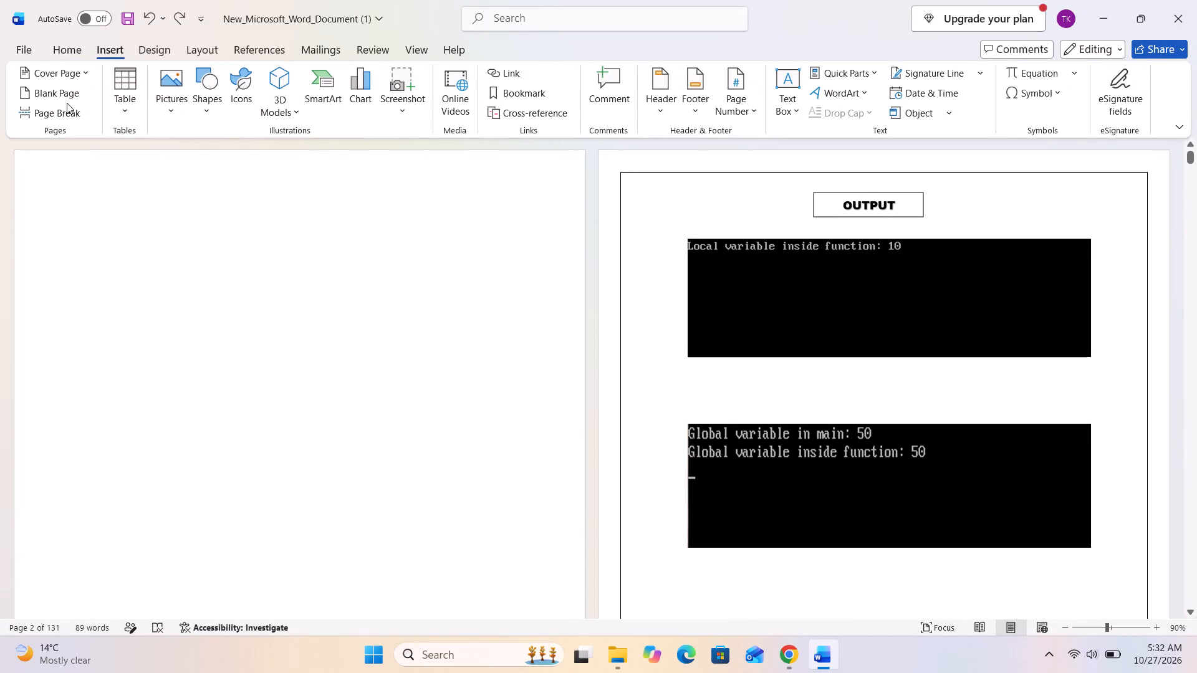
click(76, 105)
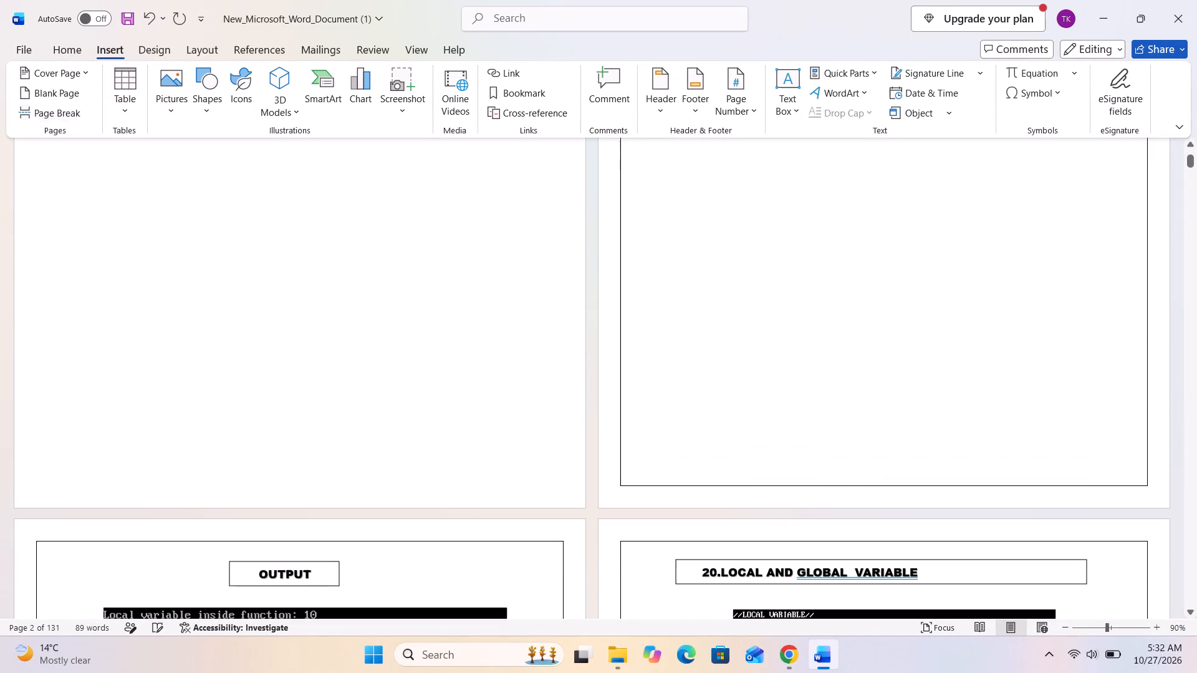
scroll(344, 313, up, 17)
scroll(343, 312, down, 5)
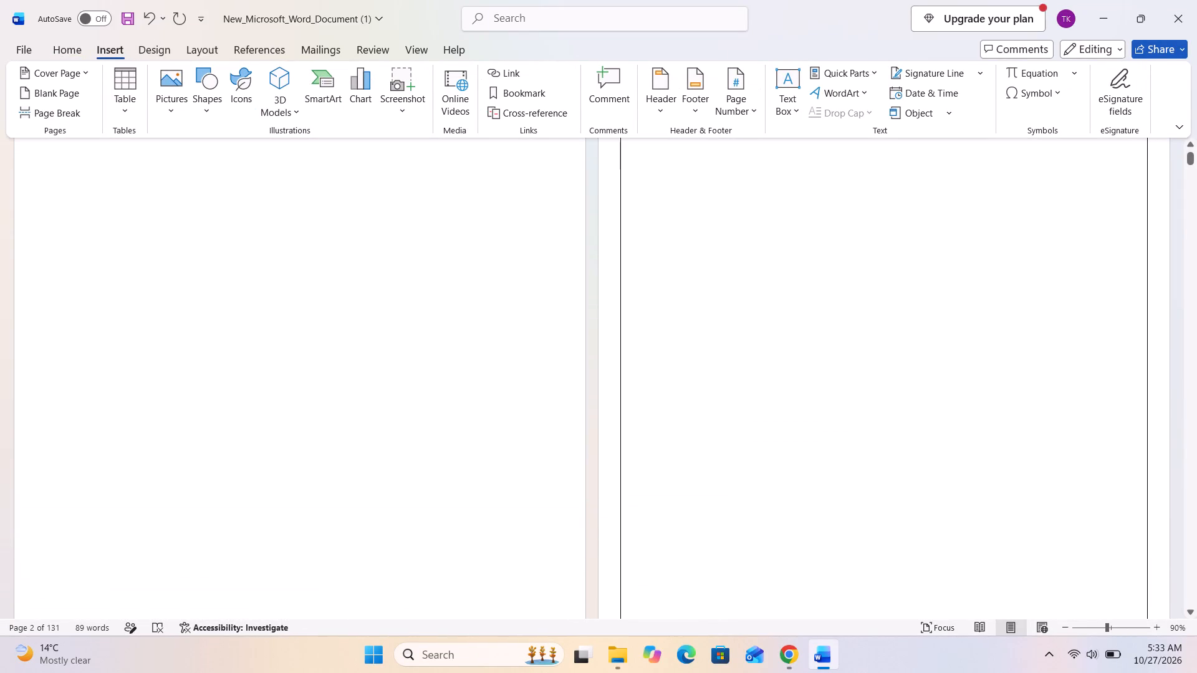
scroll(344, 313, down, 14)
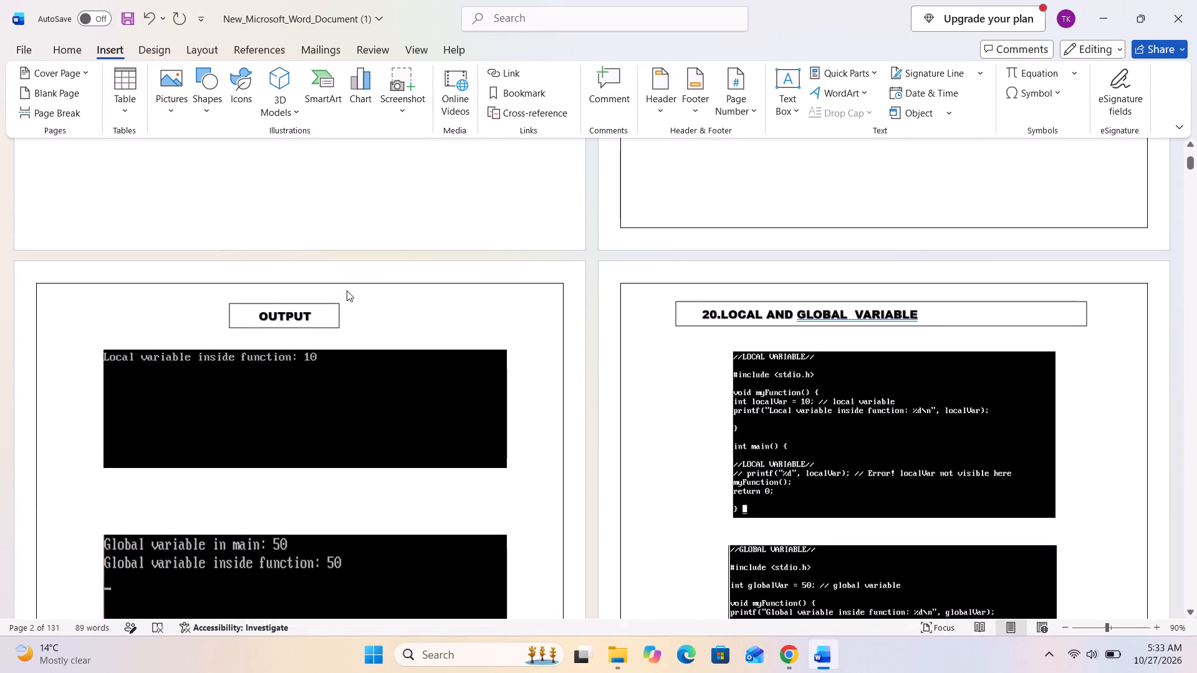
scroll(347, 290, up, 12)
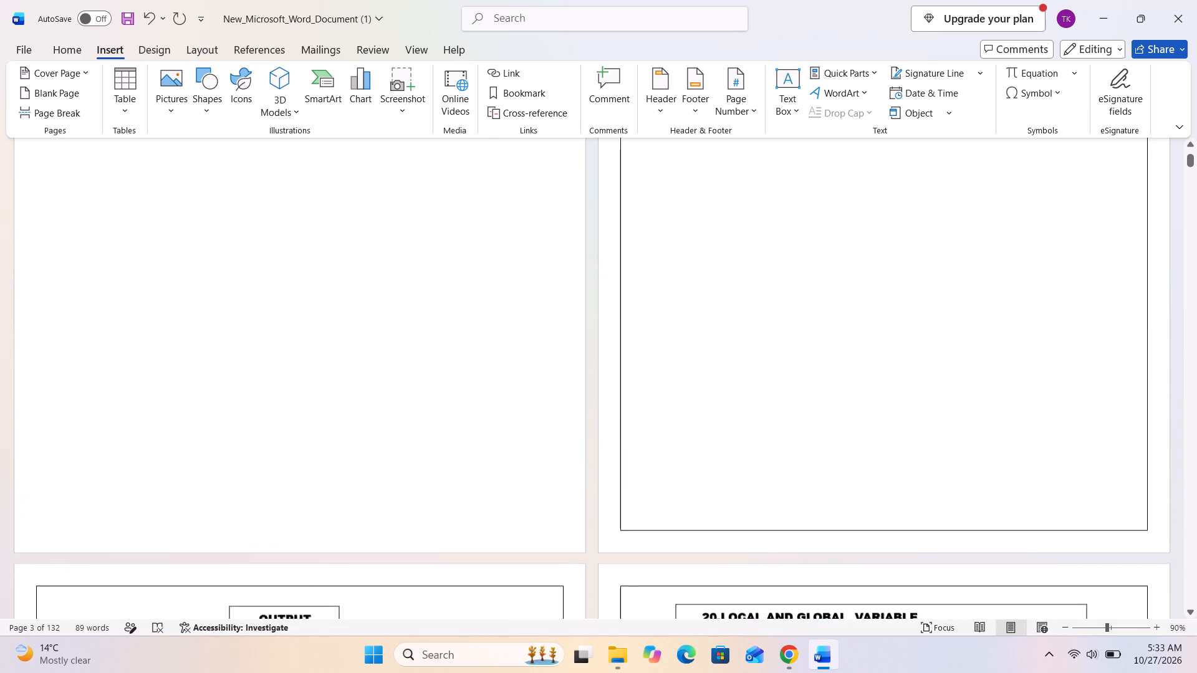
Remove the page break that creates the blank bordered page before the first OUTPUT page.
scroll(347, 290, up, 13)
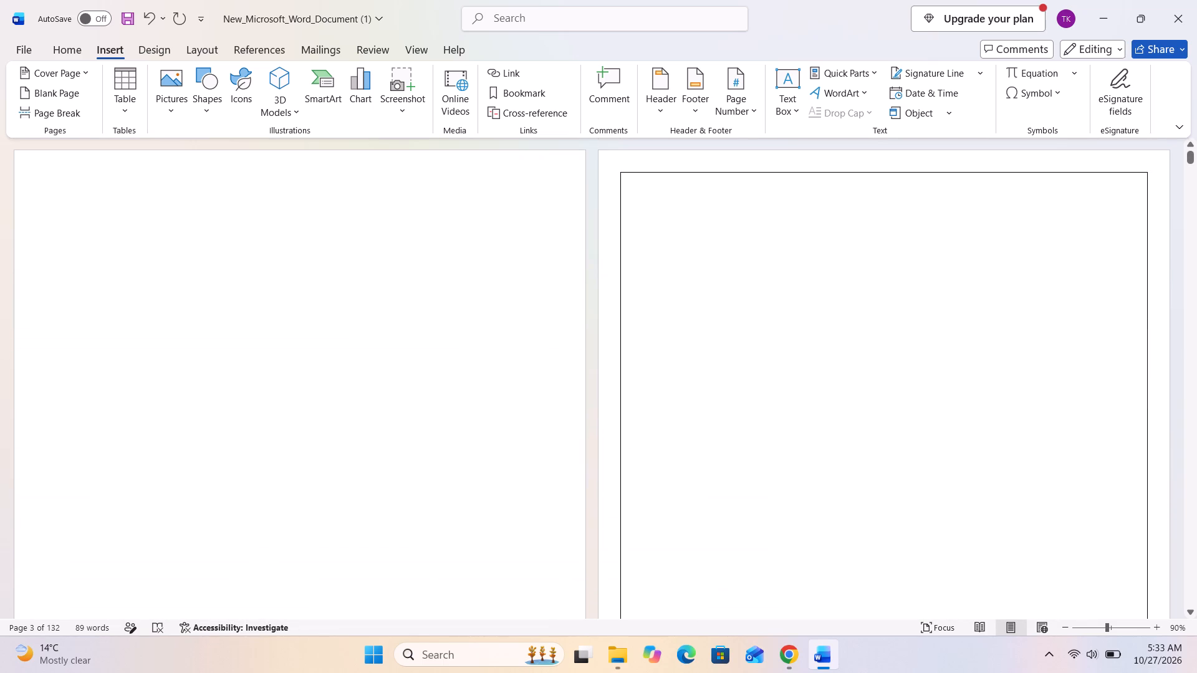
click(813, 249)
key(BackSpace)
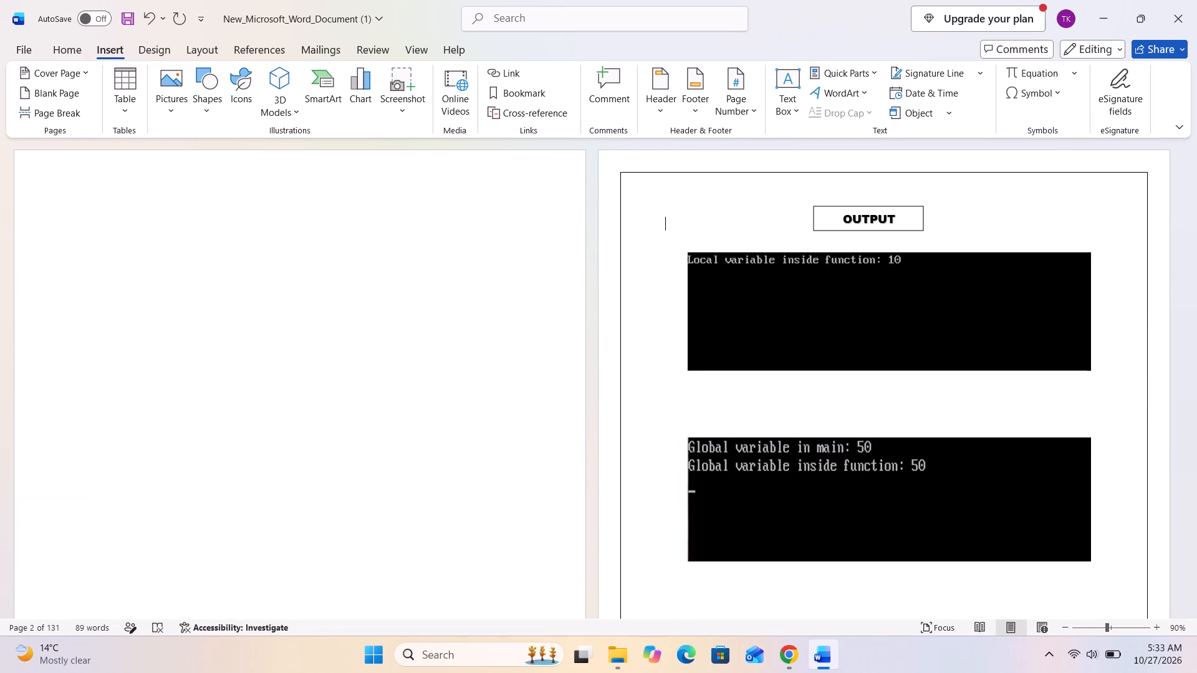
Insert Plain Number 2 page numbers at the bottom of the page and check the footers on the first pages.
click(698, 108)
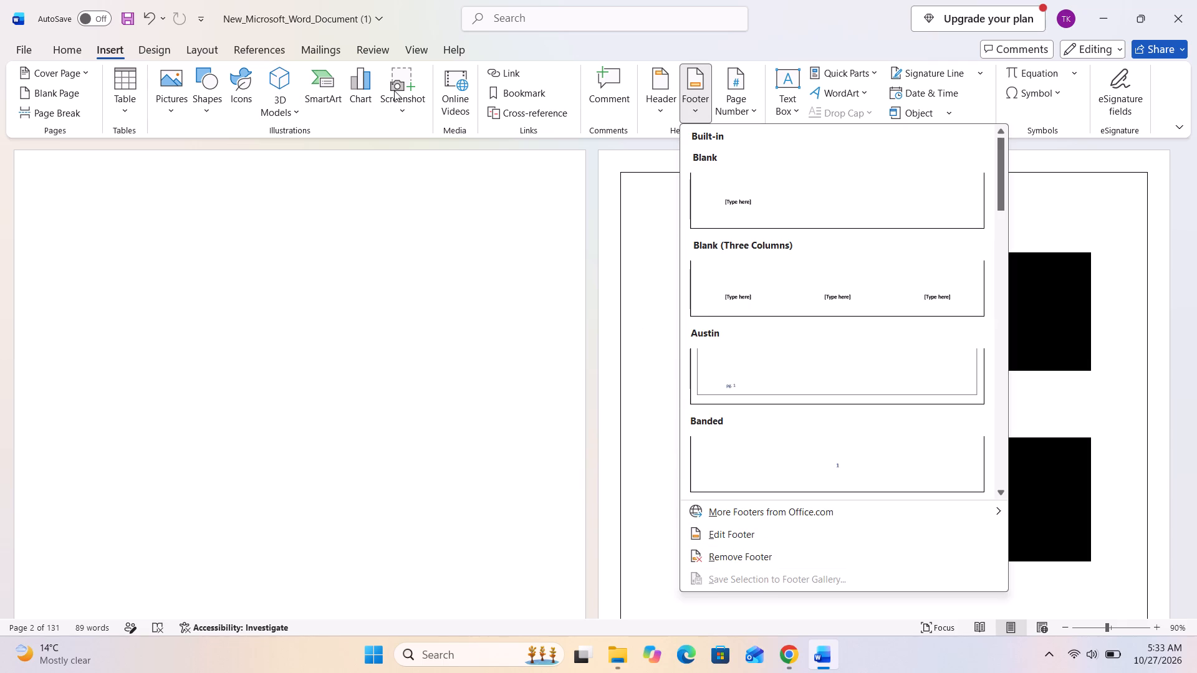
click(730, 84)
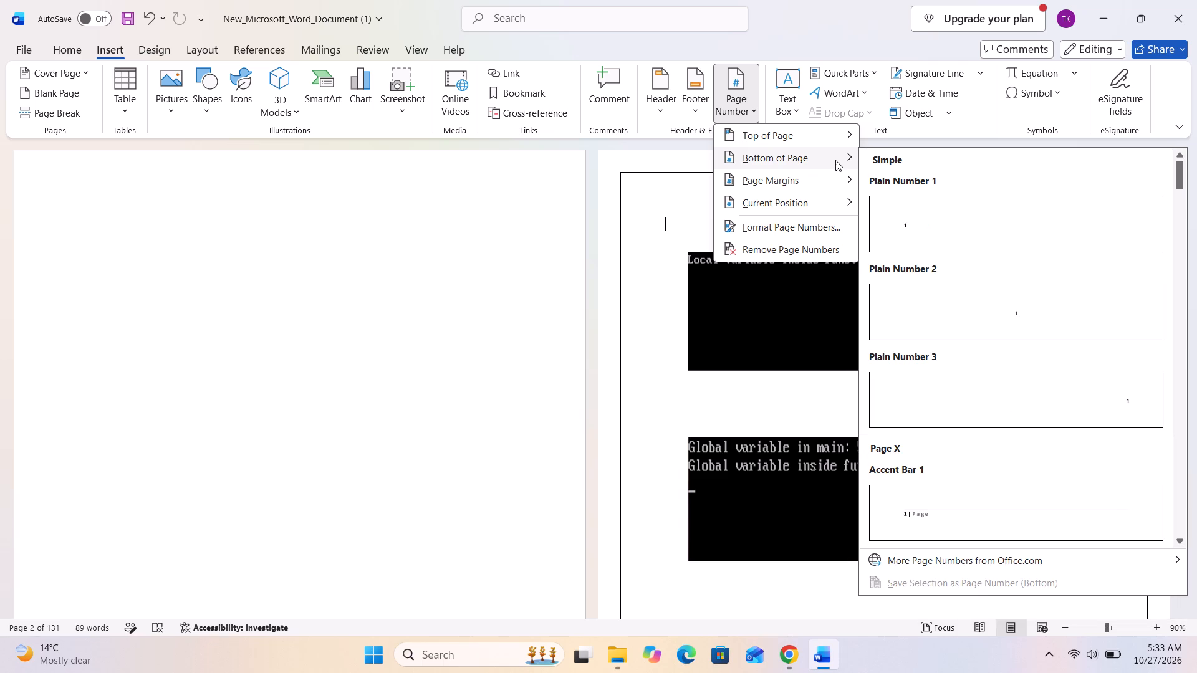
click(944, 312)
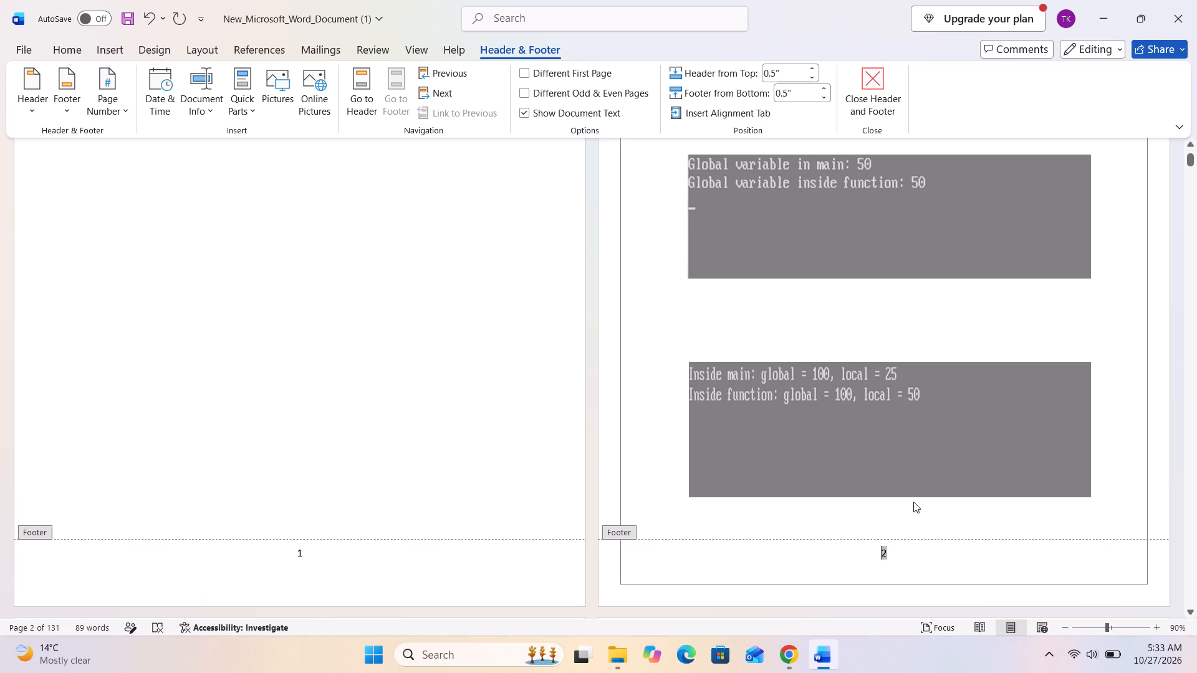
scroll(908, 510, down, 18)
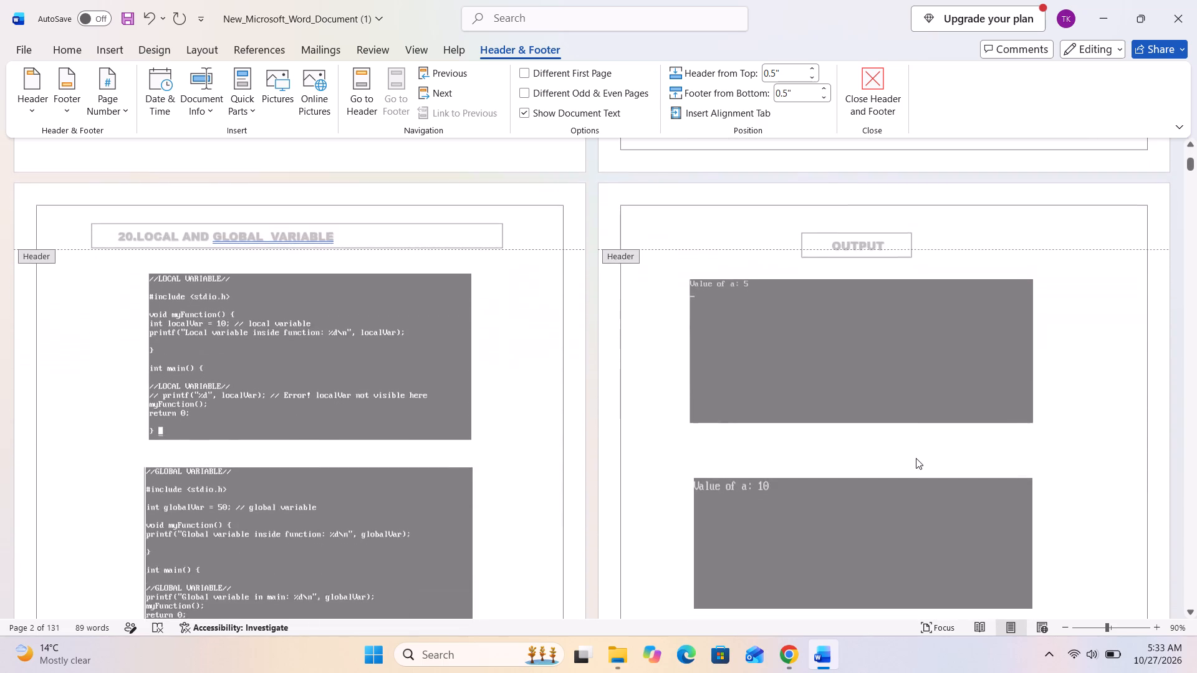
scroll(916, 458, down, 8)
scroll(918, 426, up, 11)
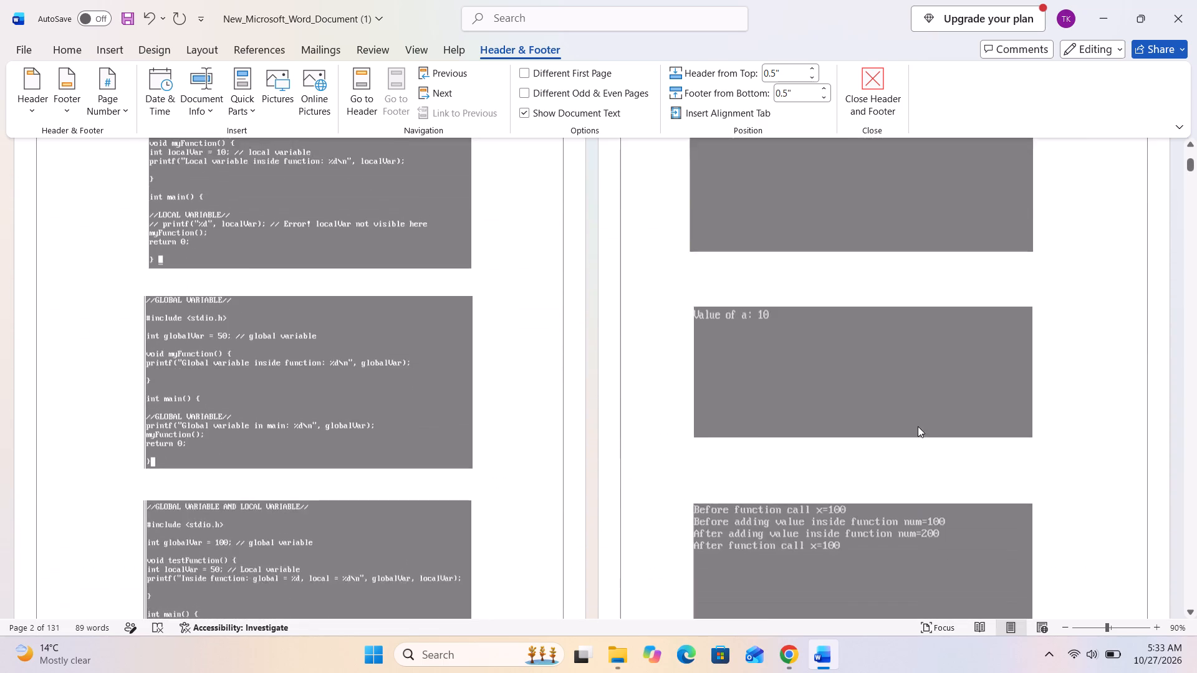
scroll(918, 426, up, 7)
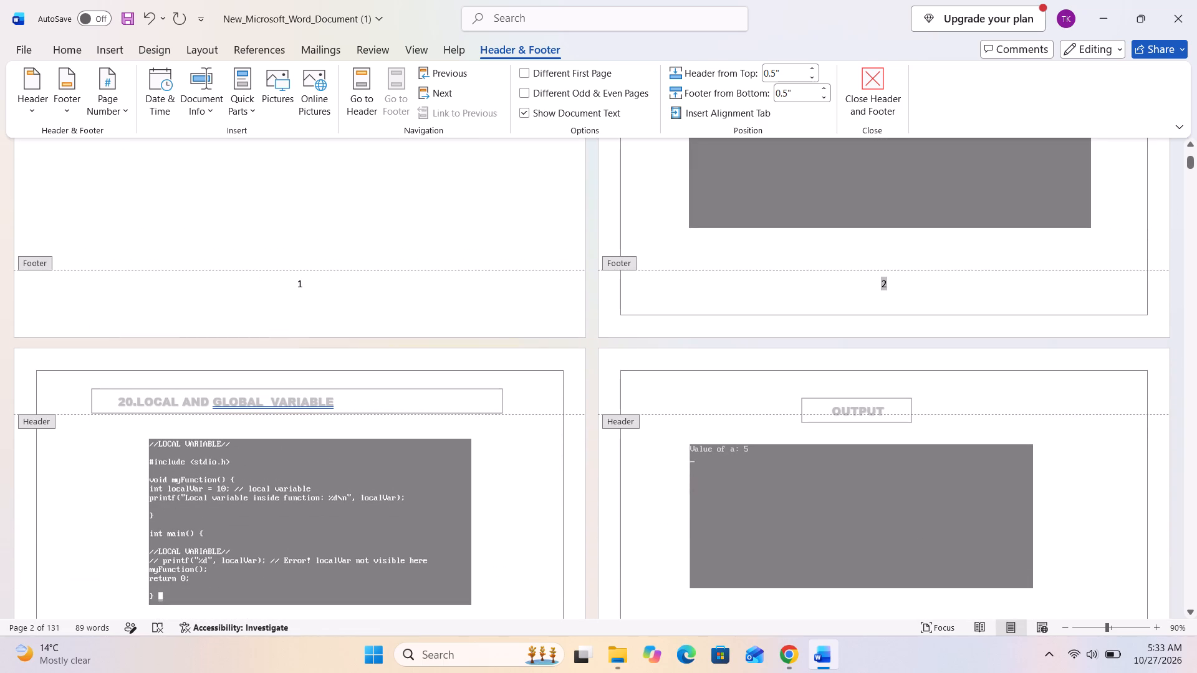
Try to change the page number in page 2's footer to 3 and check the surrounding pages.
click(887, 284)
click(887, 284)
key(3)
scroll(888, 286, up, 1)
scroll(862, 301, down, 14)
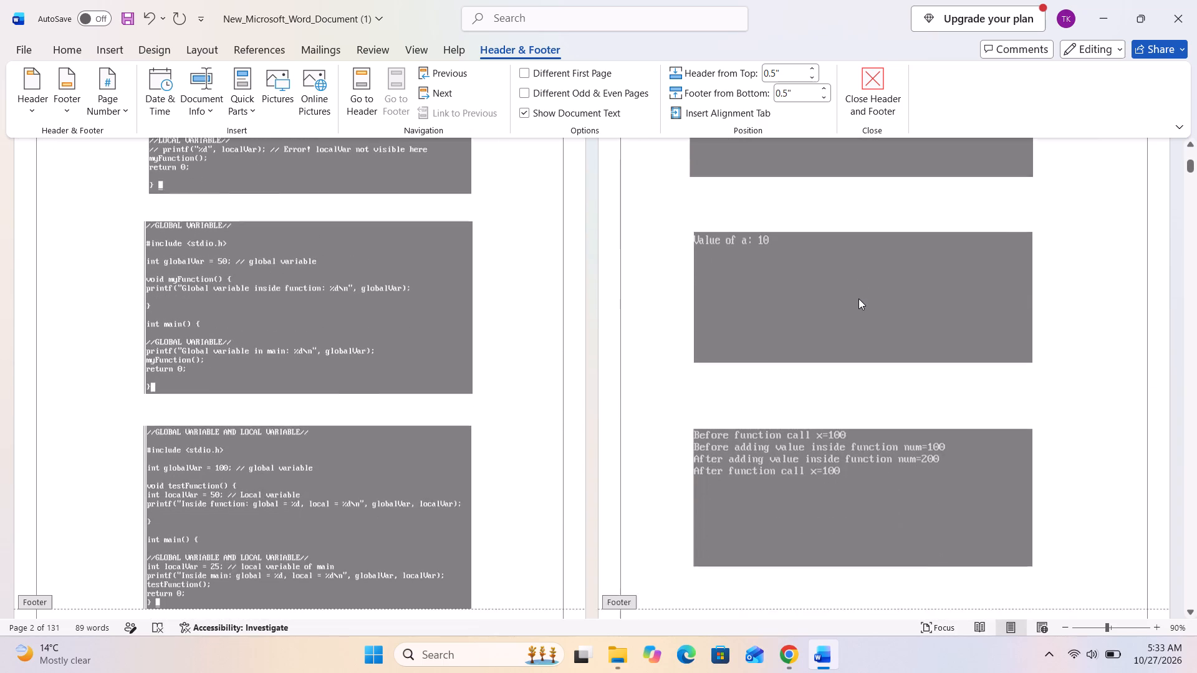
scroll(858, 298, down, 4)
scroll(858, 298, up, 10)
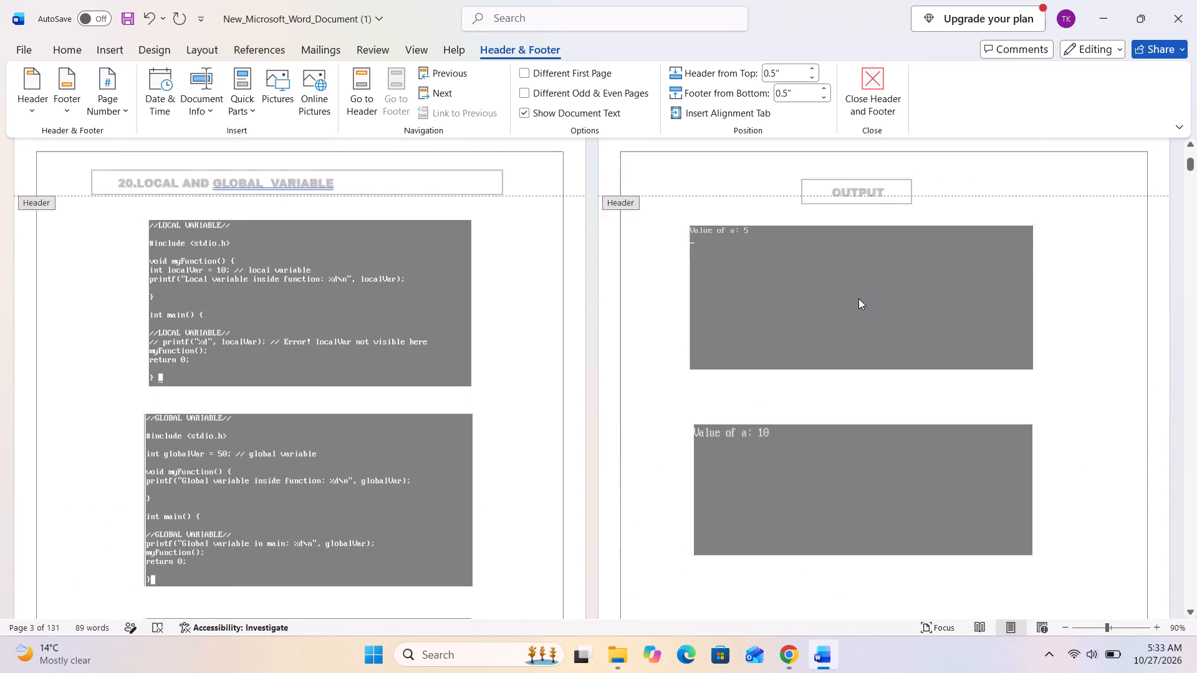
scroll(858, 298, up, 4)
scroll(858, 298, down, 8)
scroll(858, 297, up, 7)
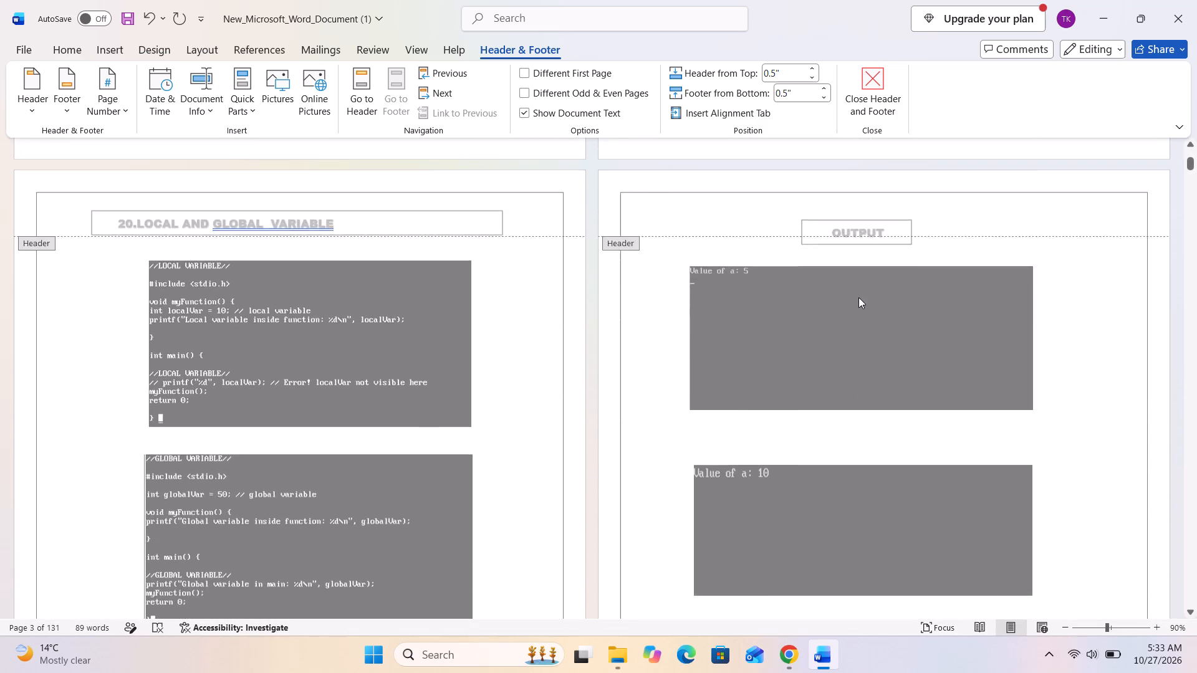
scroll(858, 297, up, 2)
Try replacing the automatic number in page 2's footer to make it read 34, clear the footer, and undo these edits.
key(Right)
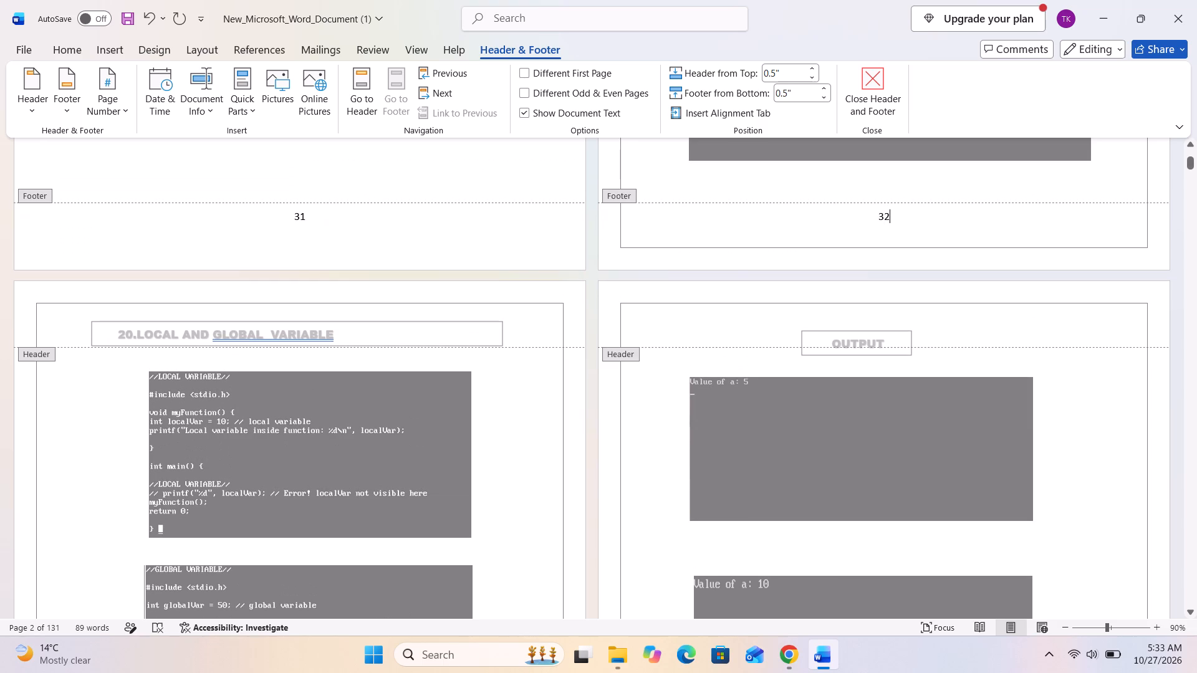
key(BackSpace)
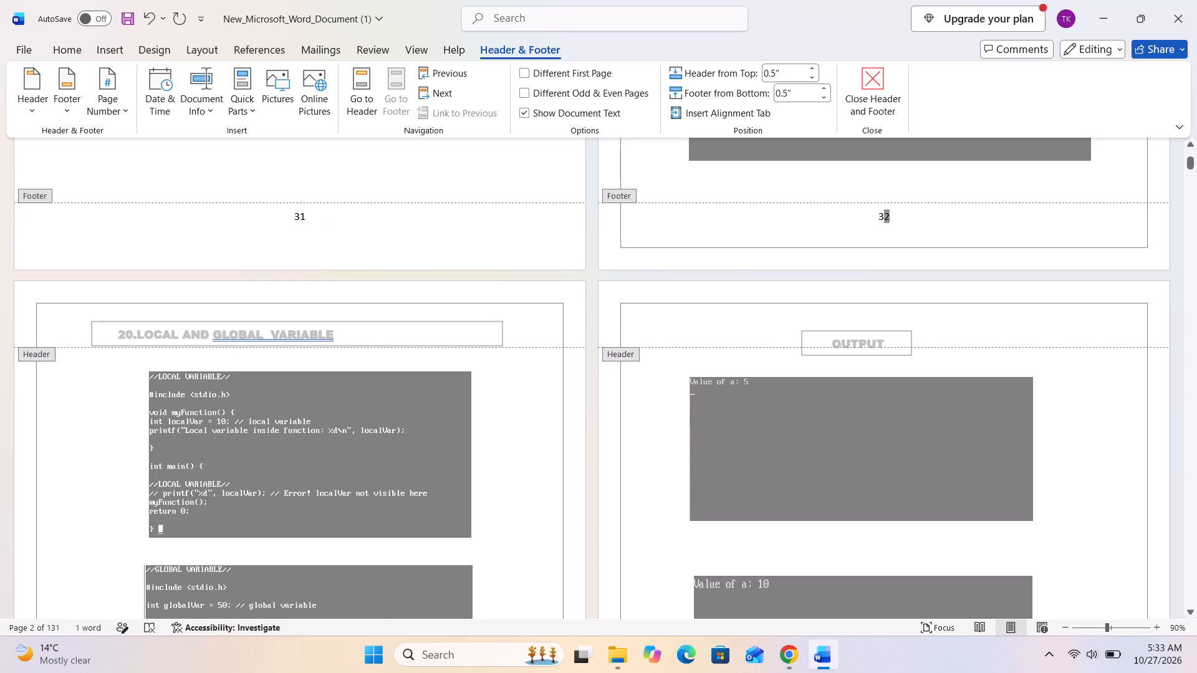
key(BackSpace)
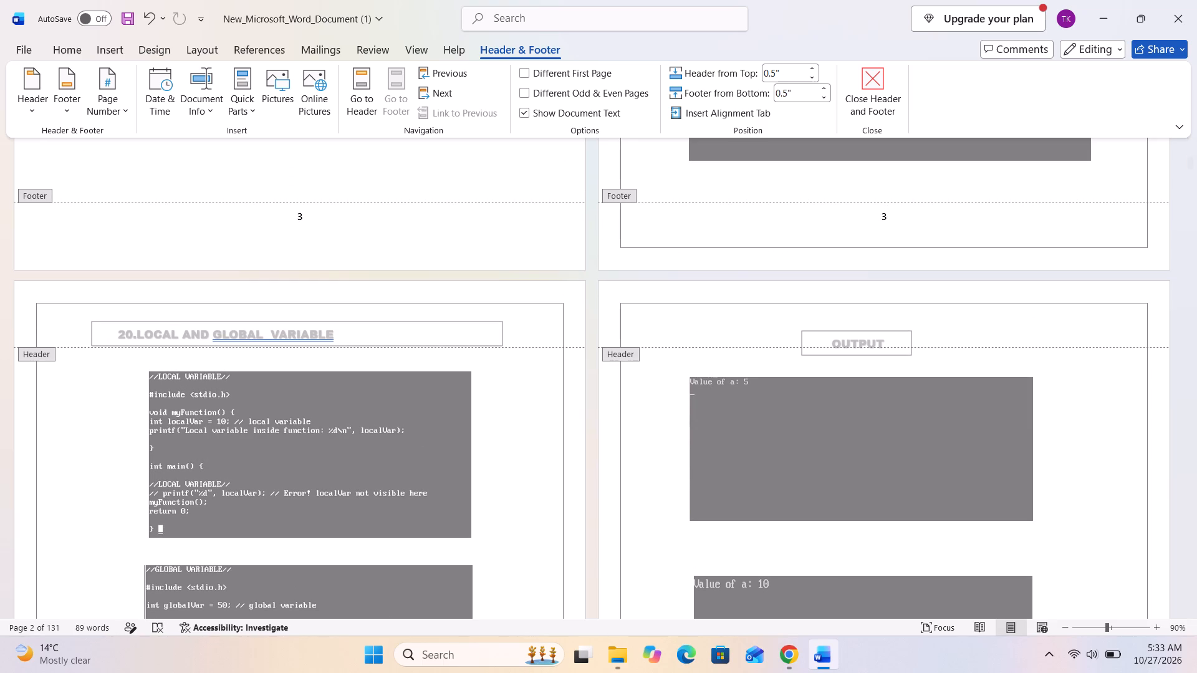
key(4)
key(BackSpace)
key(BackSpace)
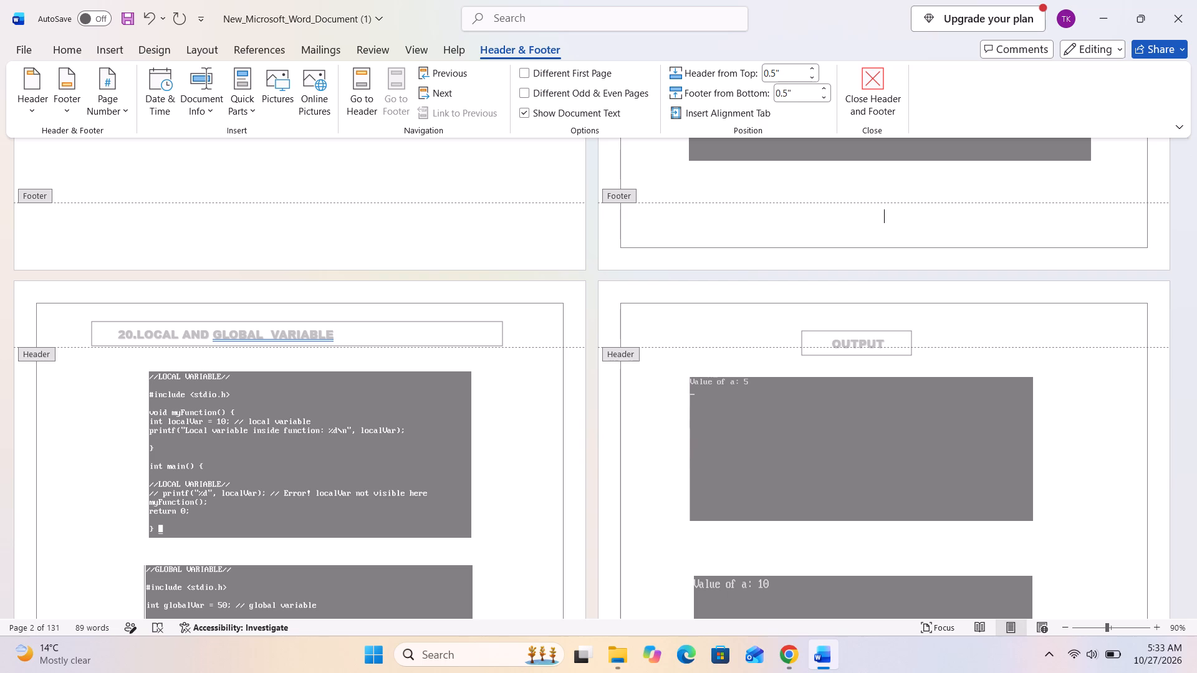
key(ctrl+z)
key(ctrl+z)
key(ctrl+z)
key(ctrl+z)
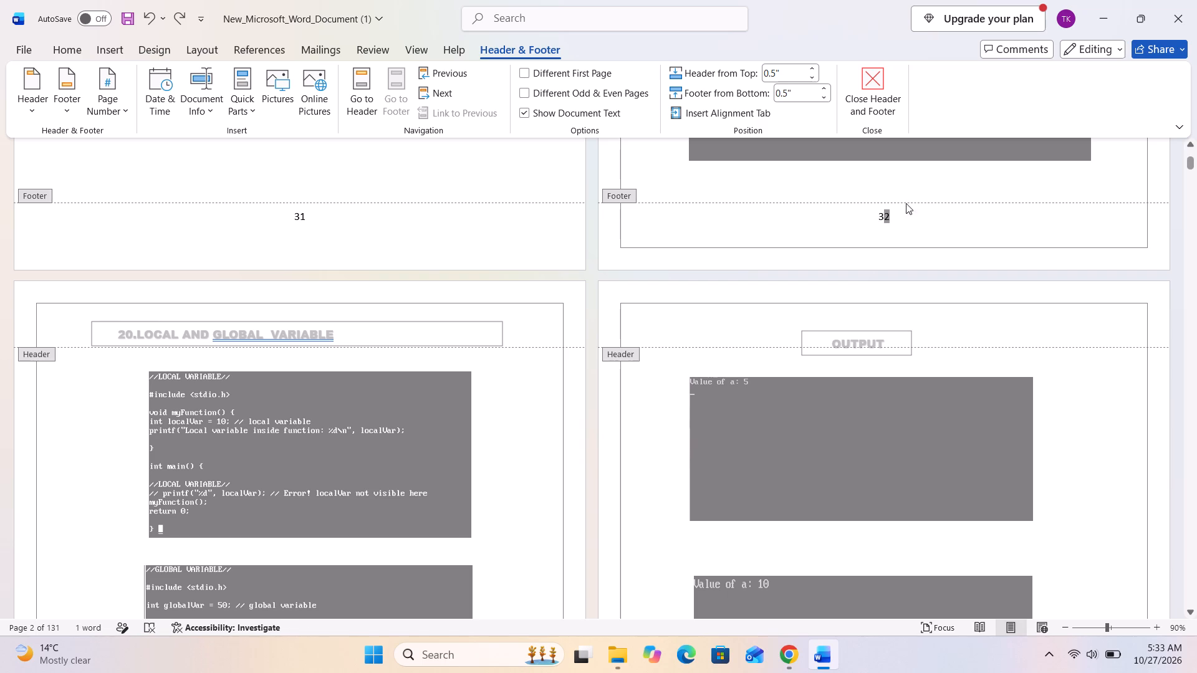
Replace the whole page number in page 2's footer with 12 and check the footers on the neighbouring pages.
drag(898, 221, 868, 221)
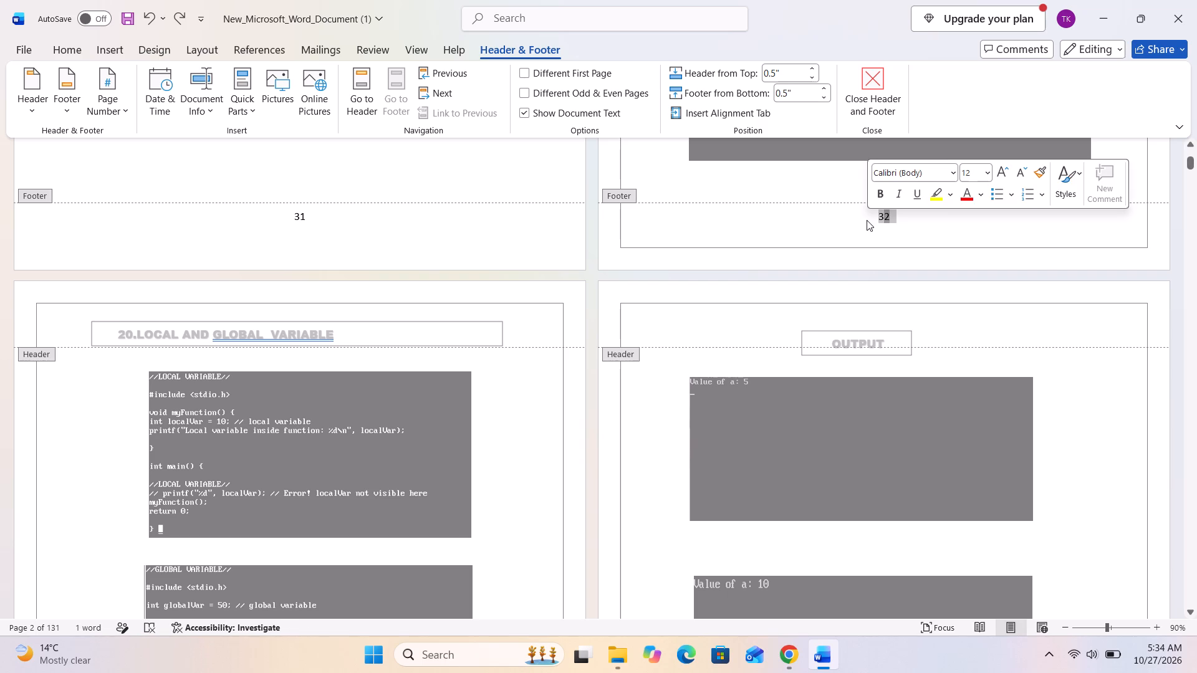
text(12)
scroll(865, 223, down, 6)
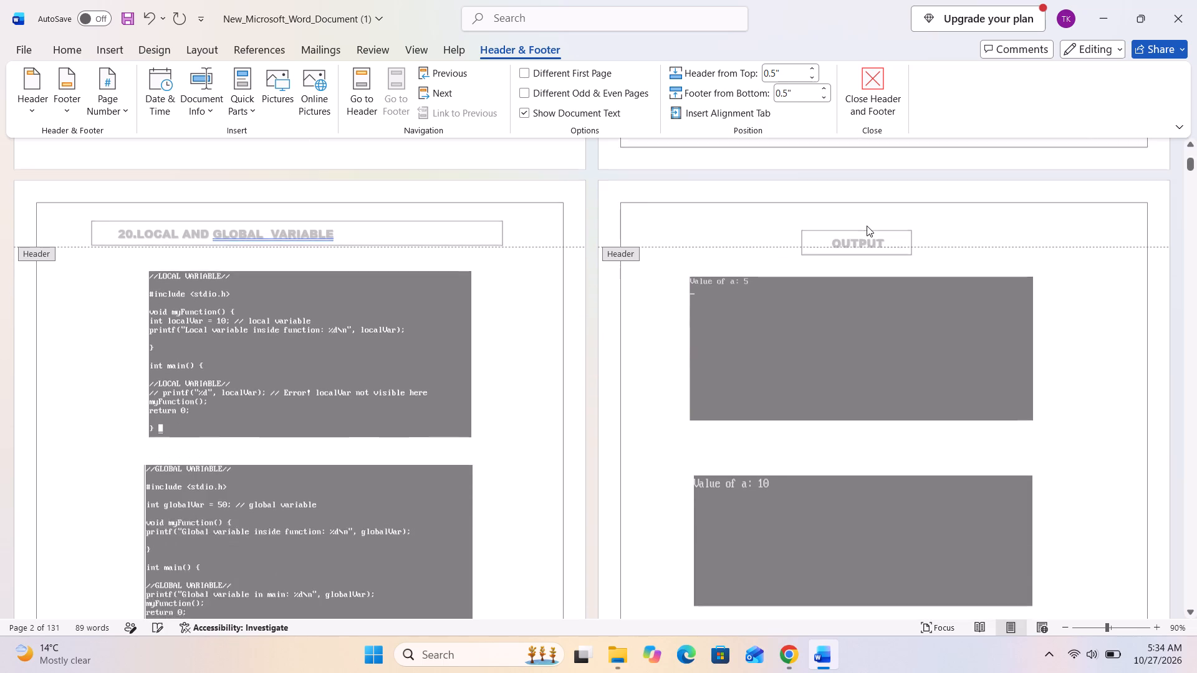
scroll(867, 226, down, 6)
scroll(867, 224, up, 12)
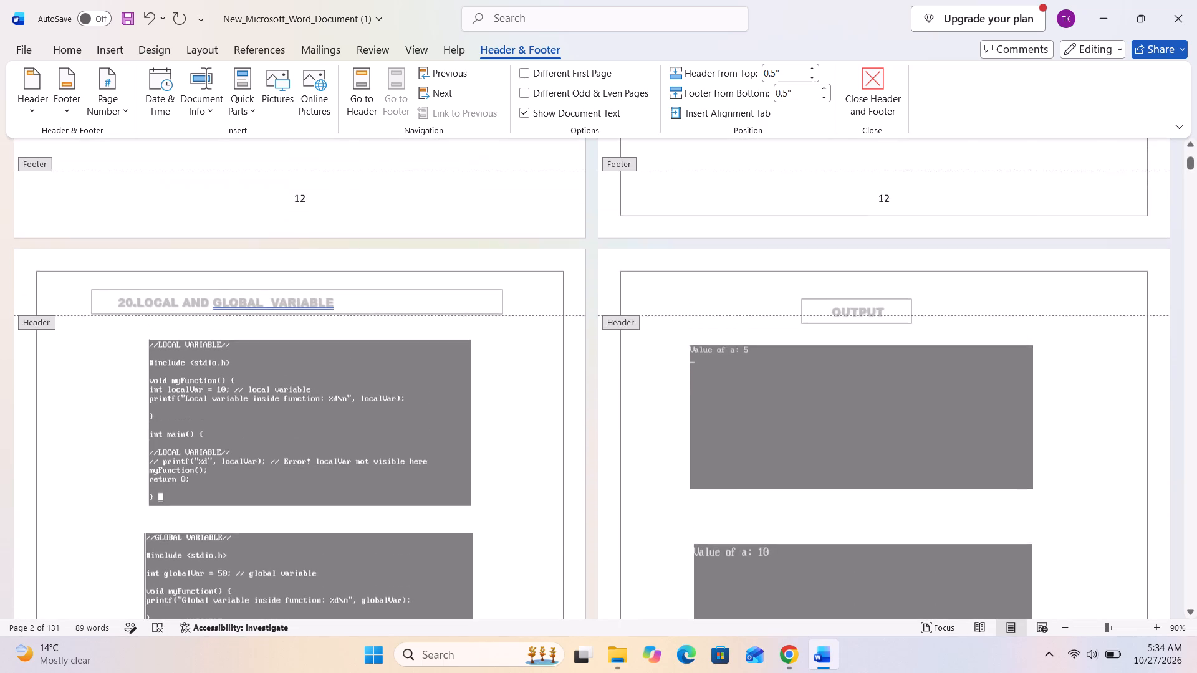
scroll(867, 224, up, 3)
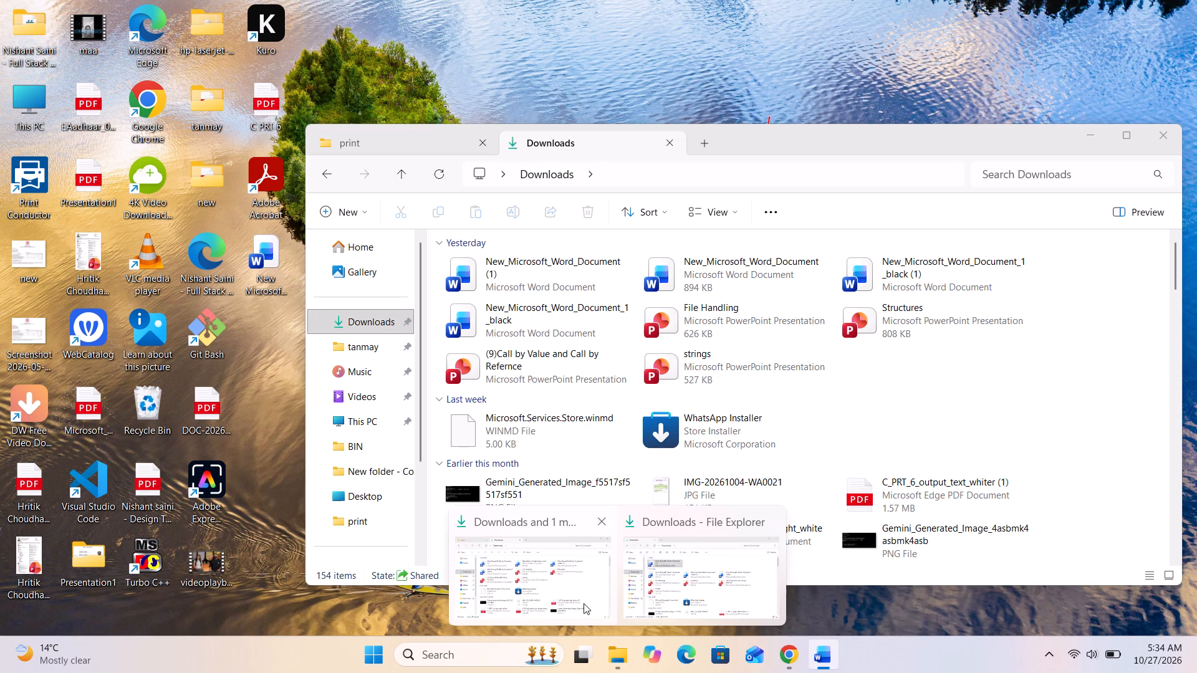
click(799, 666)
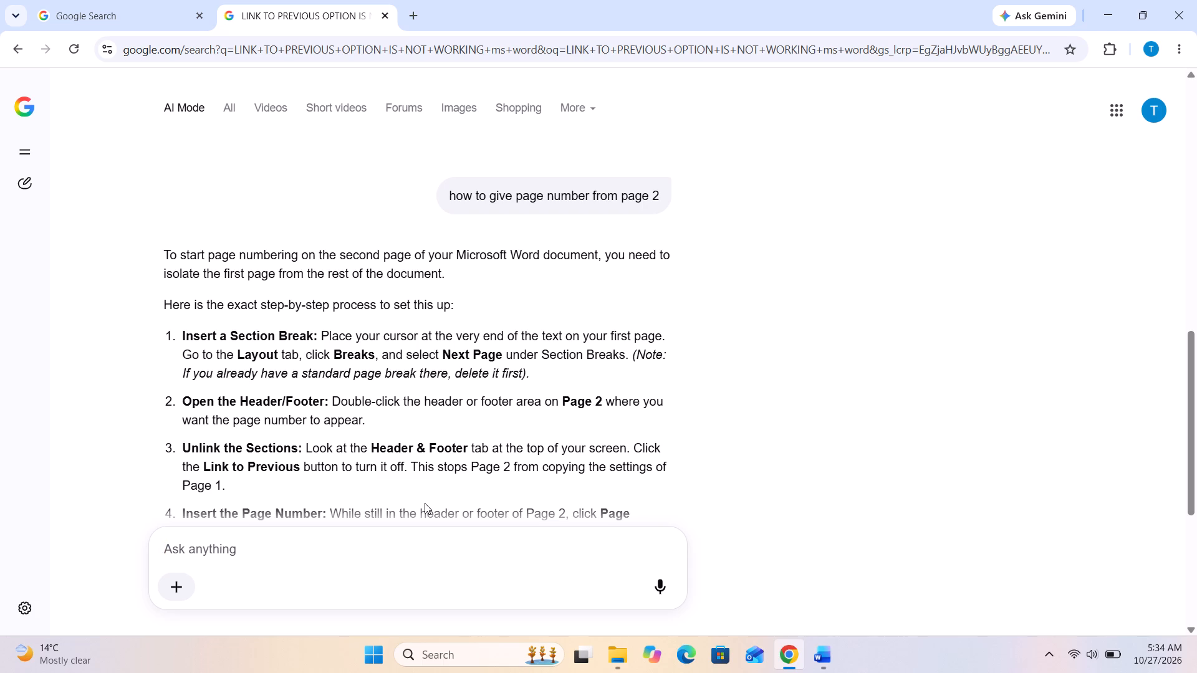
scroll(425, 503, down, 2)
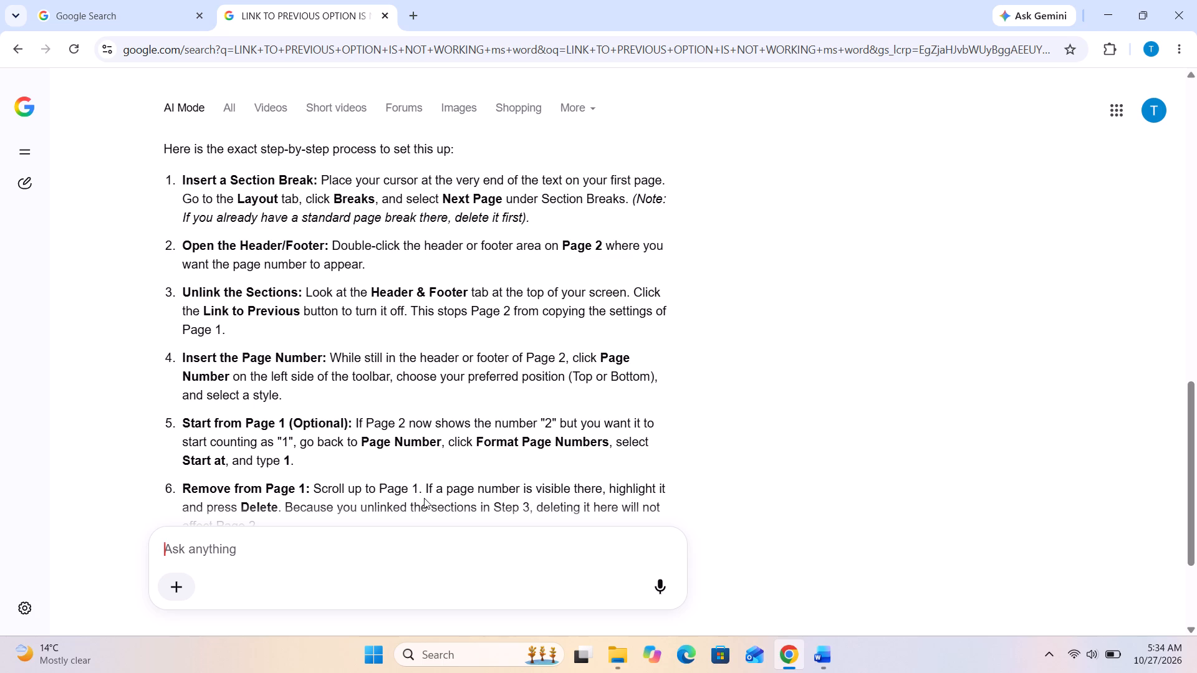
click(248, 540)
text(lin to previous is already blured)
key(space)
key(a)
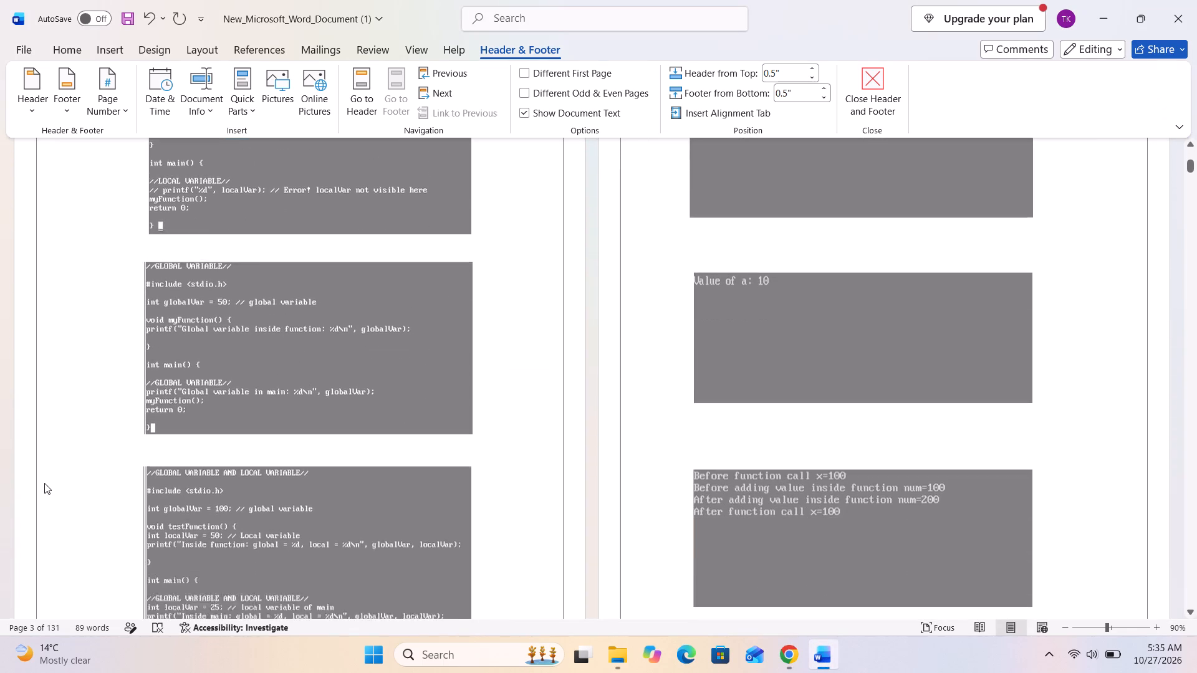
scroll(44, 483, down, 2)
click(39, 513)
double_click(39, 512)
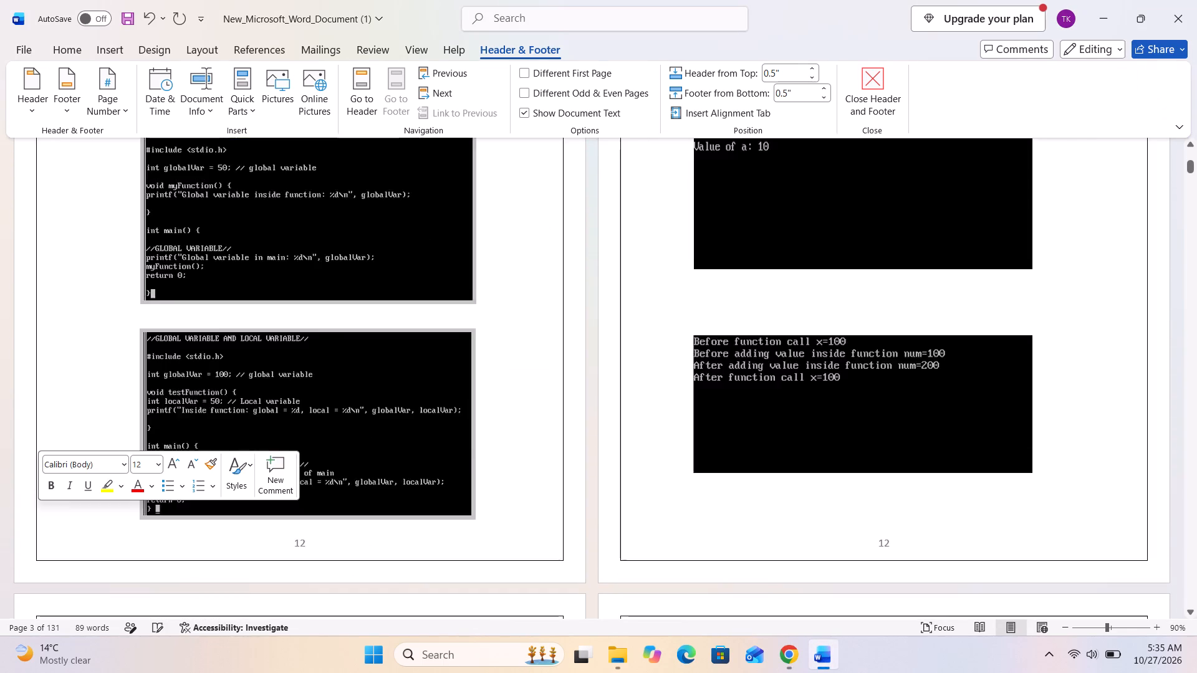
scroll(39, 512, down, 12)
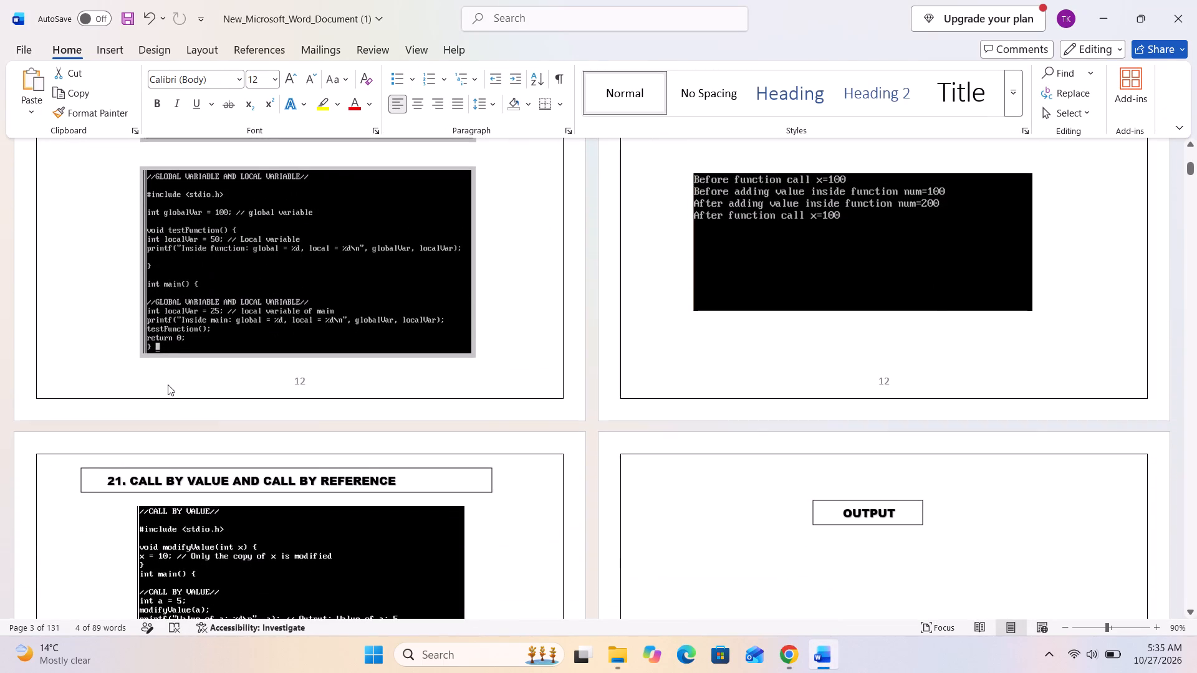
double_click(168, 384)
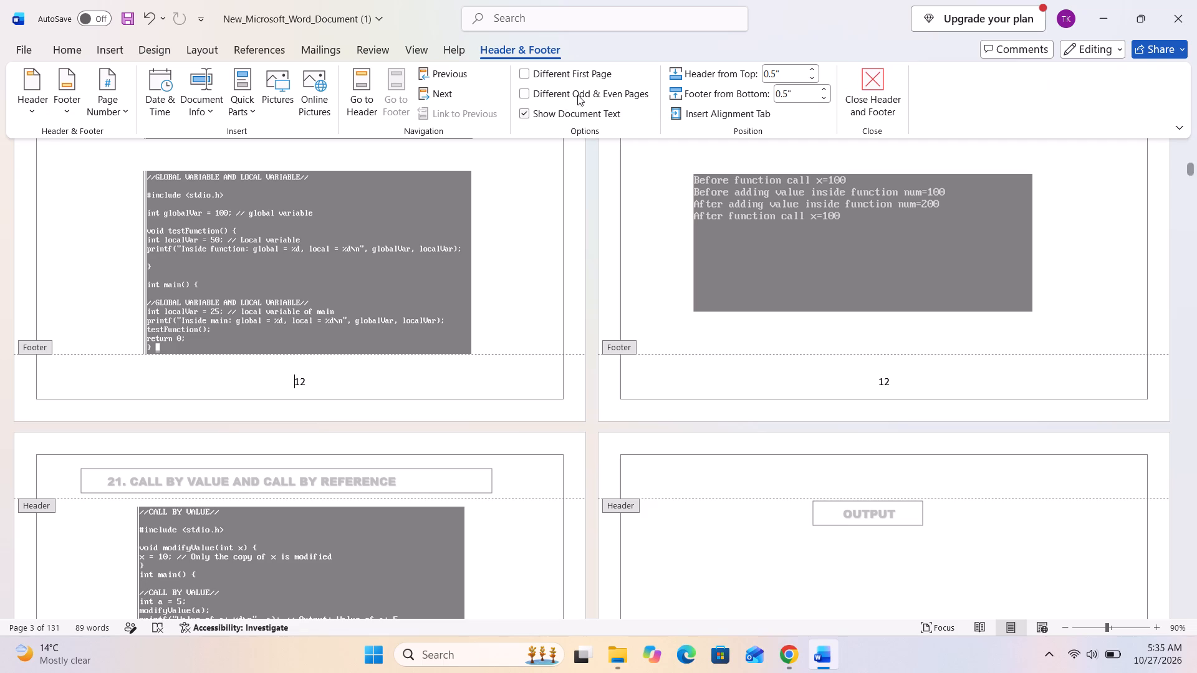
right_click(464, 115)
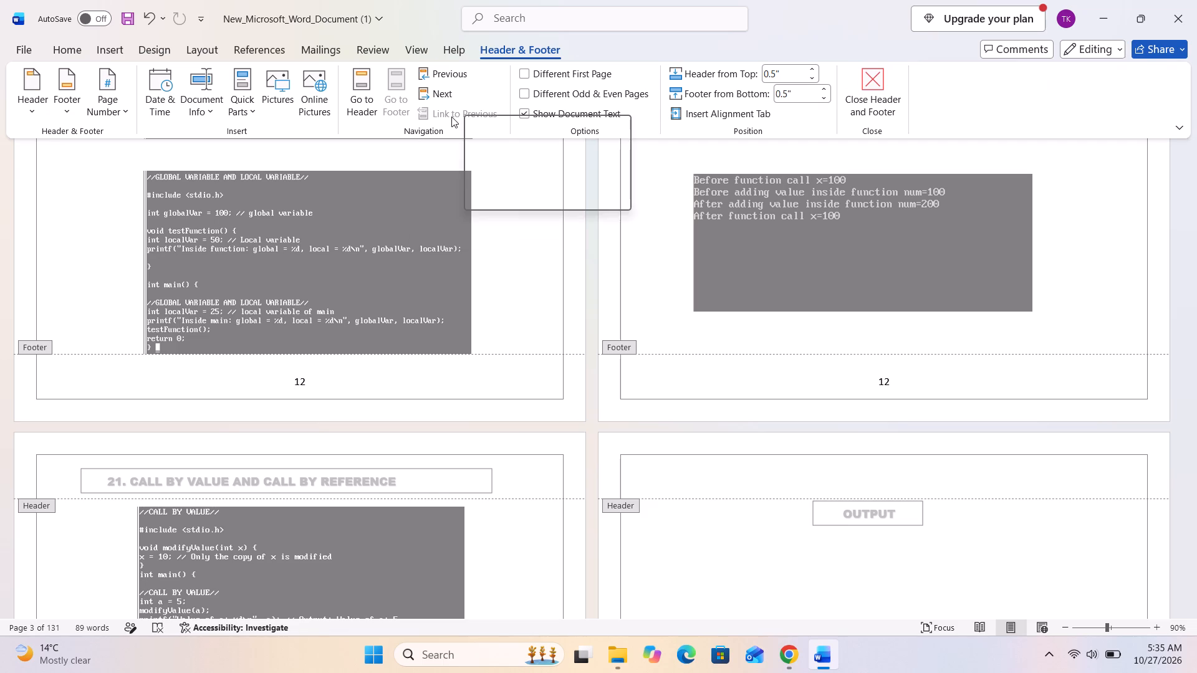
click(449, 117)
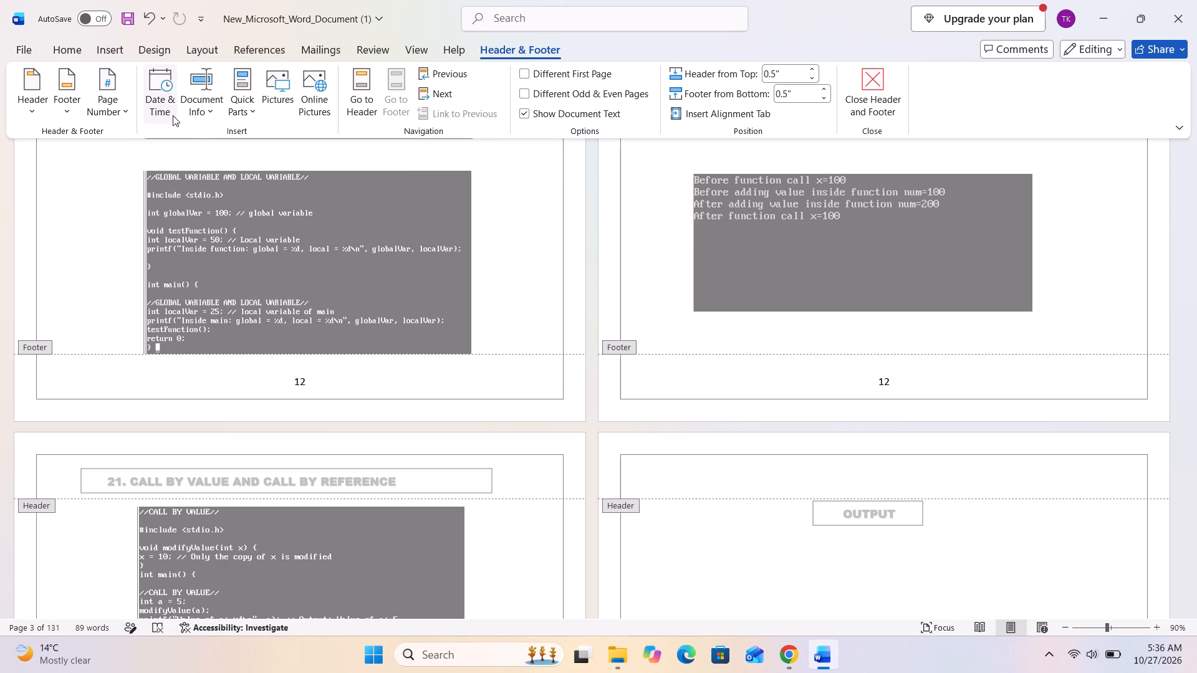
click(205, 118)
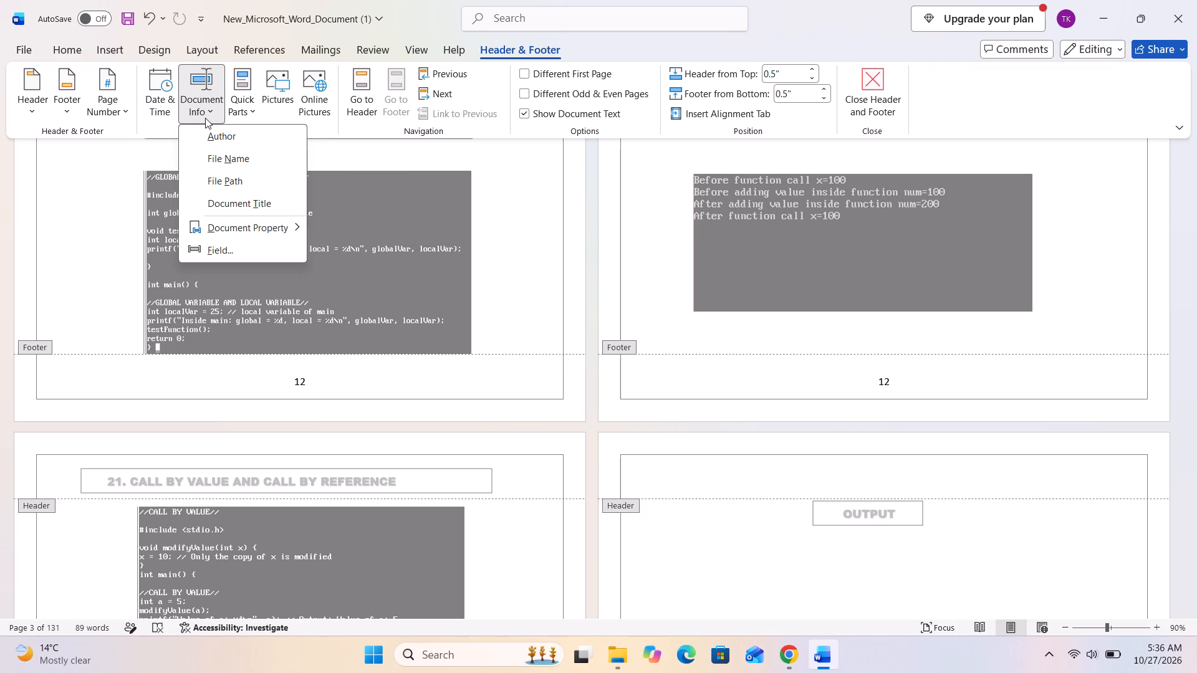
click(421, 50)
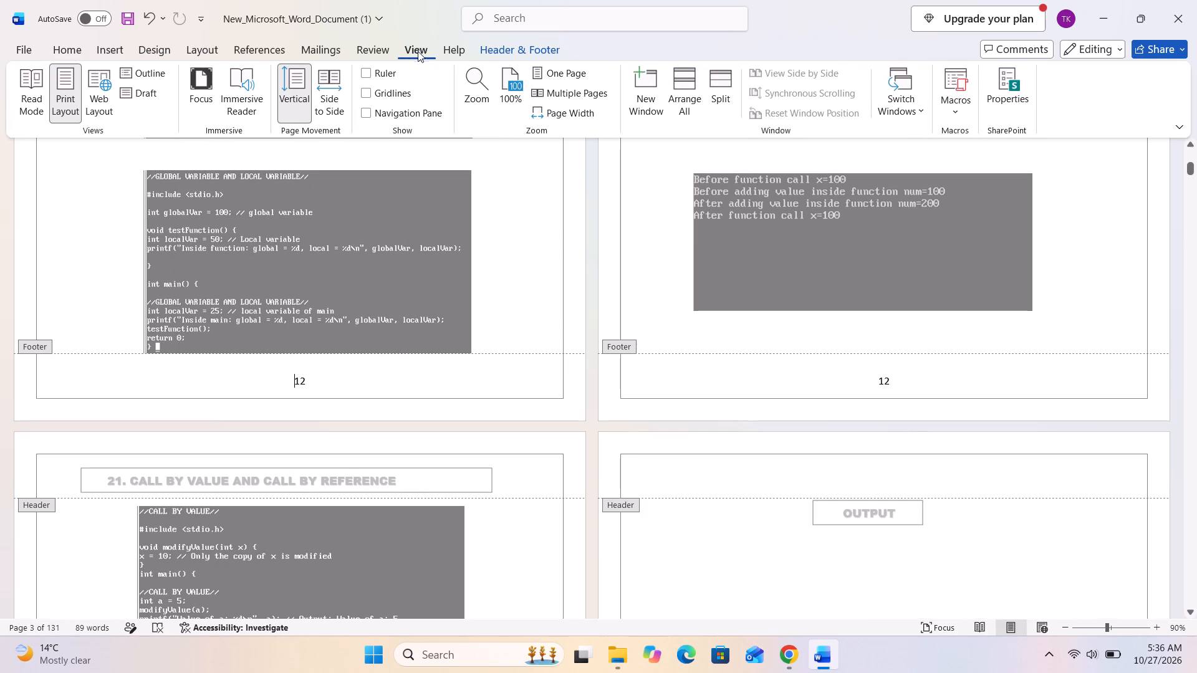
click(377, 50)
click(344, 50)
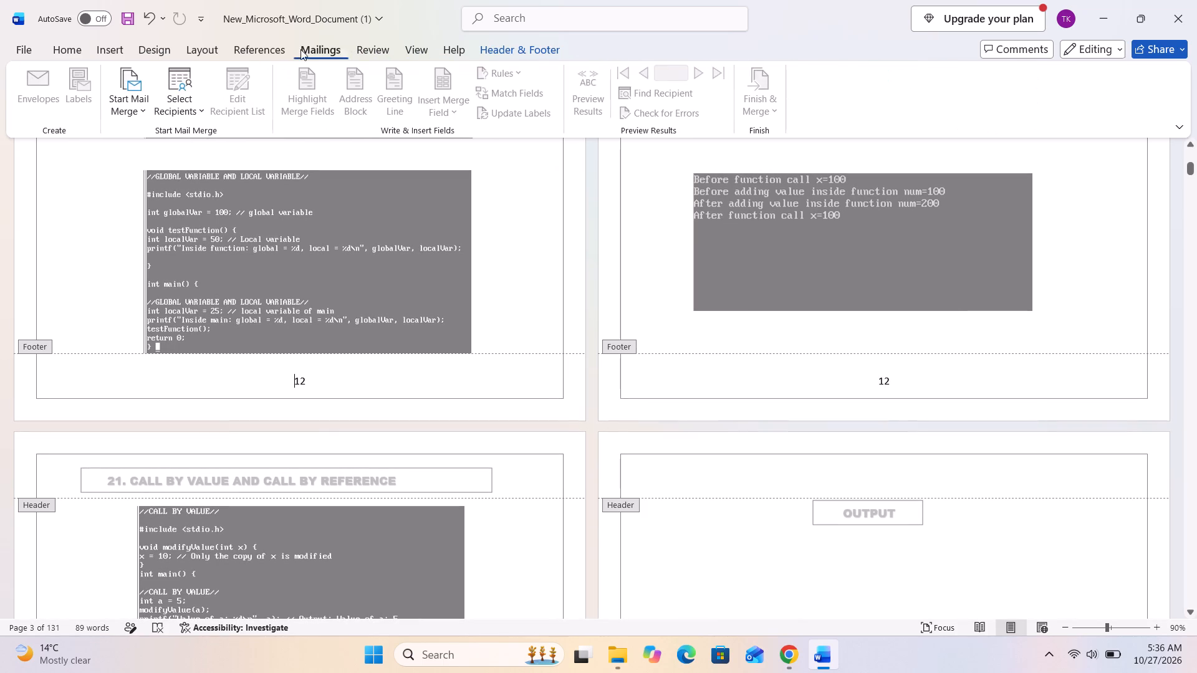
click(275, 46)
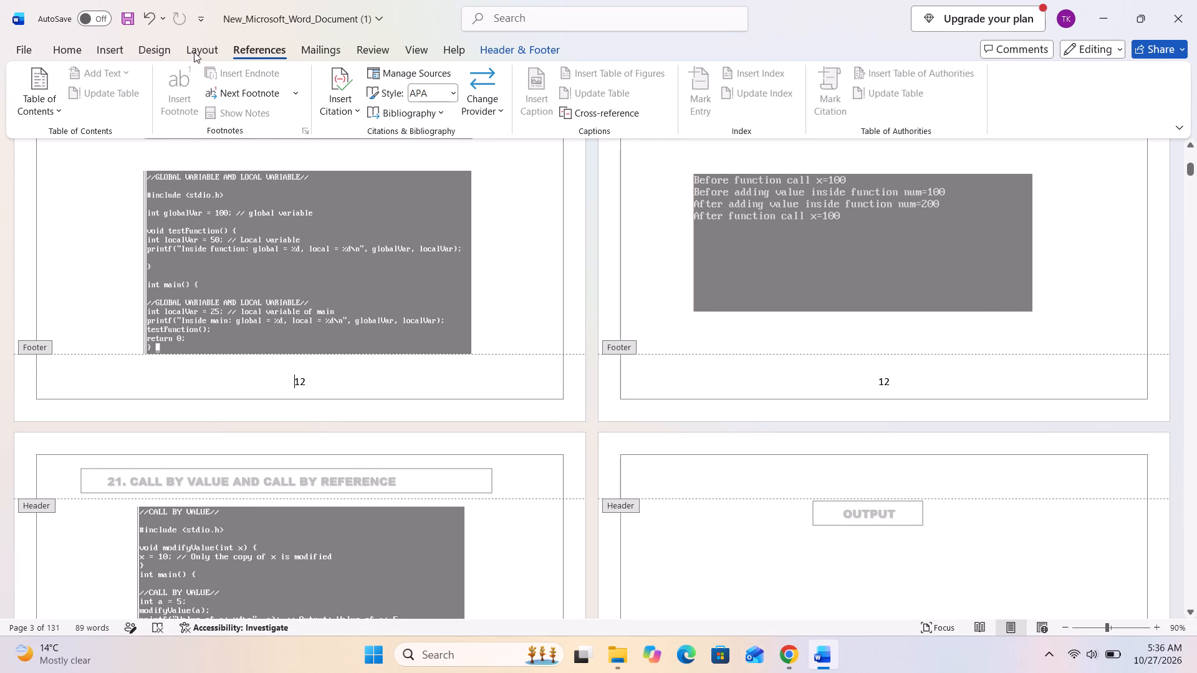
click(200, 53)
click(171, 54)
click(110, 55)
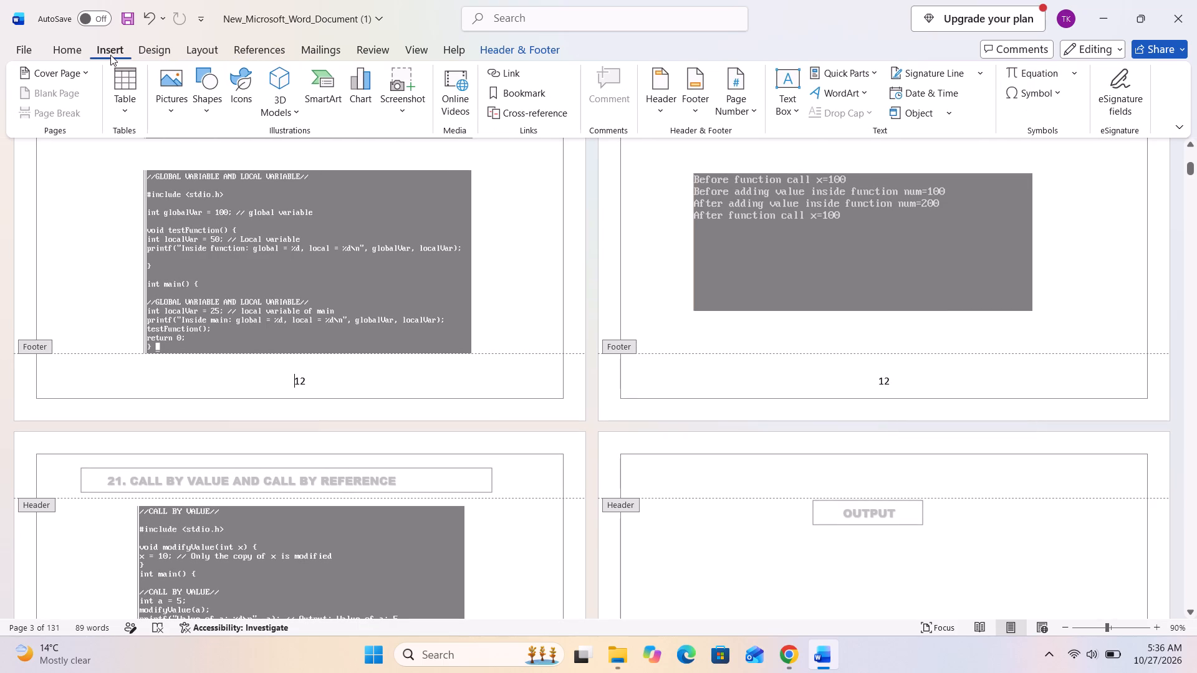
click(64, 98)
Switch to Chrome and read AI Mode's instructions for fixing the repeating page numbers and the greyed-out Link to Previous option.
click(785, 657)
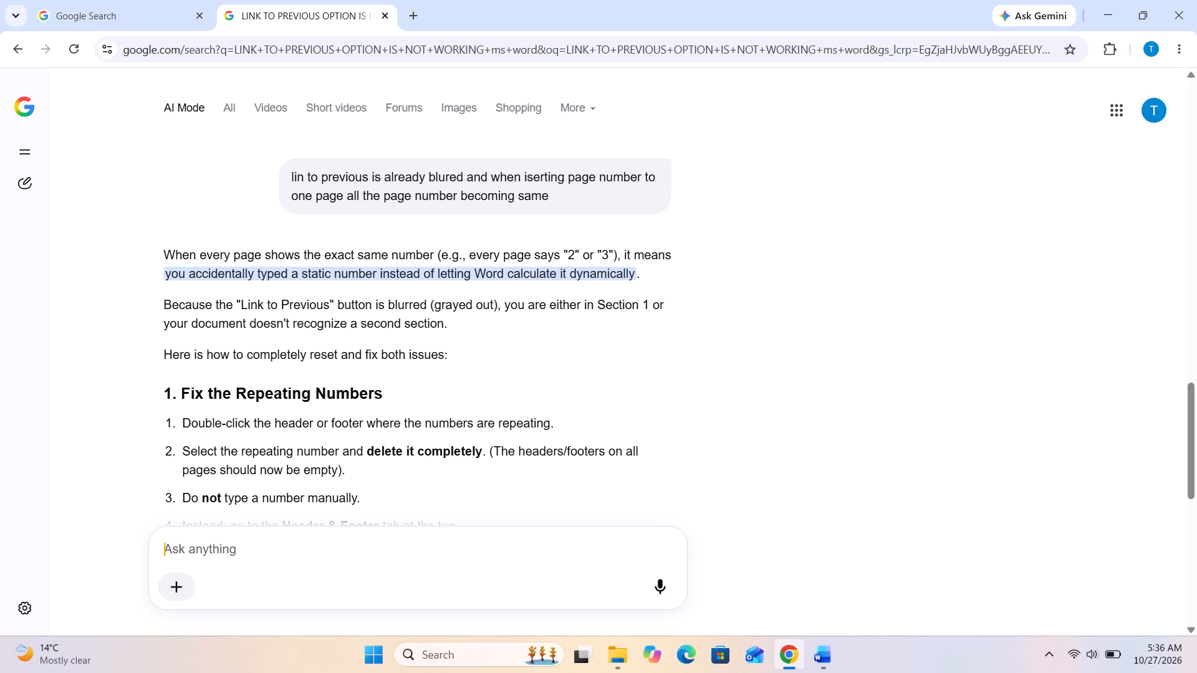
scroll(441, 456, down, 2)
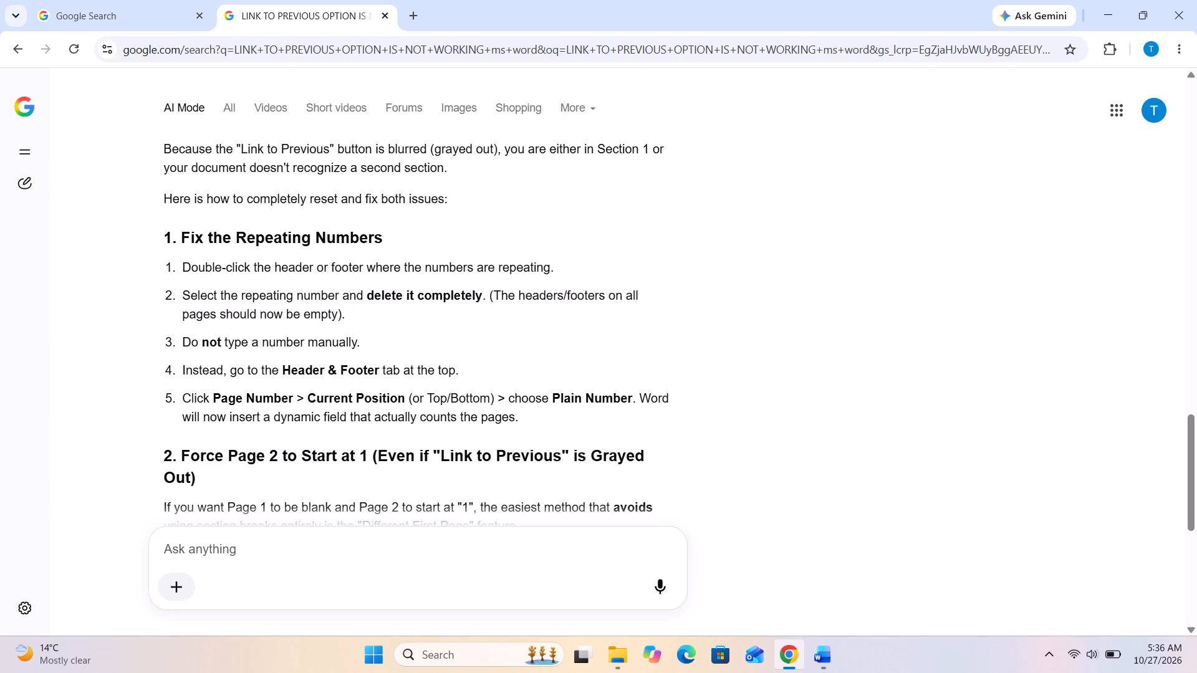
scroll(345, 446, down, 1)
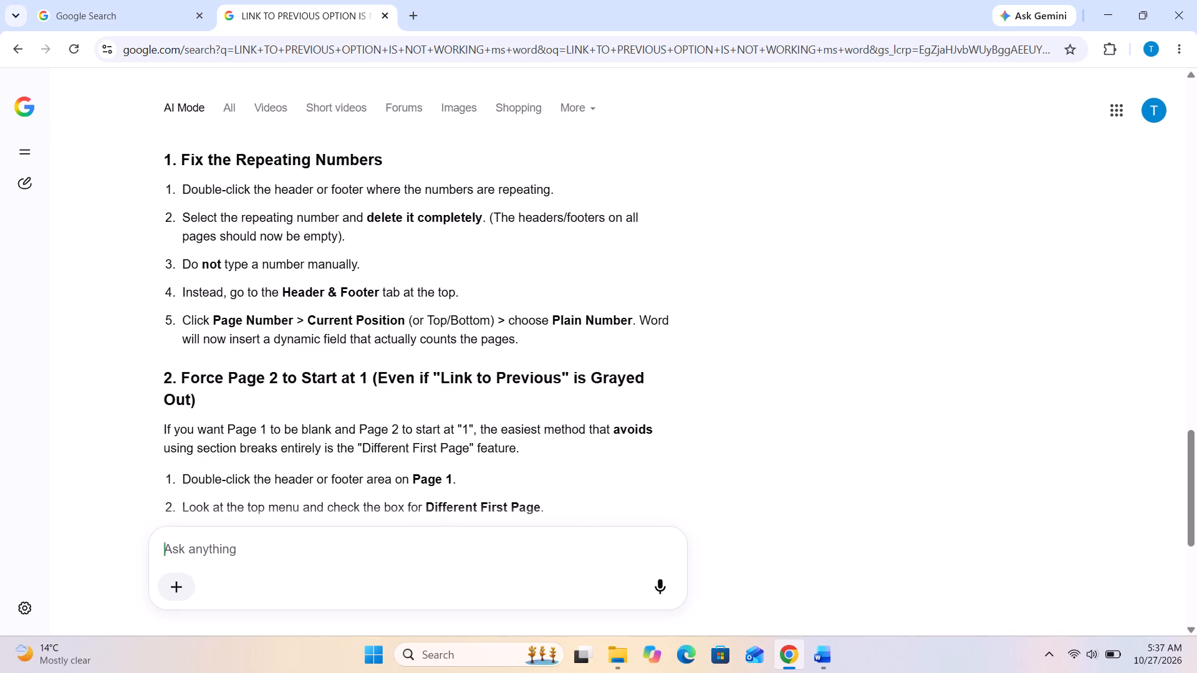
scroll(345, 446, down, 2)
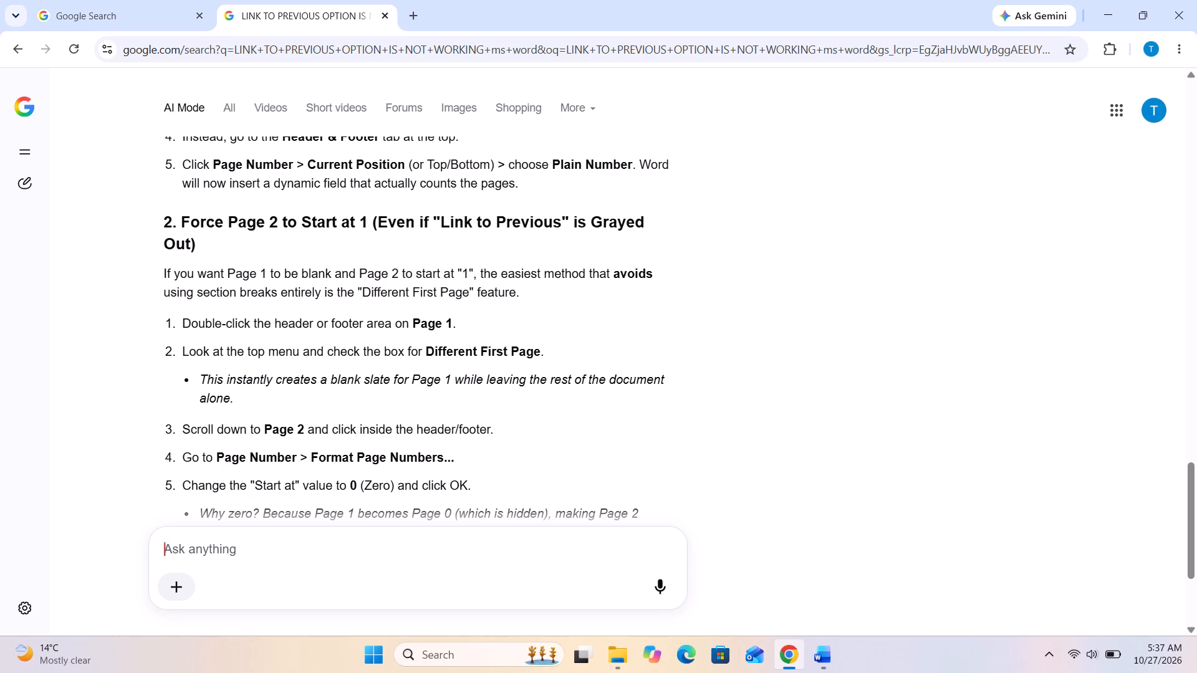
scroll(296, 450, down, 1)
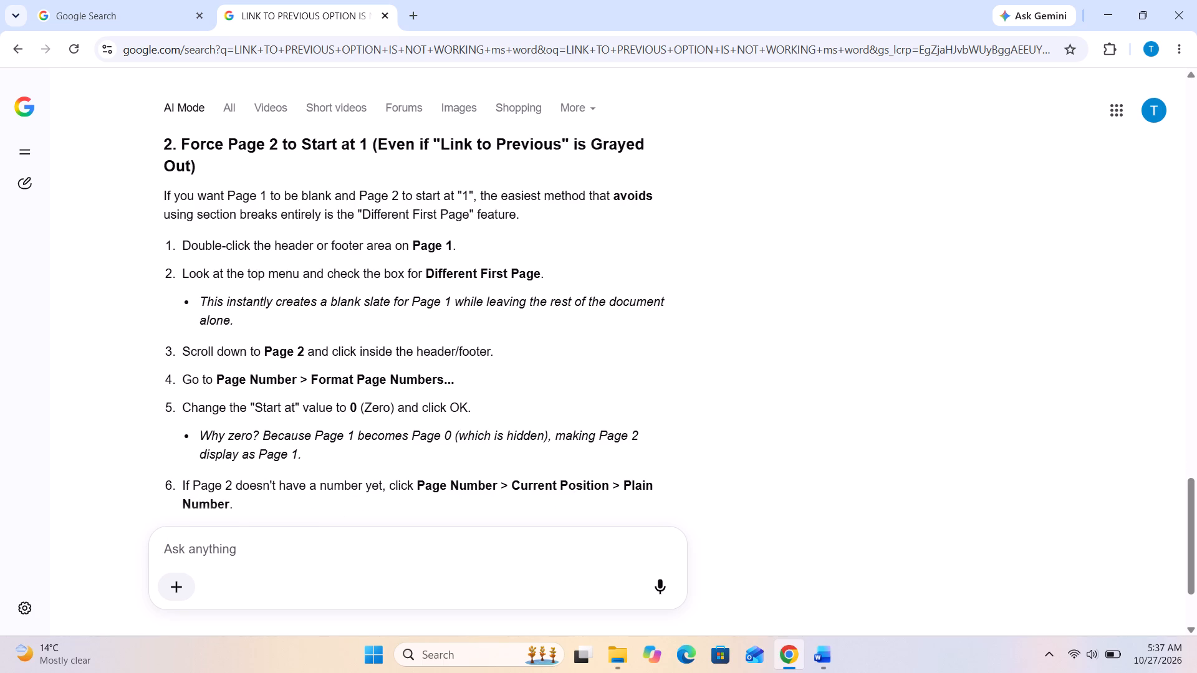
scroll(317, 540, down, 2)
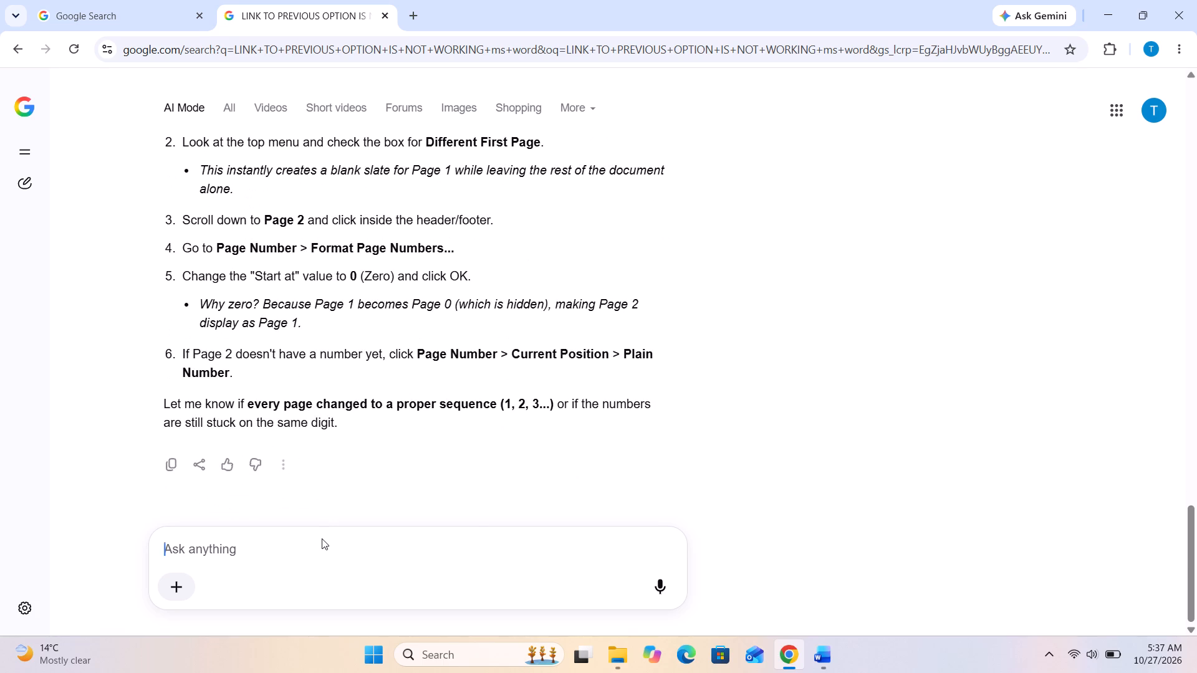
Ask AI Mode the follow-up "but i want to start from 133".
text(but when)
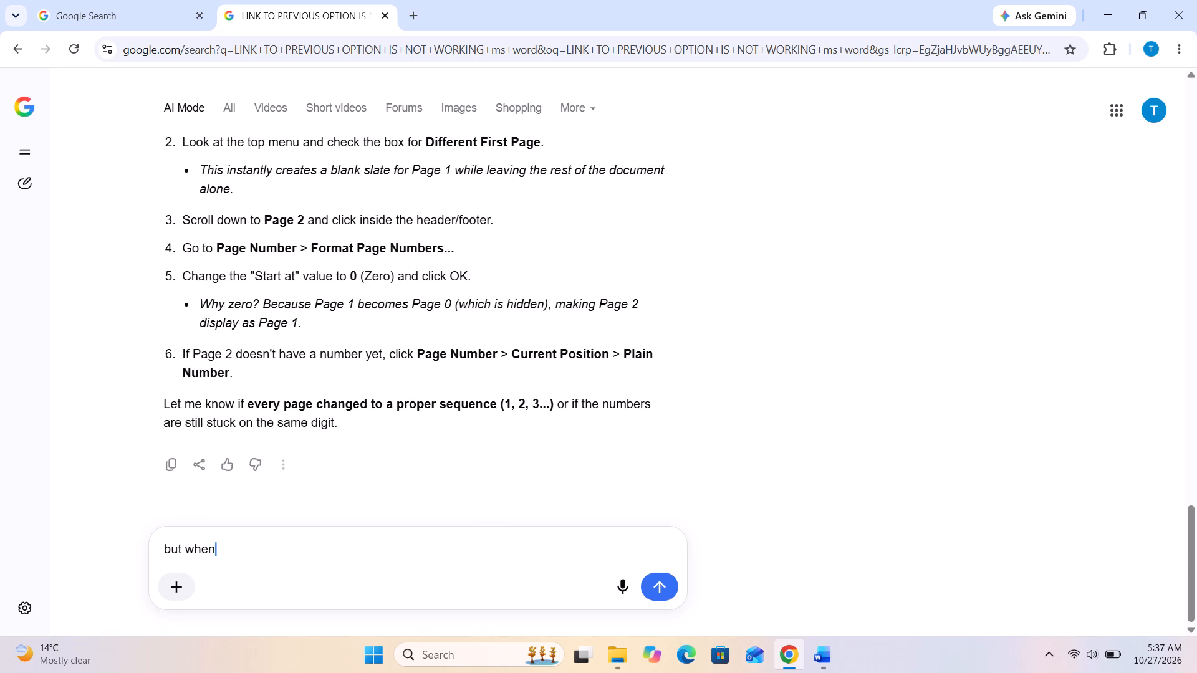
key(space)
key(BackSpace)
key(BackSpace)
key(BackSpace)
key(BackSpace)
key(BackSpace)
key(BackSpace)
key(BackSpace)
key(BackSpace)
key(BackSpace)
key(BackSpace)
key(BackSpace)
key(BackSpace)
key(BackSpace)
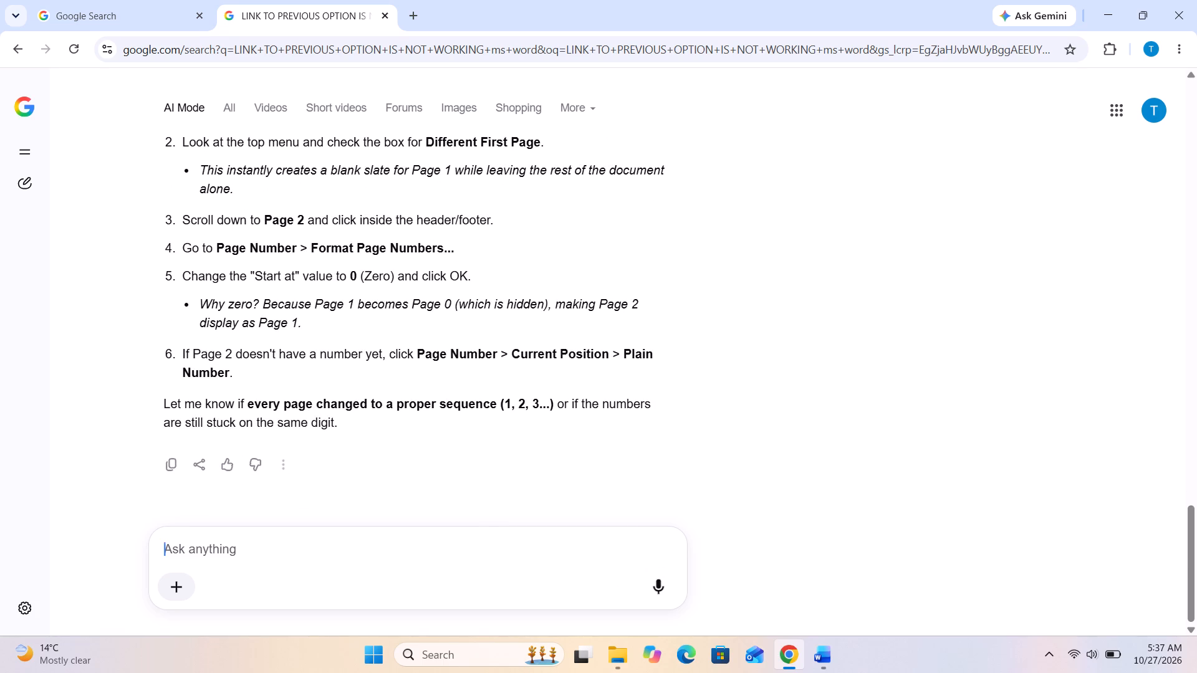
text(but i want to ch)
key(BackSpace)
key(BackSpace)
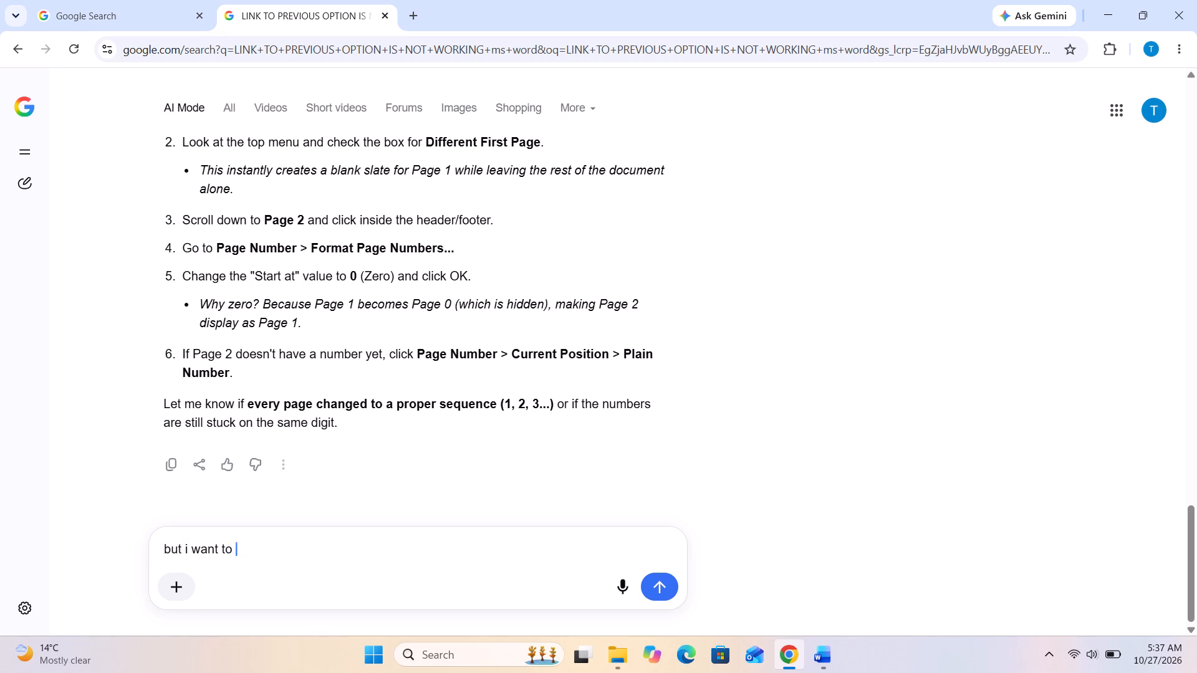
text(start from 133)
key(Return)
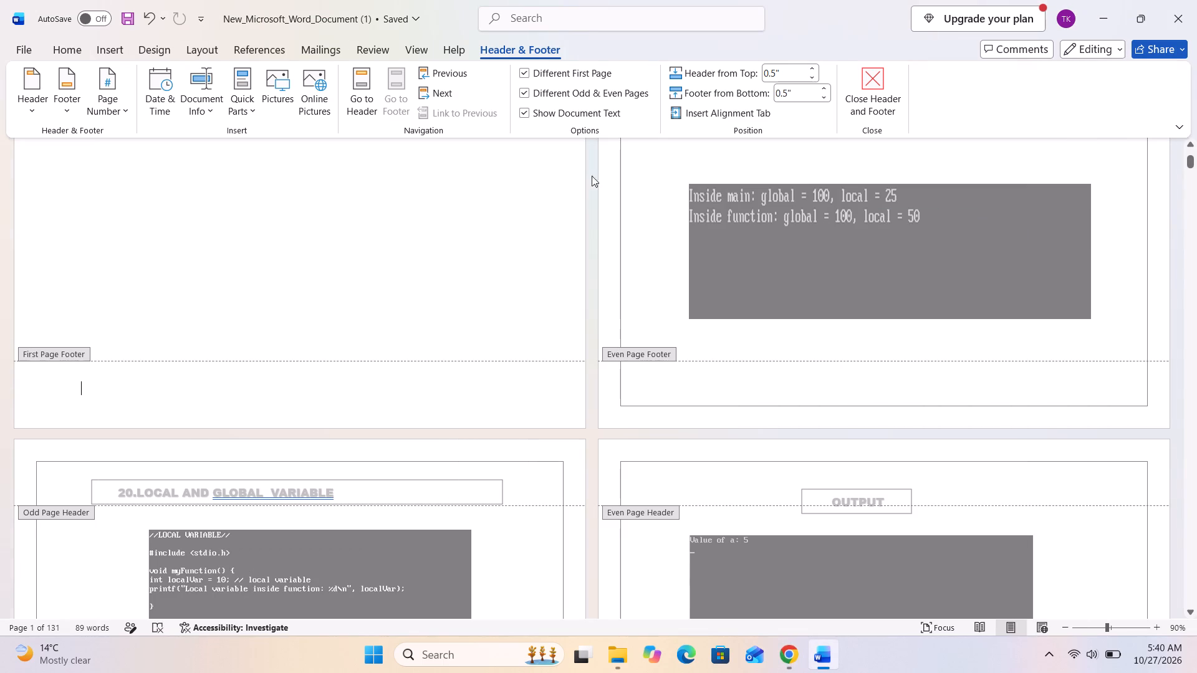
click(532, 97)
click(532, 111)
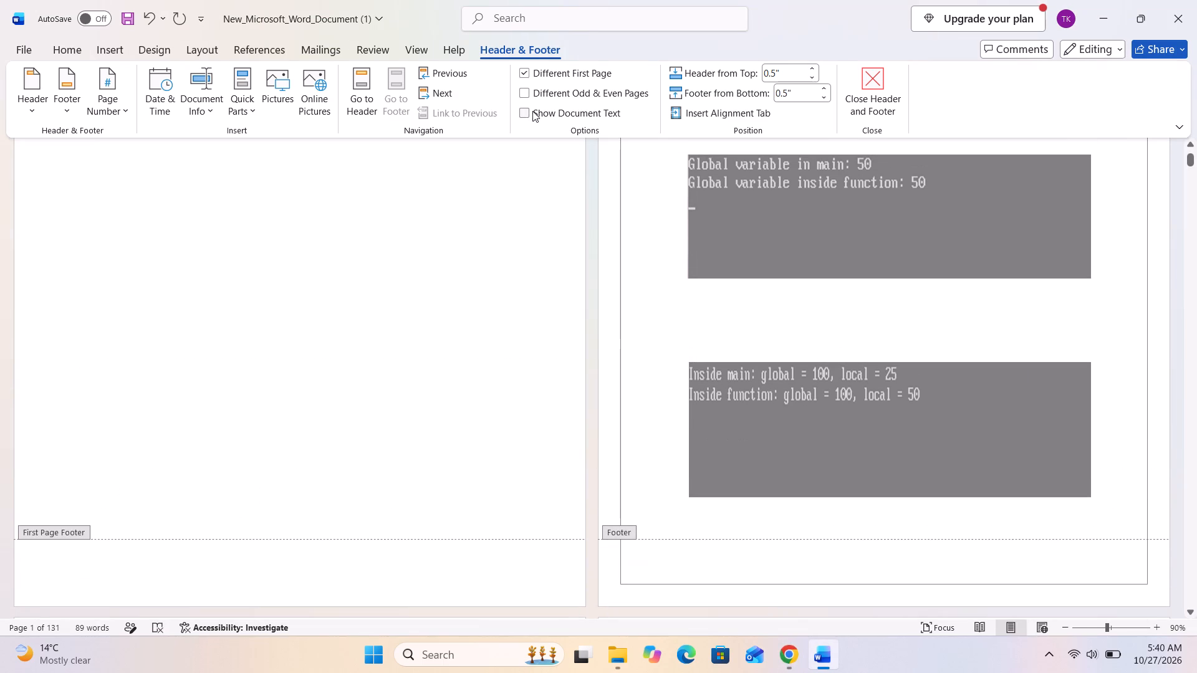
click(534, 75)
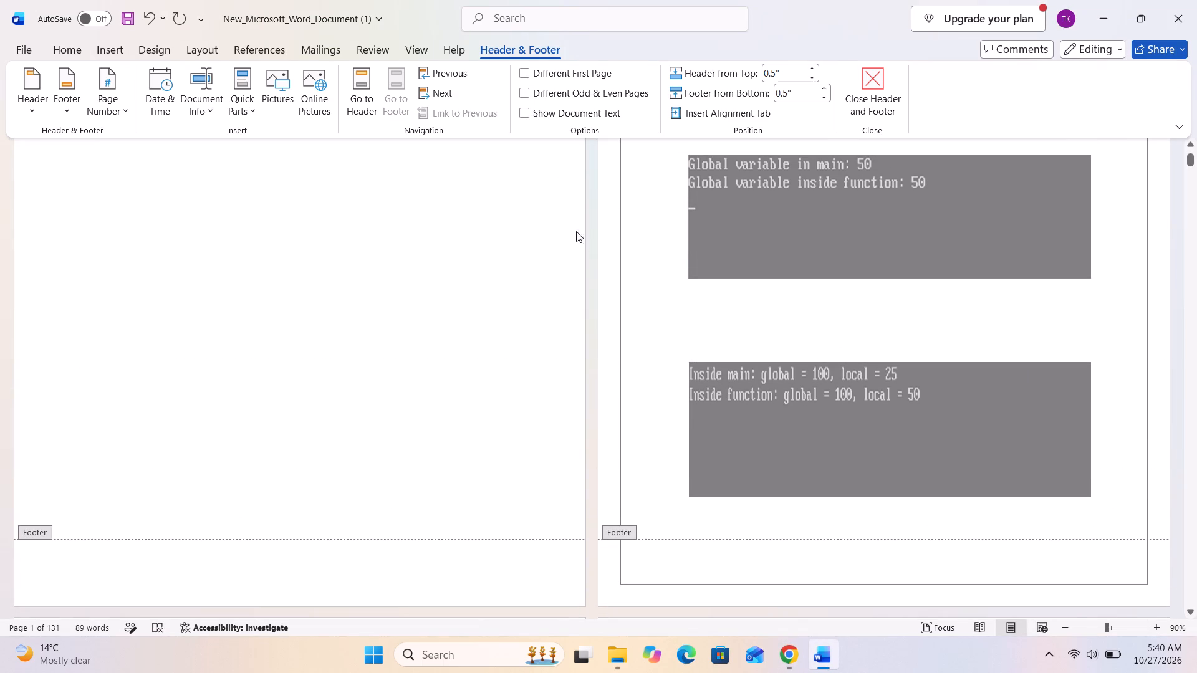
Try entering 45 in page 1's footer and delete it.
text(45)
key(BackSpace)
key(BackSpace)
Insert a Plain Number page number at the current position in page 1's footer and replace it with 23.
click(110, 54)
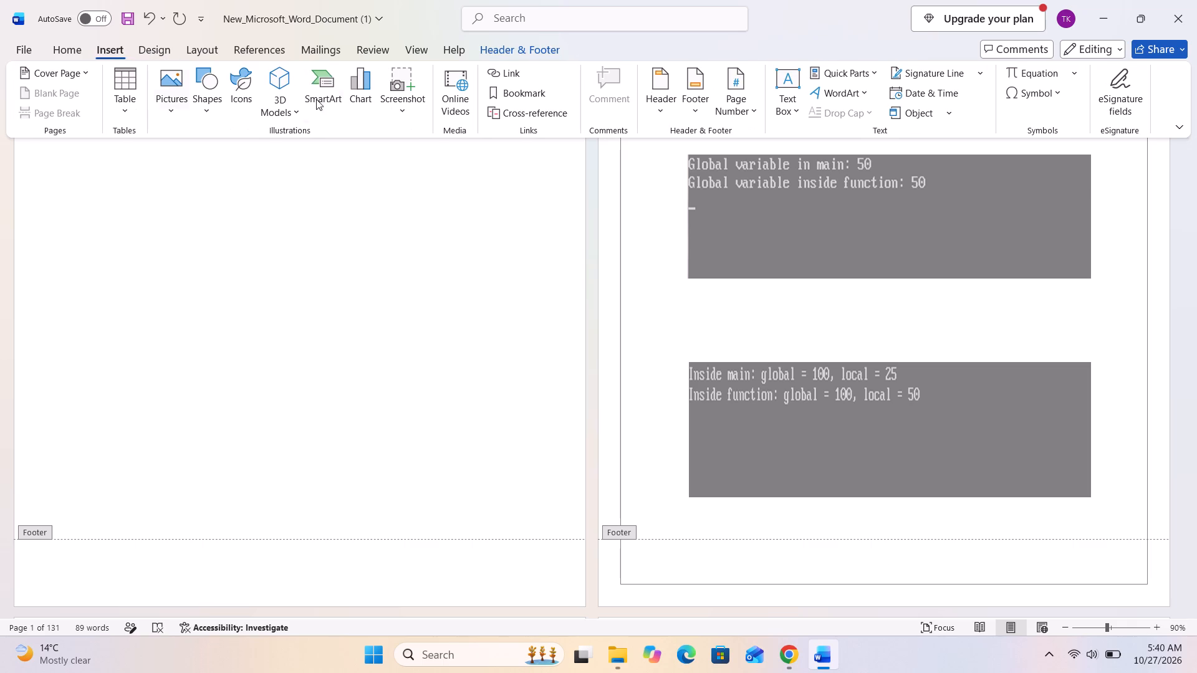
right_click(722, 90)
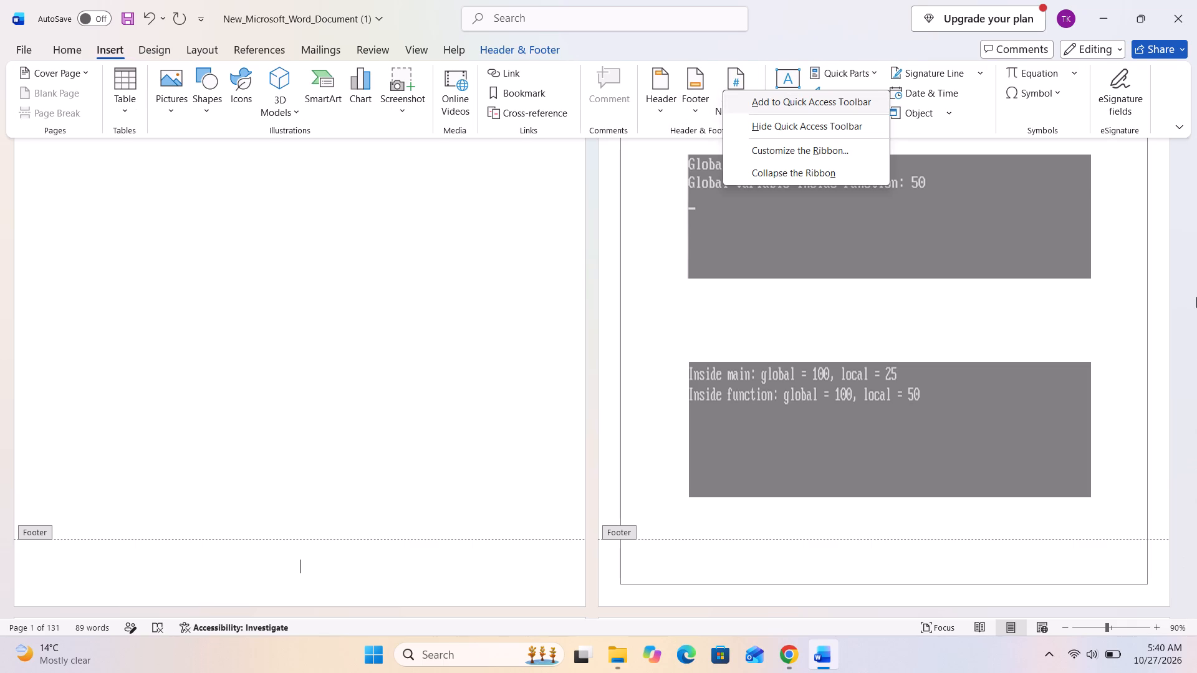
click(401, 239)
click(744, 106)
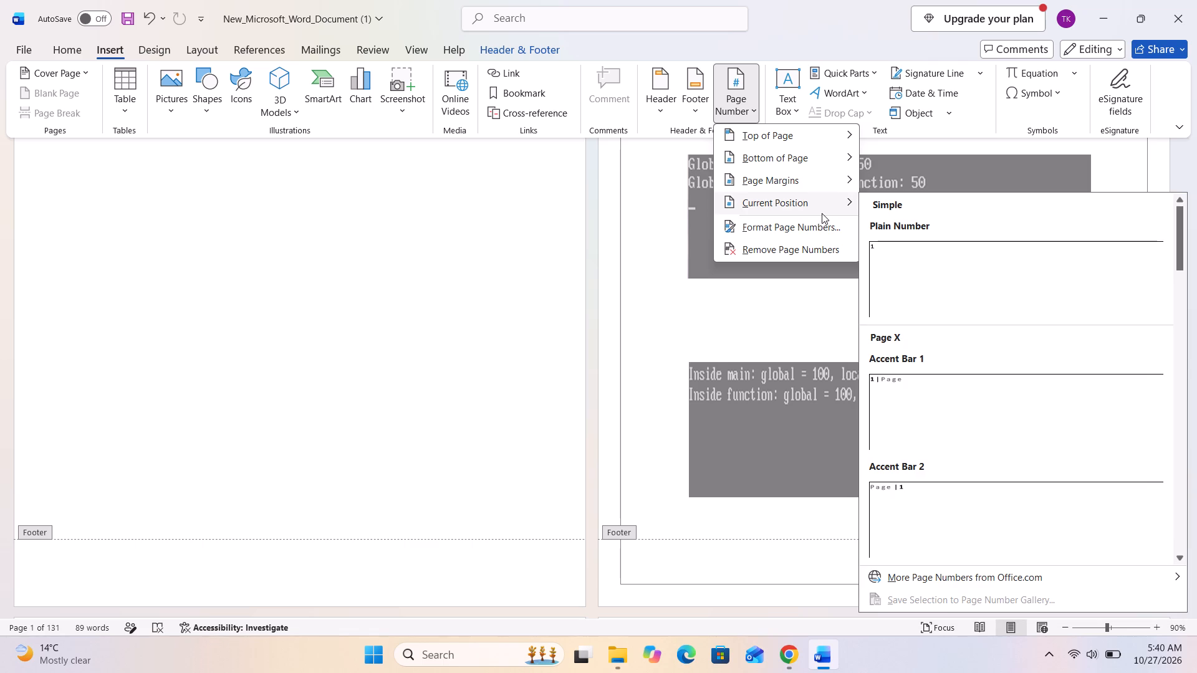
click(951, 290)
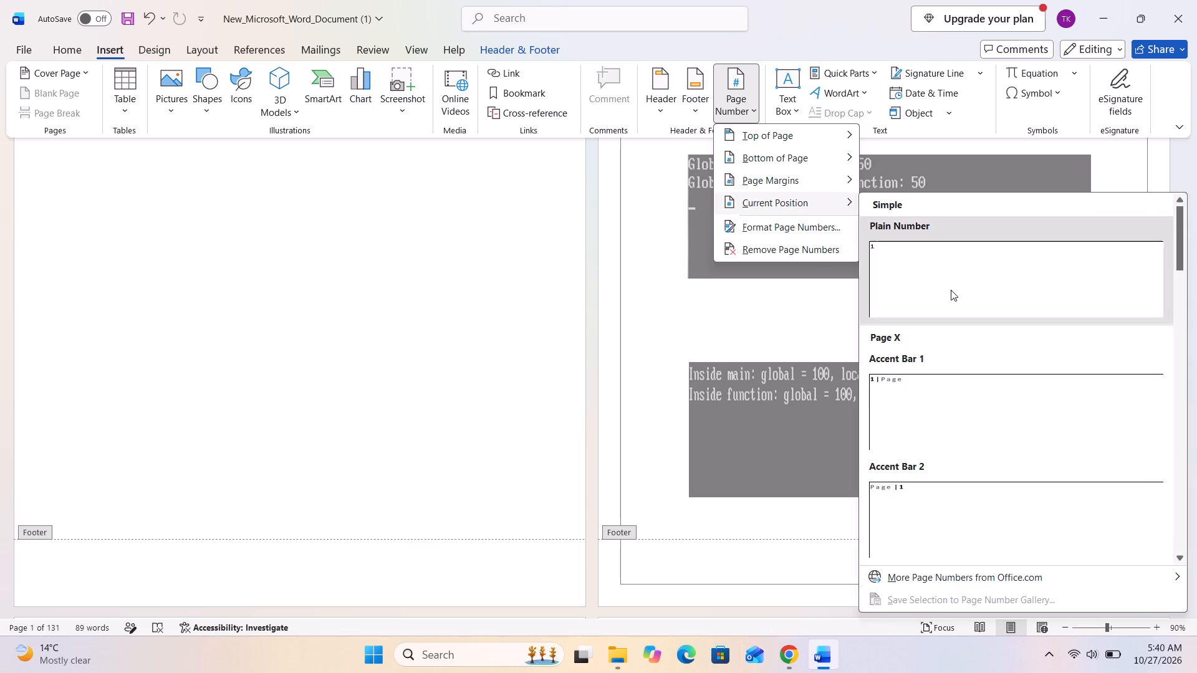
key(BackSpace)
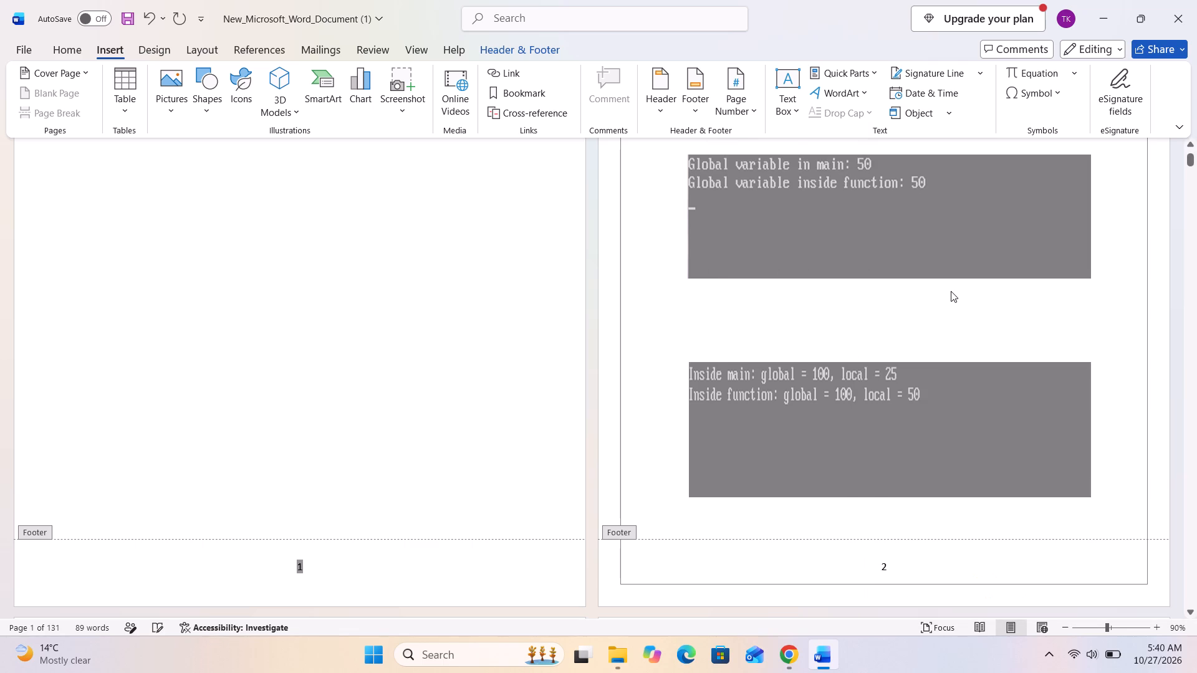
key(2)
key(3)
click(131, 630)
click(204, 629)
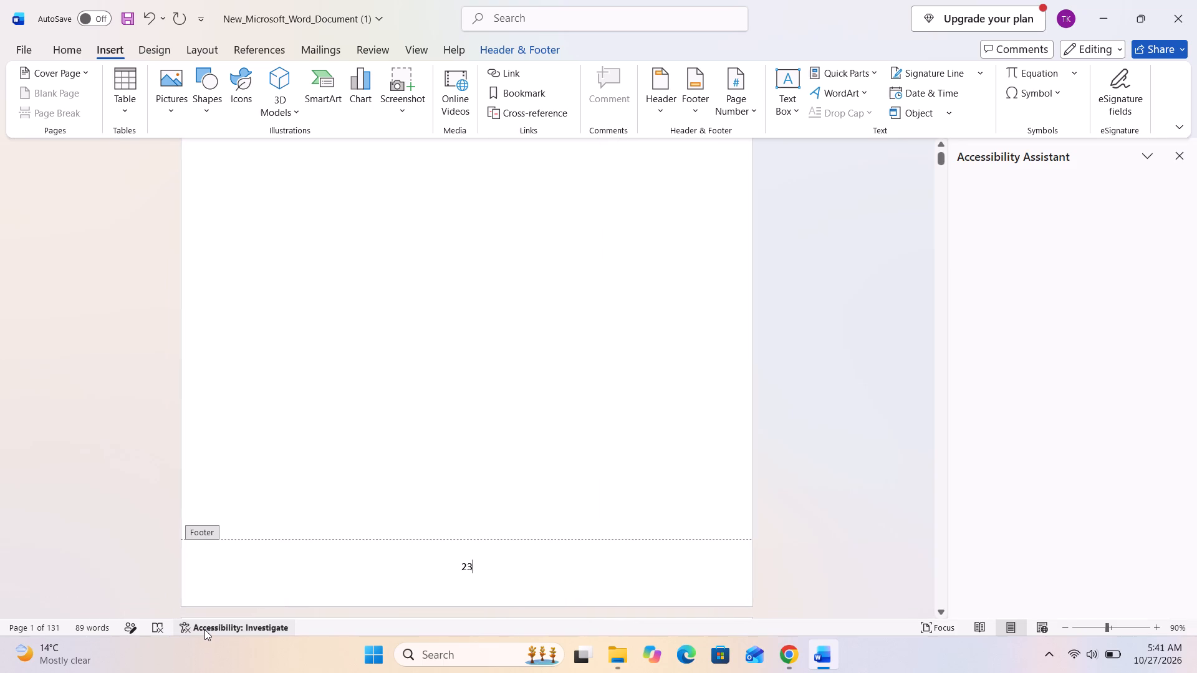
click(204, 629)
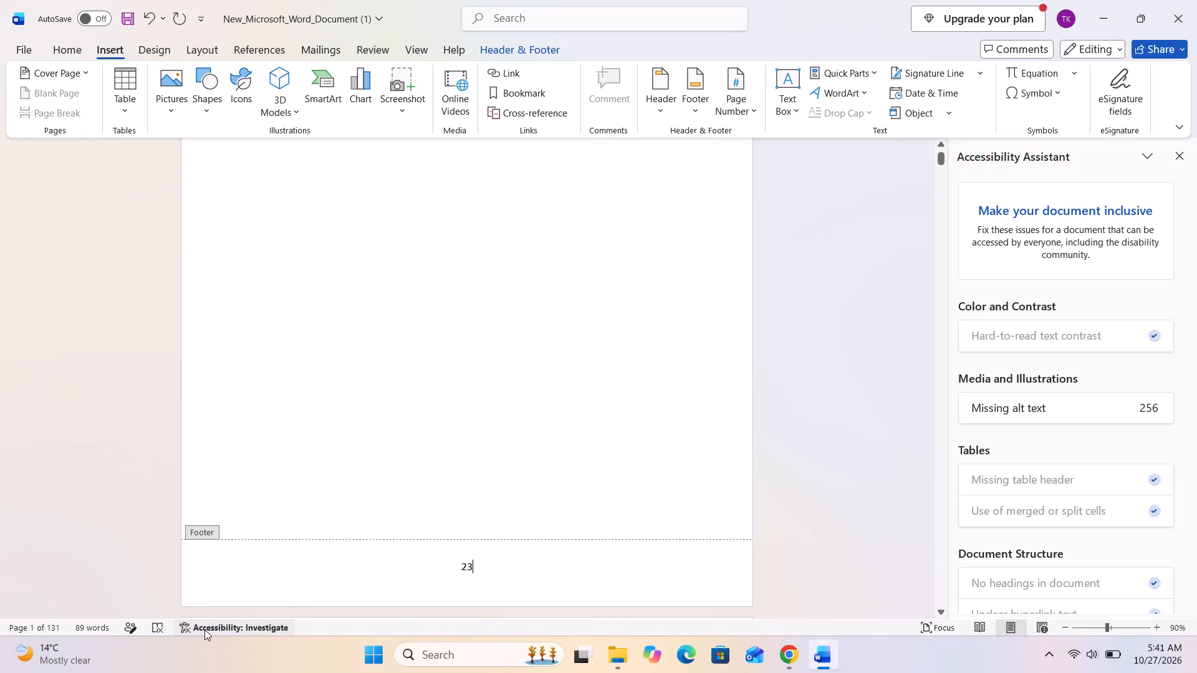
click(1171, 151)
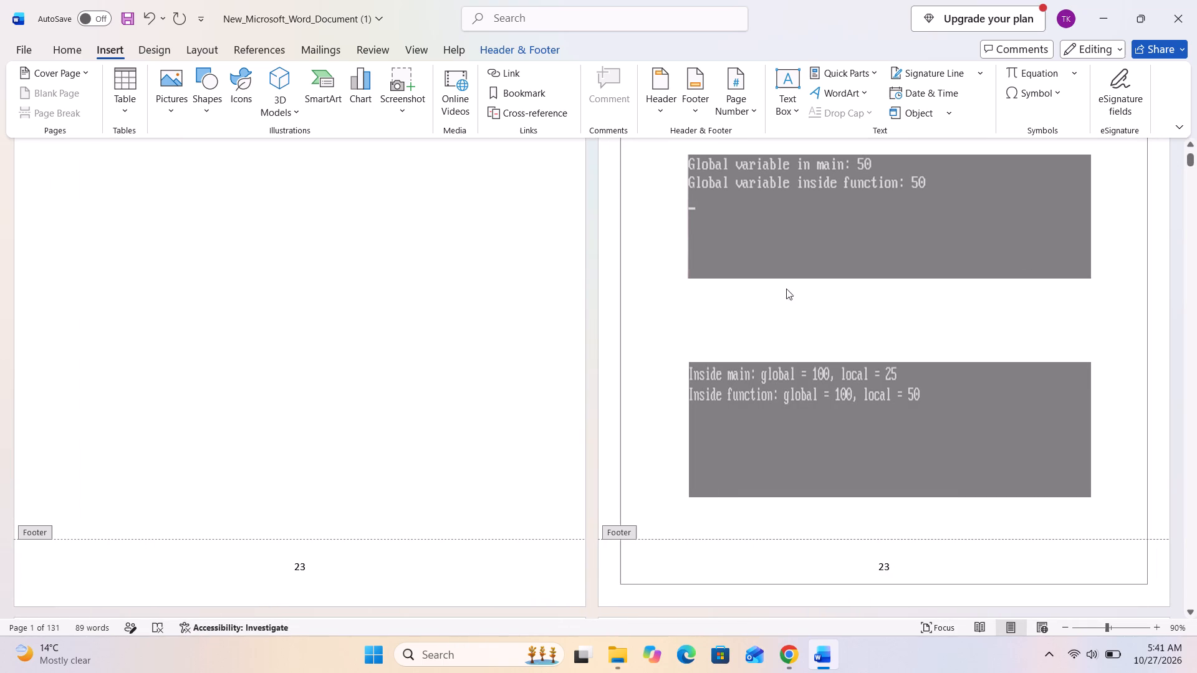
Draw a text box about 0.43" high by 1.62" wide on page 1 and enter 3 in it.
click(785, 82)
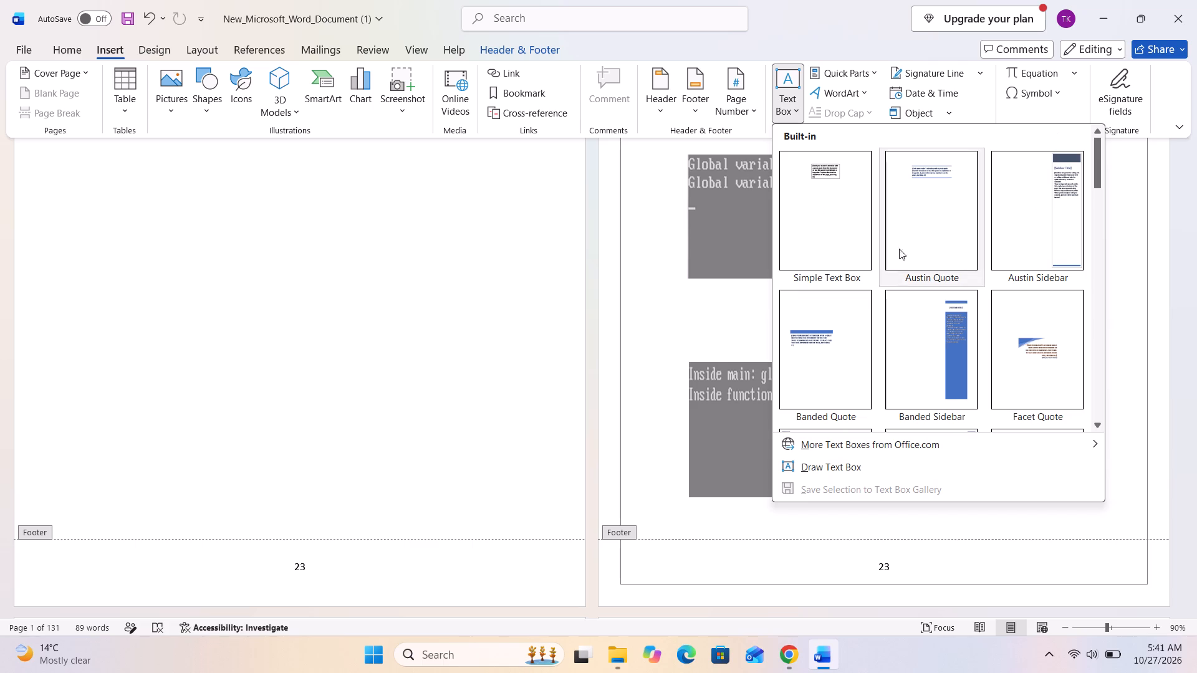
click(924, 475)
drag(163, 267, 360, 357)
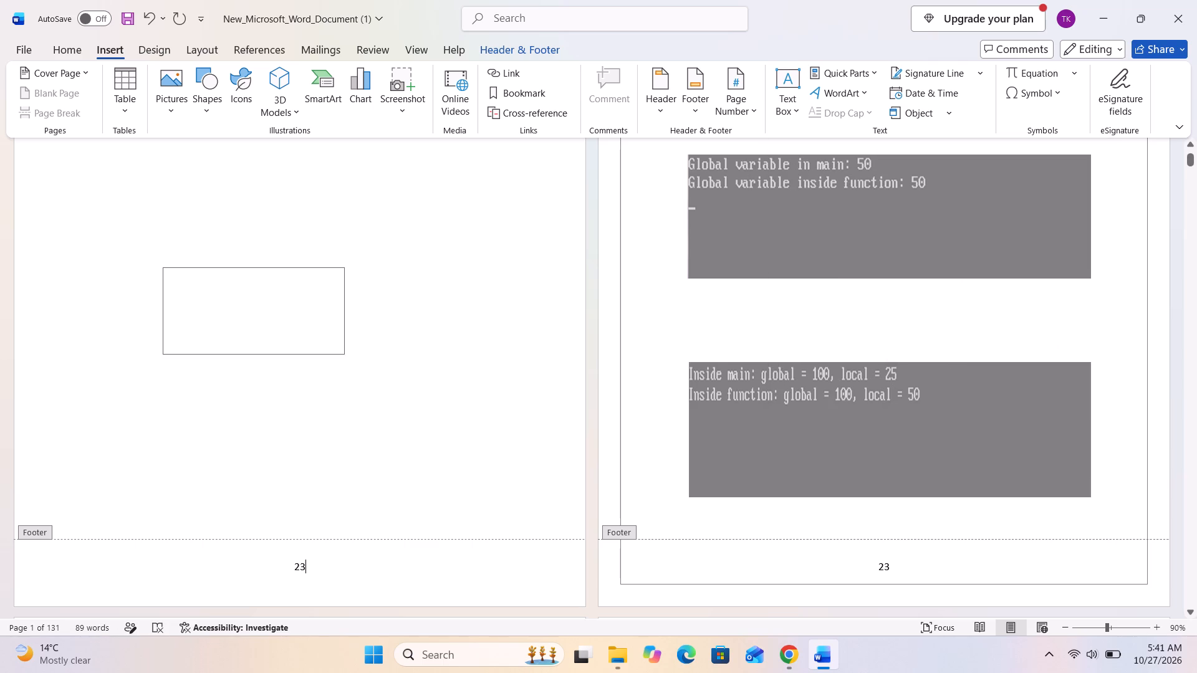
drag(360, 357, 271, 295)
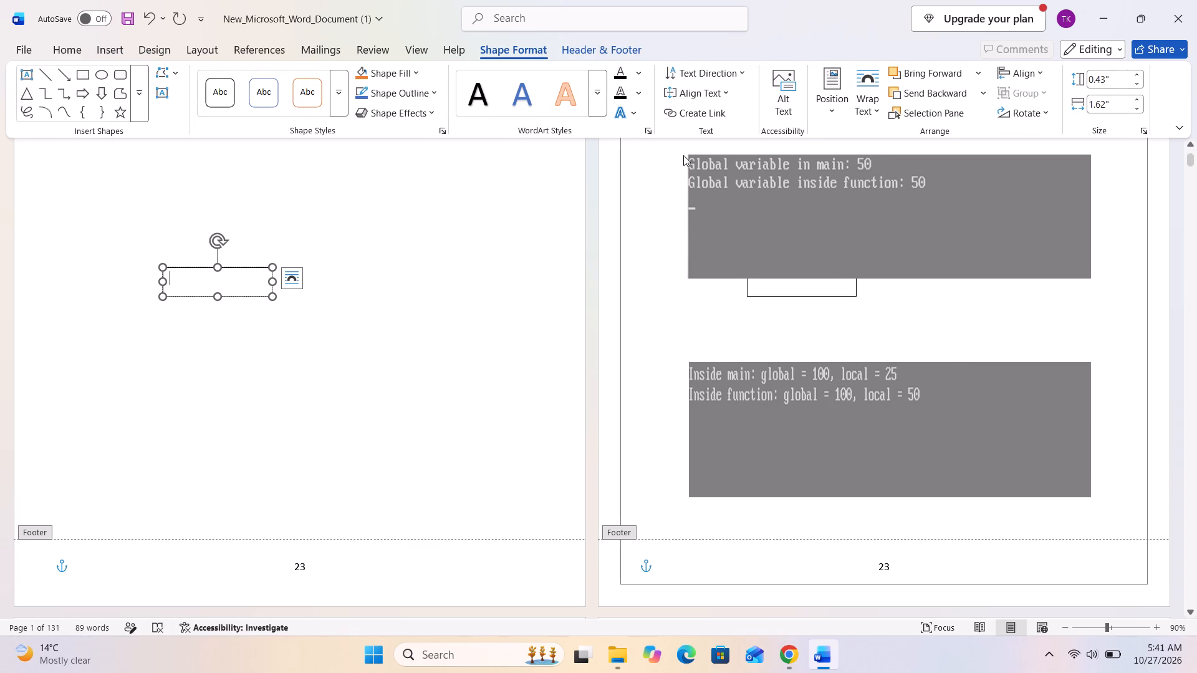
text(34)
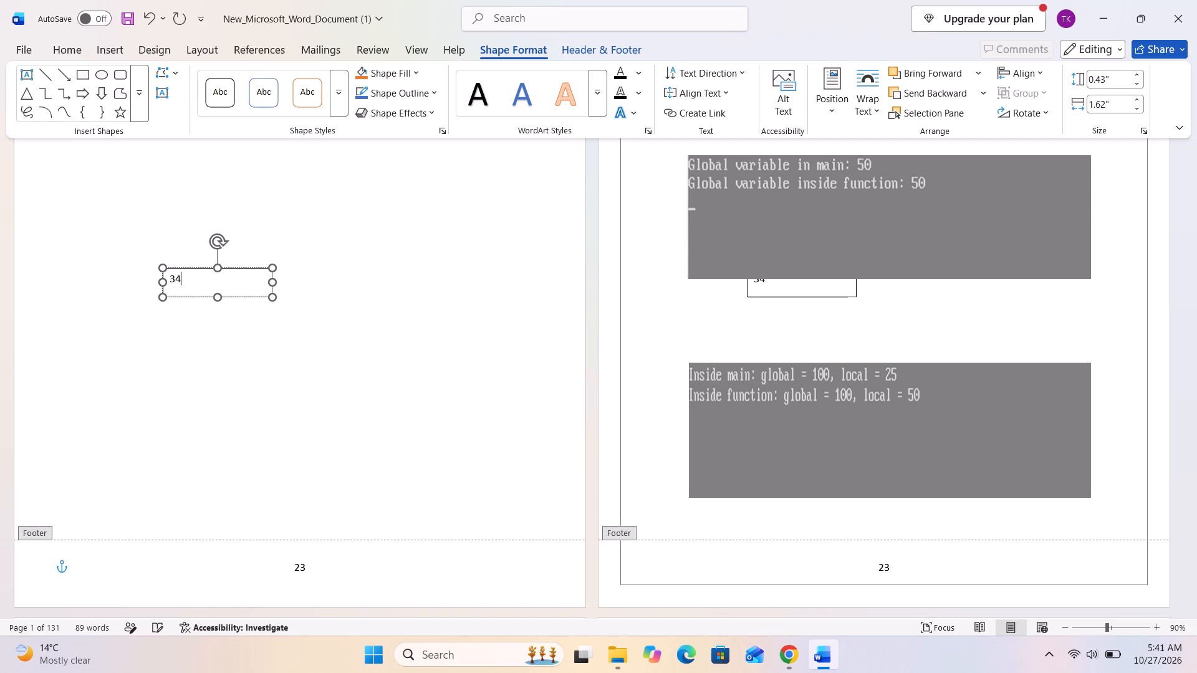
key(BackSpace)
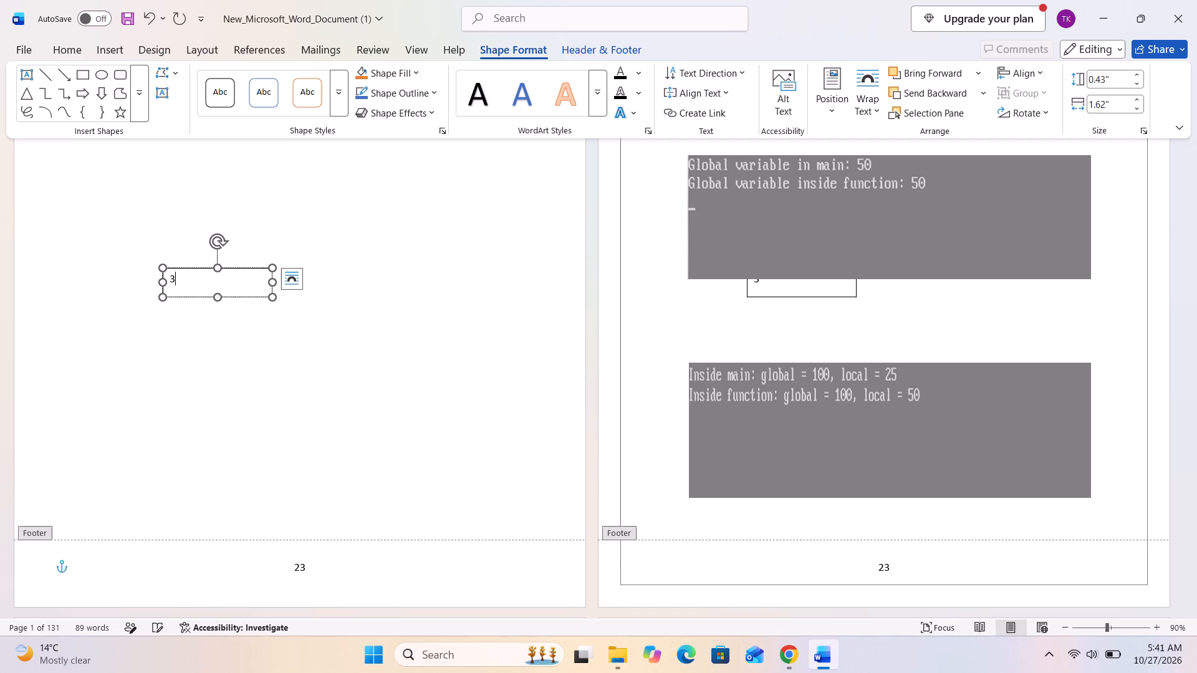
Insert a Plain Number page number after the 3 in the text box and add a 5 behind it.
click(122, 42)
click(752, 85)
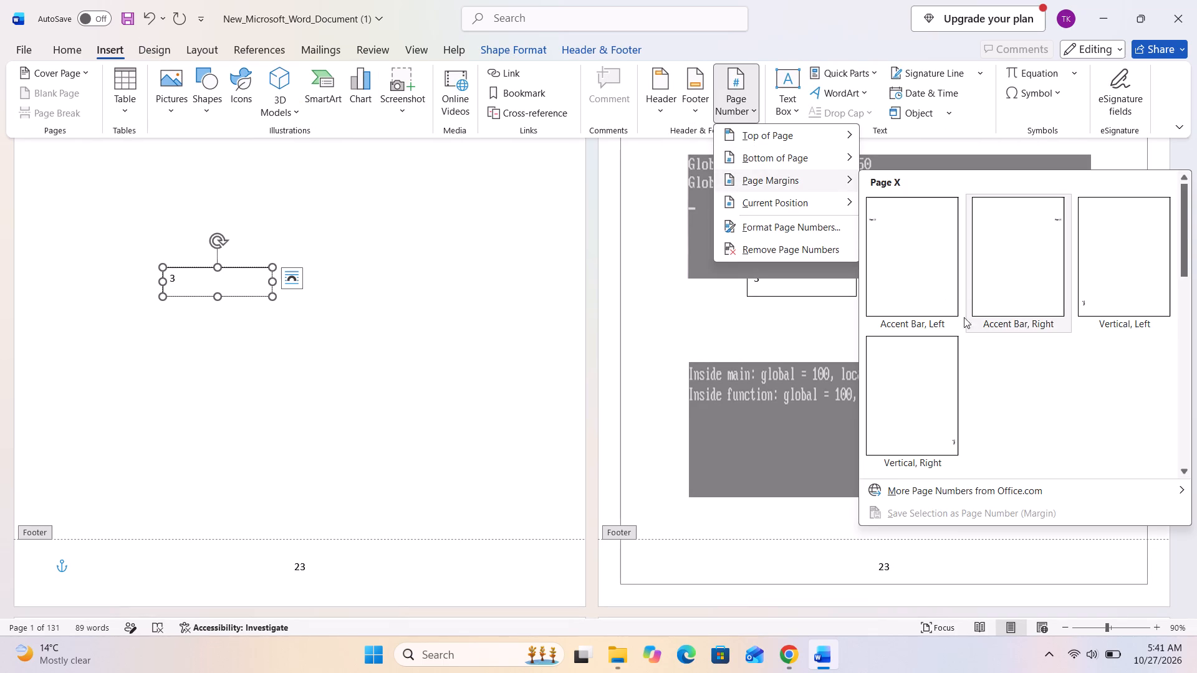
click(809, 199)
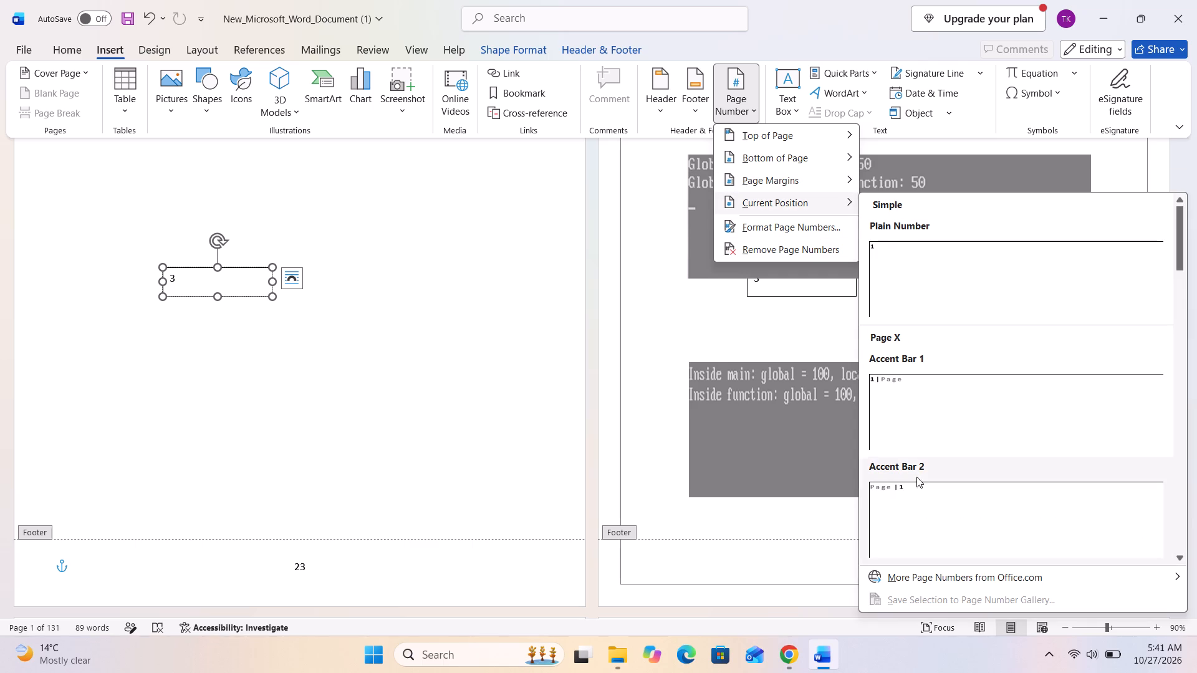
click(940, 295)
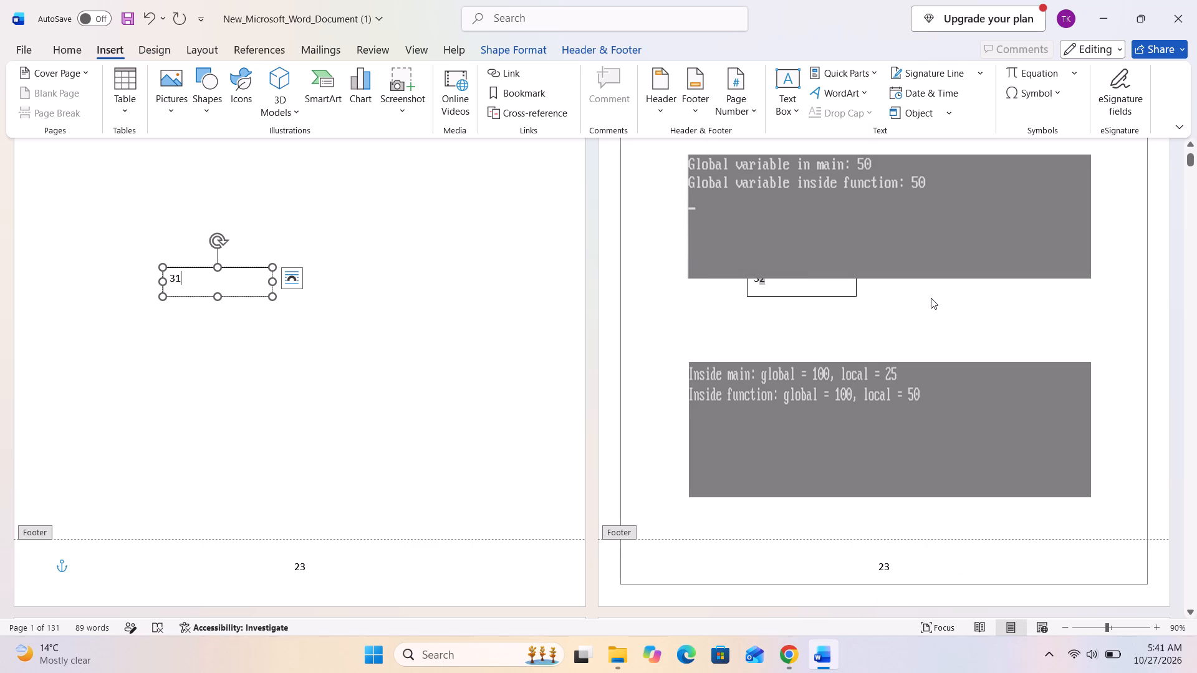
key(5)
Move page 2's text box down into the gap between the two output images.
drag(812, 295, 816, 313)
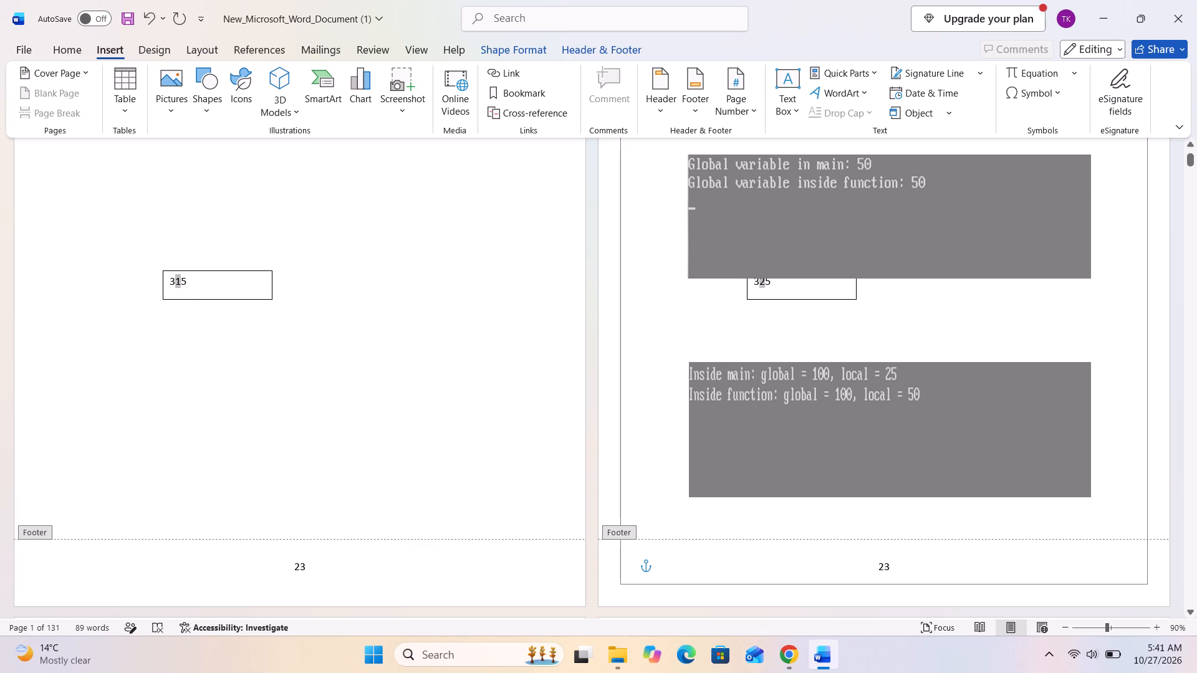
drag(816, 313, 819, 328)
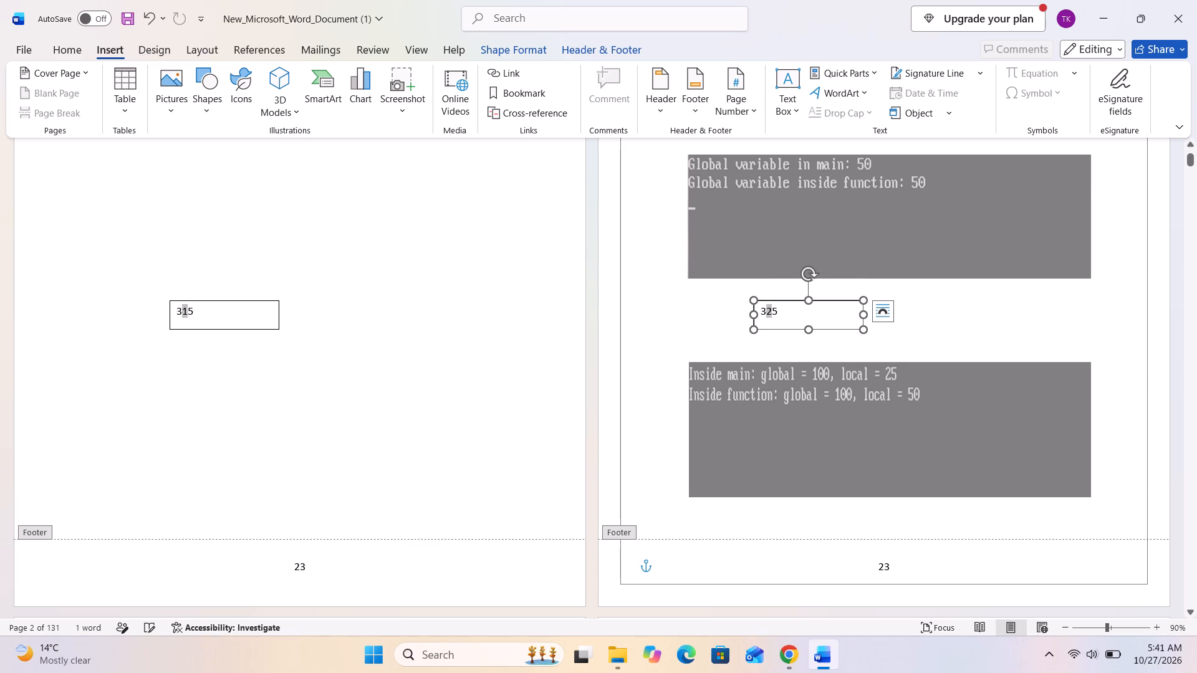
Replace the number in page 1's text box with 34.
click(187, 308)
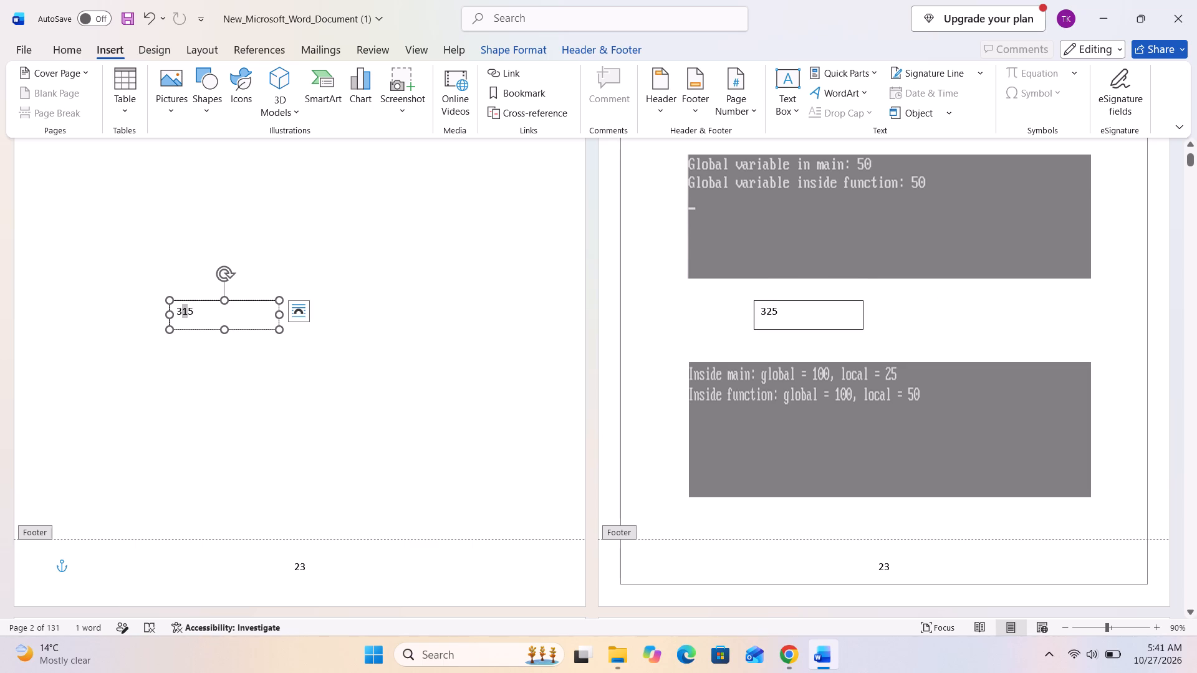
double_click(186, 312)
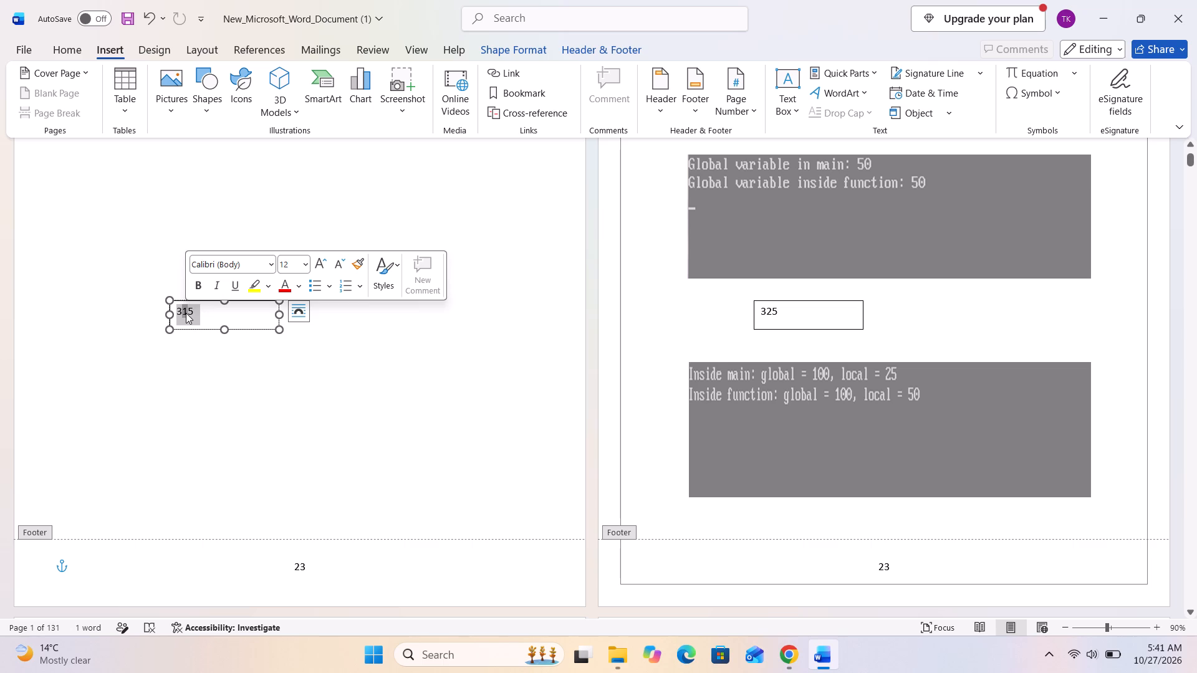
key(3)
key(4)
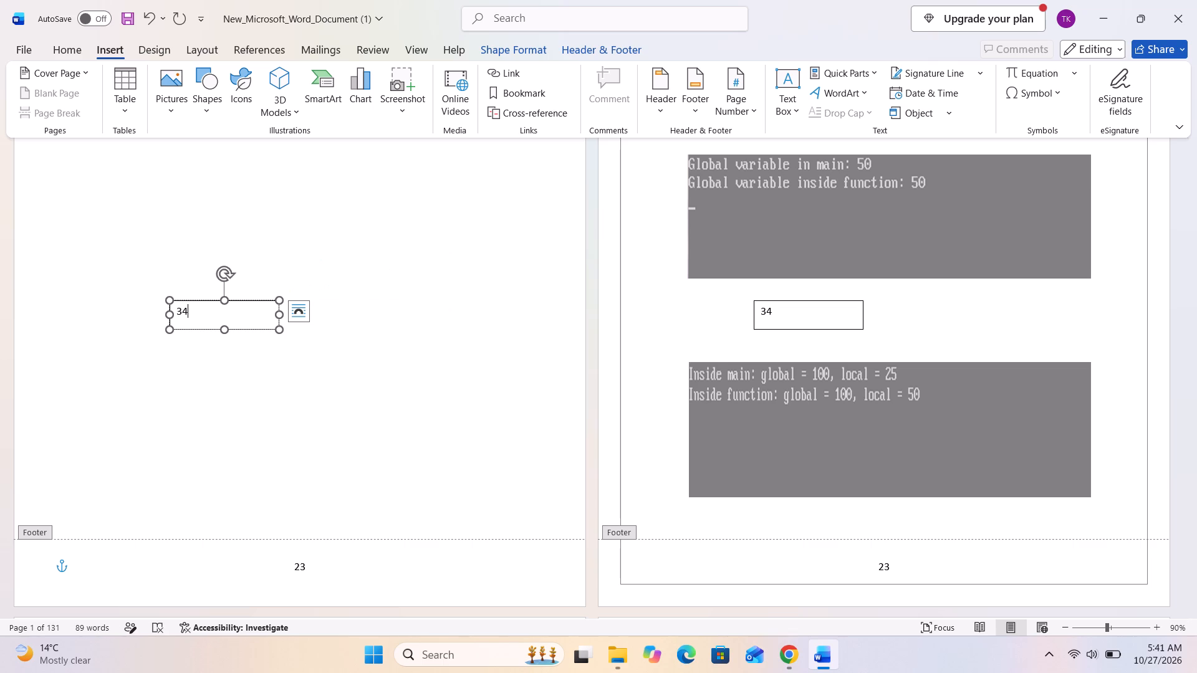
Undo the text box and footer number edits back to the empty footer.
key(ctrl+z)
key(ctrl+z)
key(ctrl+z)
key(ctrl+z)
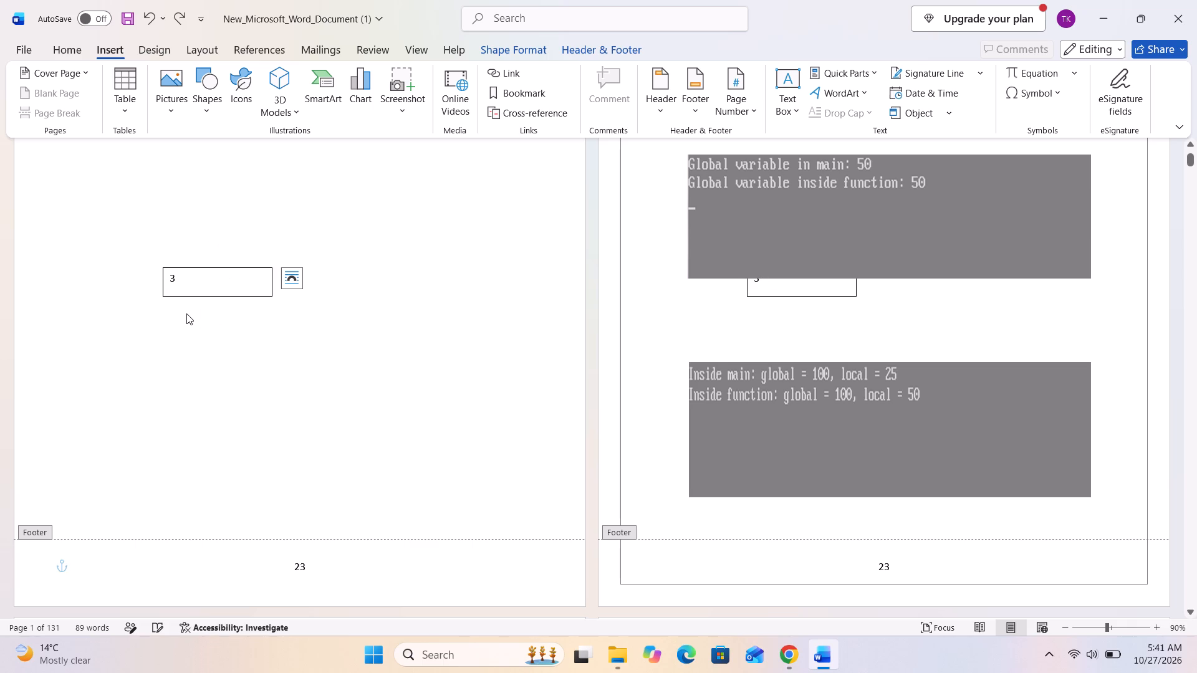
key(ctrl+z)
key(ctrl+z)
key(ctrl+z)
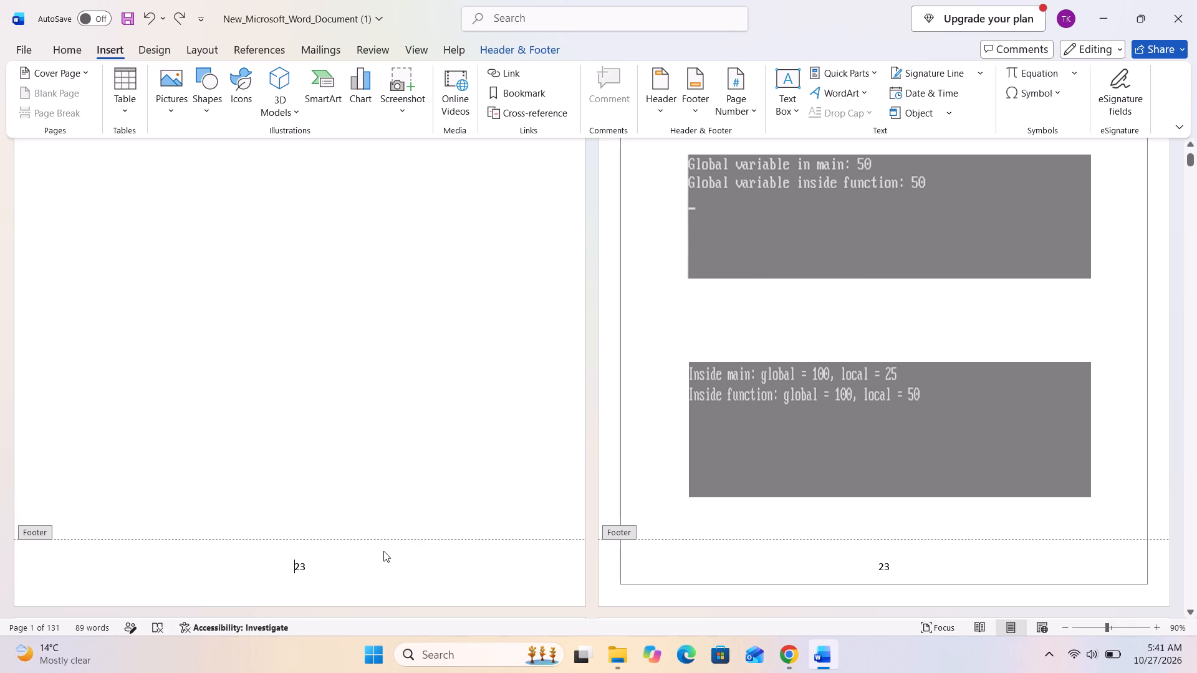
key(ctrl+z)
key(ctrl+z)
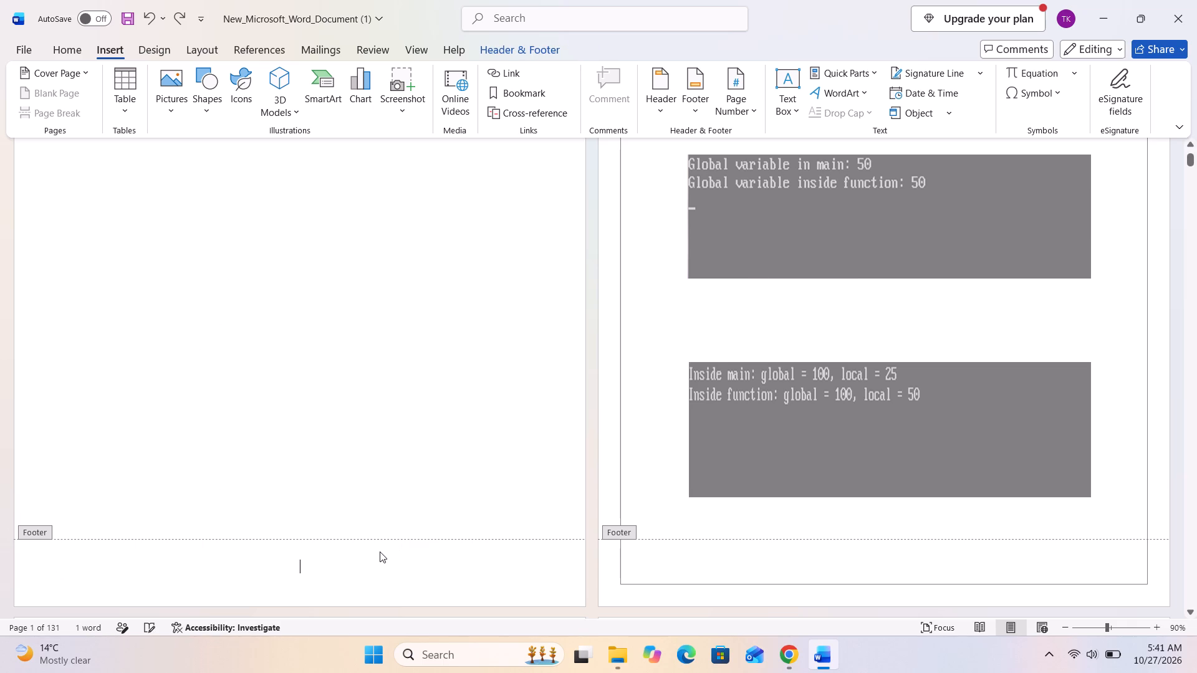
click(802, 660)
click(265, 4)
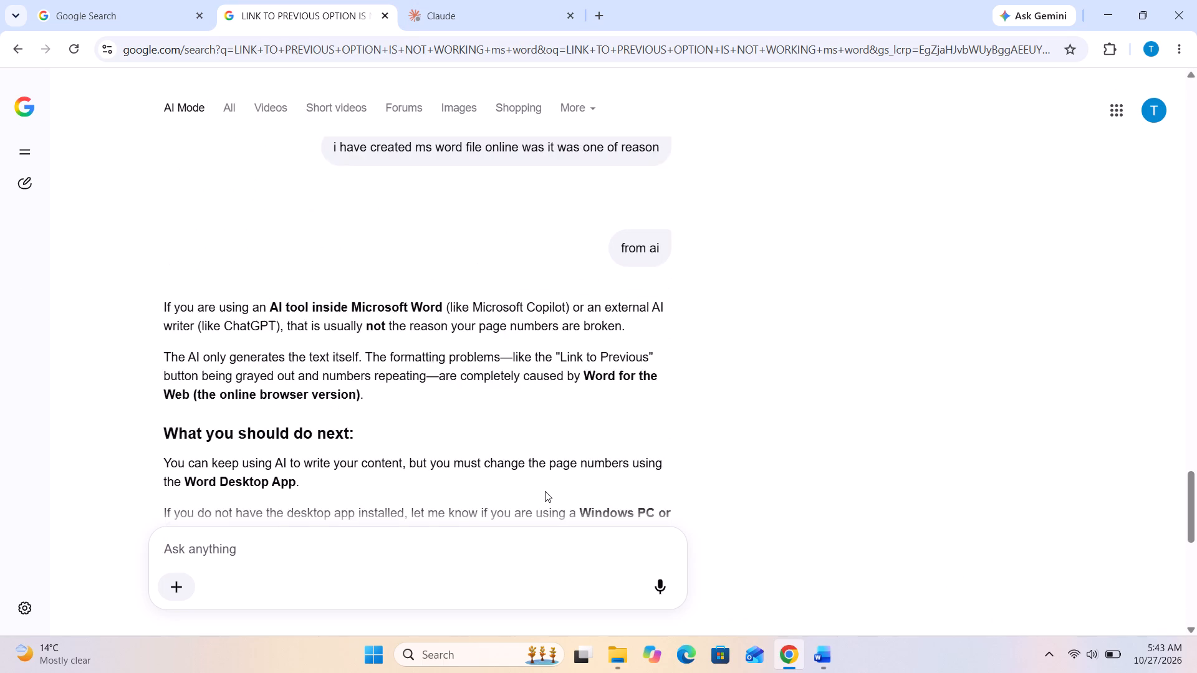
scroll(545, 491, up, 1)
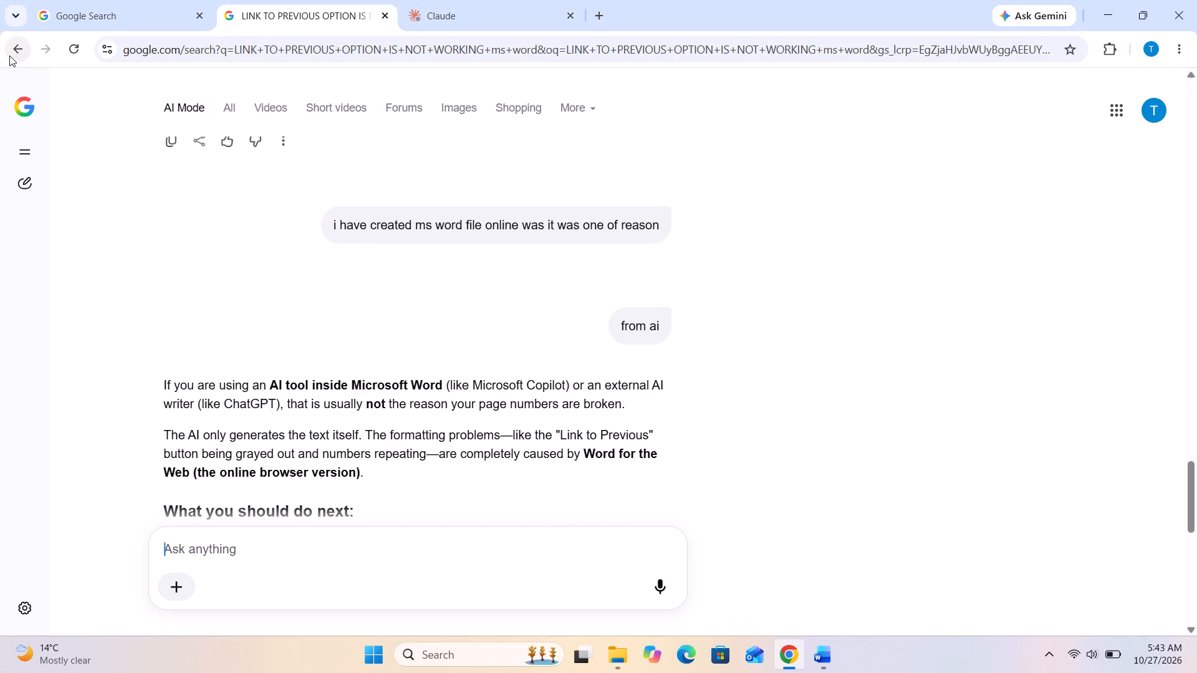
click(9, 55)
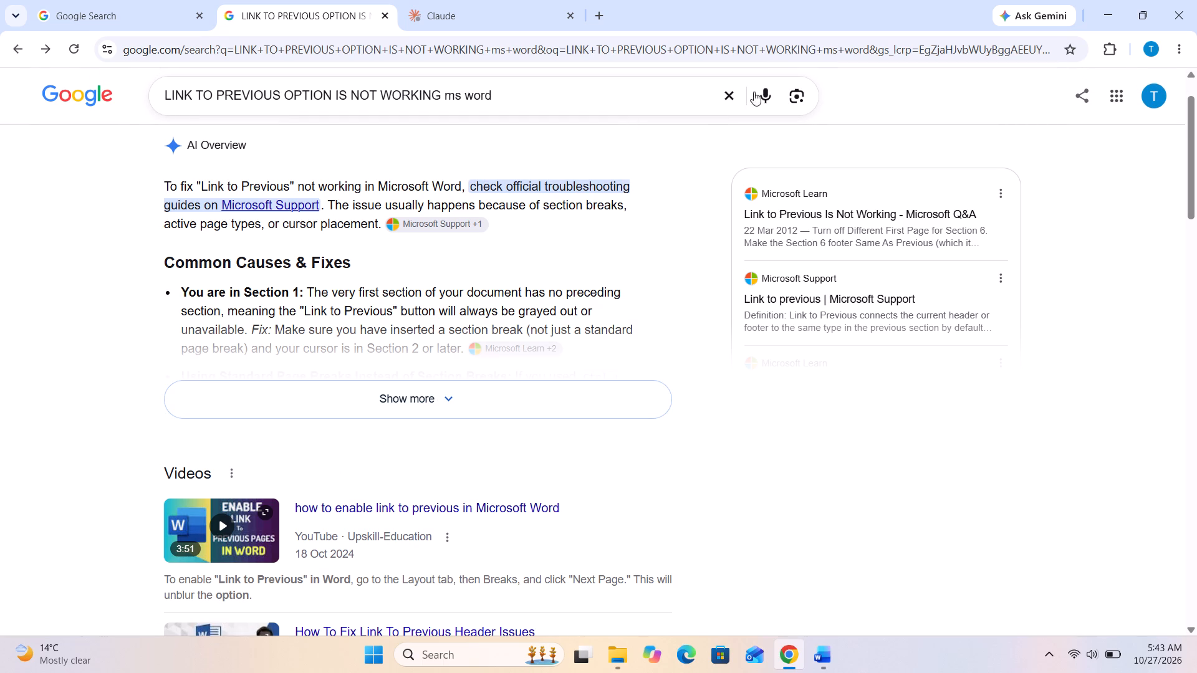
click(726, 91)
text(ms all pages have same number)
key(Return)
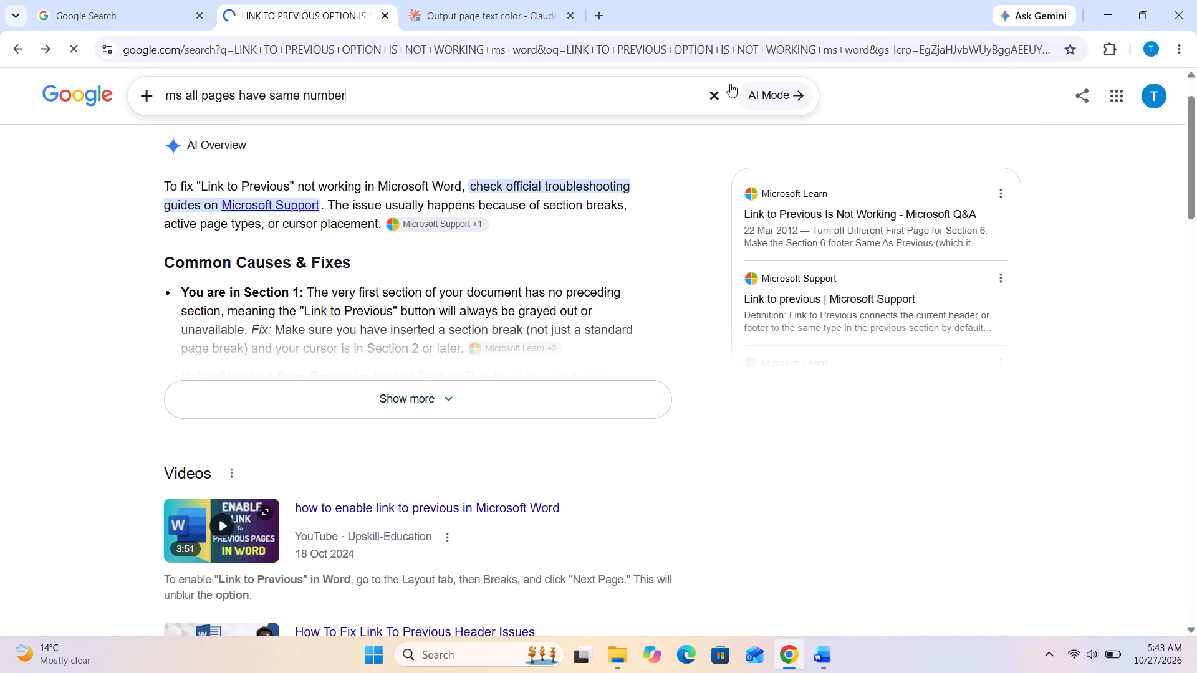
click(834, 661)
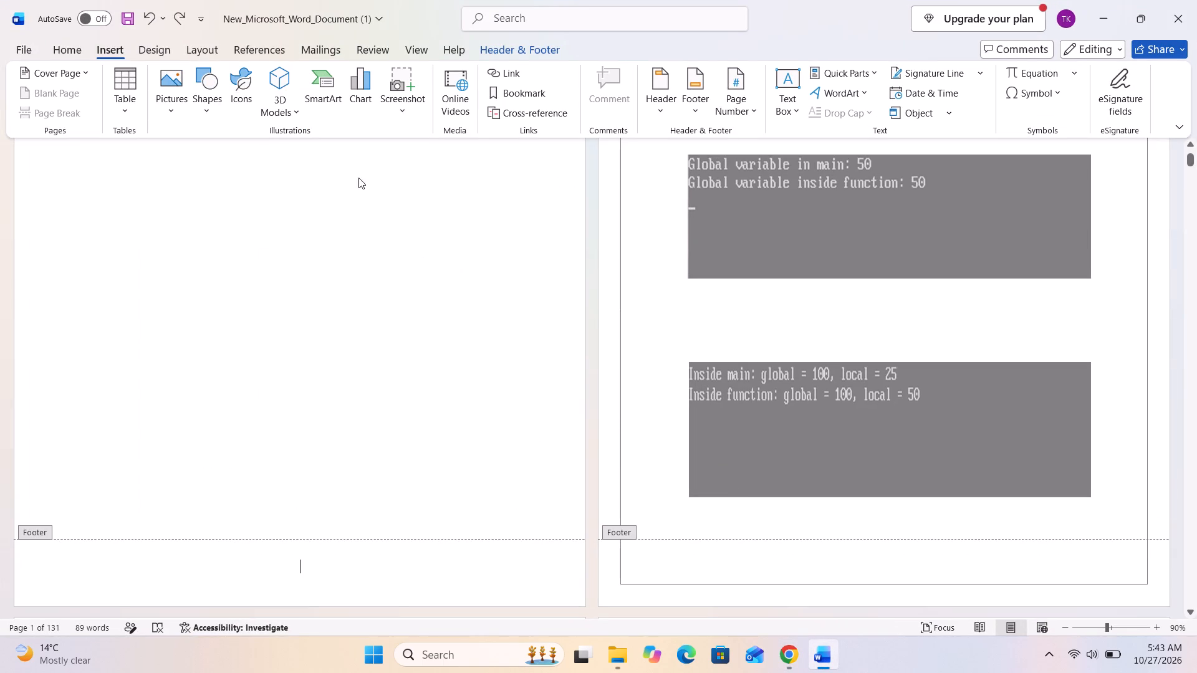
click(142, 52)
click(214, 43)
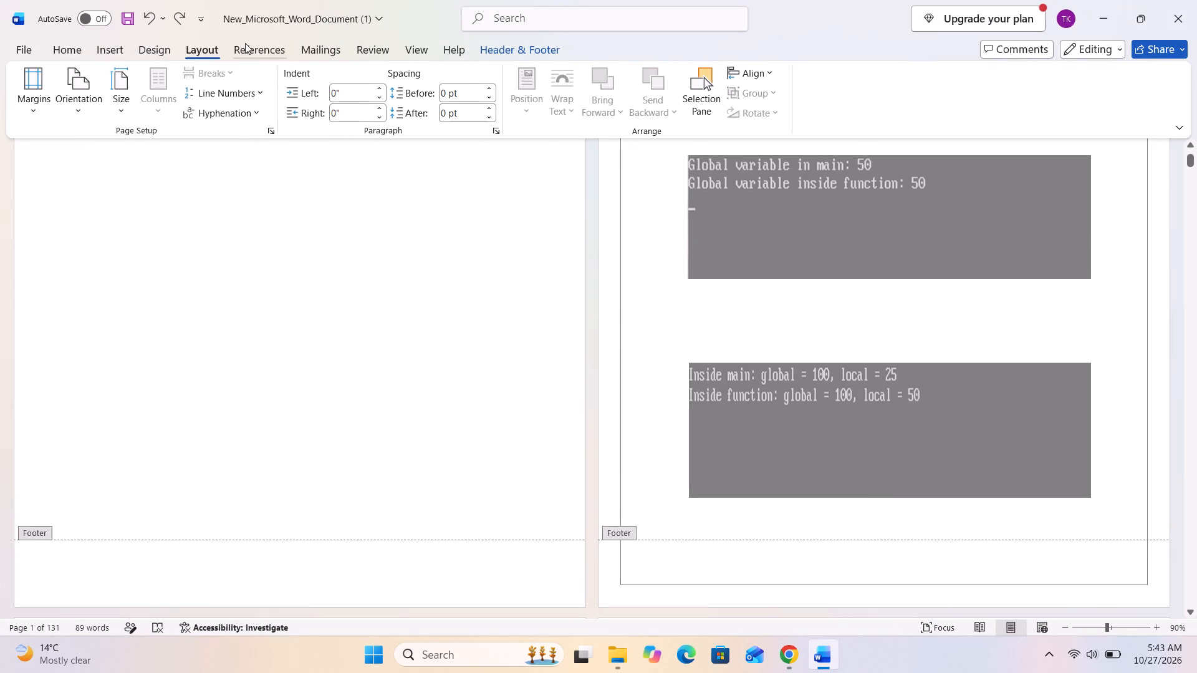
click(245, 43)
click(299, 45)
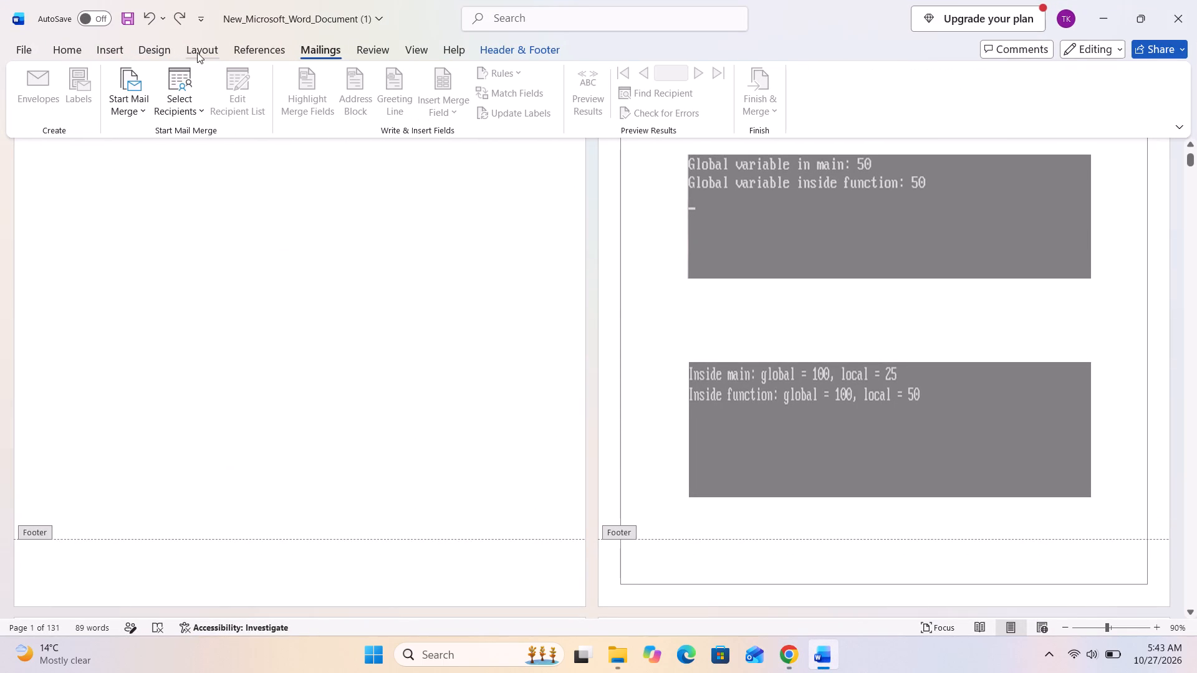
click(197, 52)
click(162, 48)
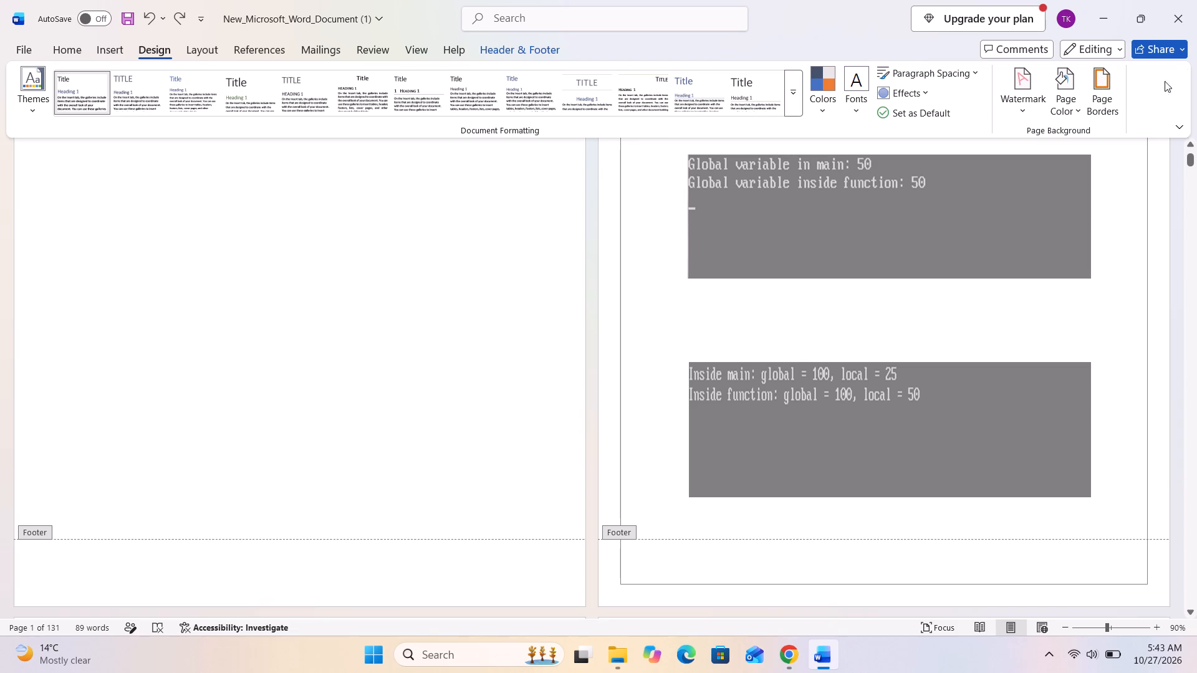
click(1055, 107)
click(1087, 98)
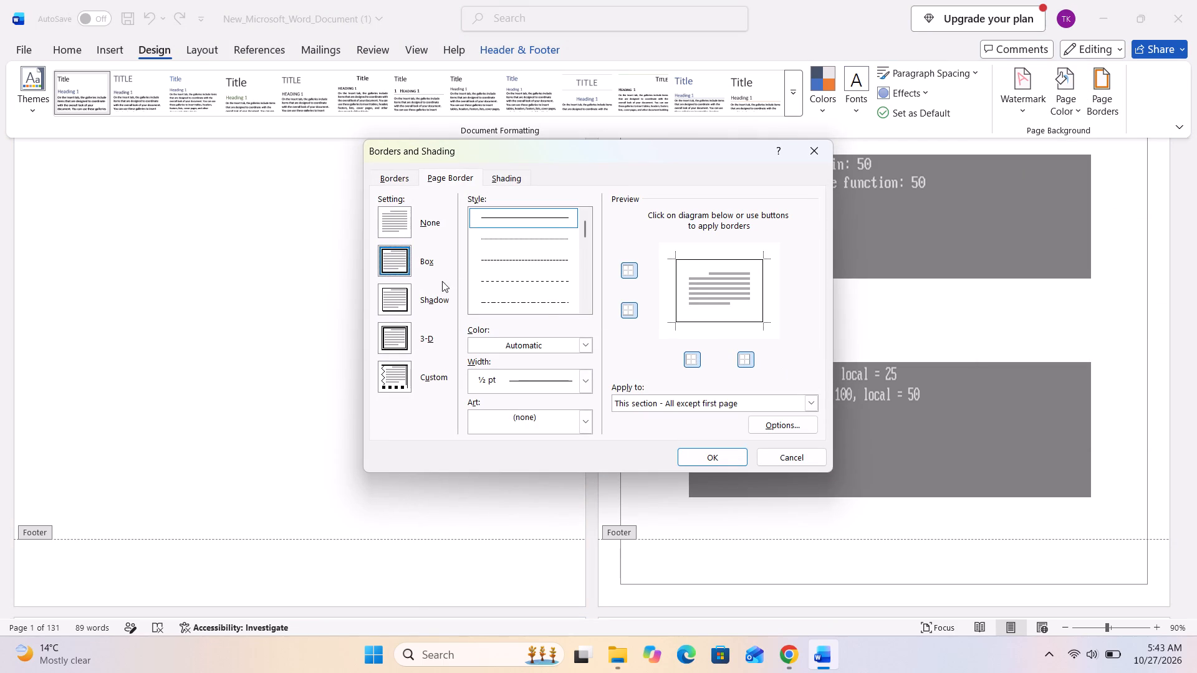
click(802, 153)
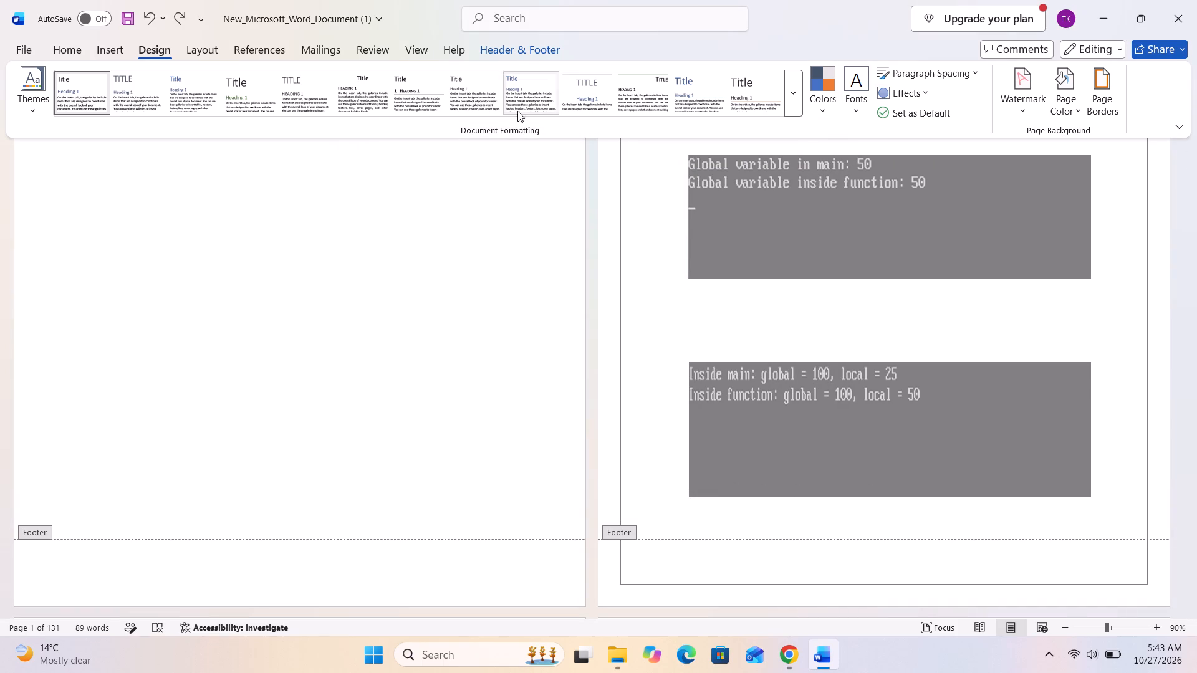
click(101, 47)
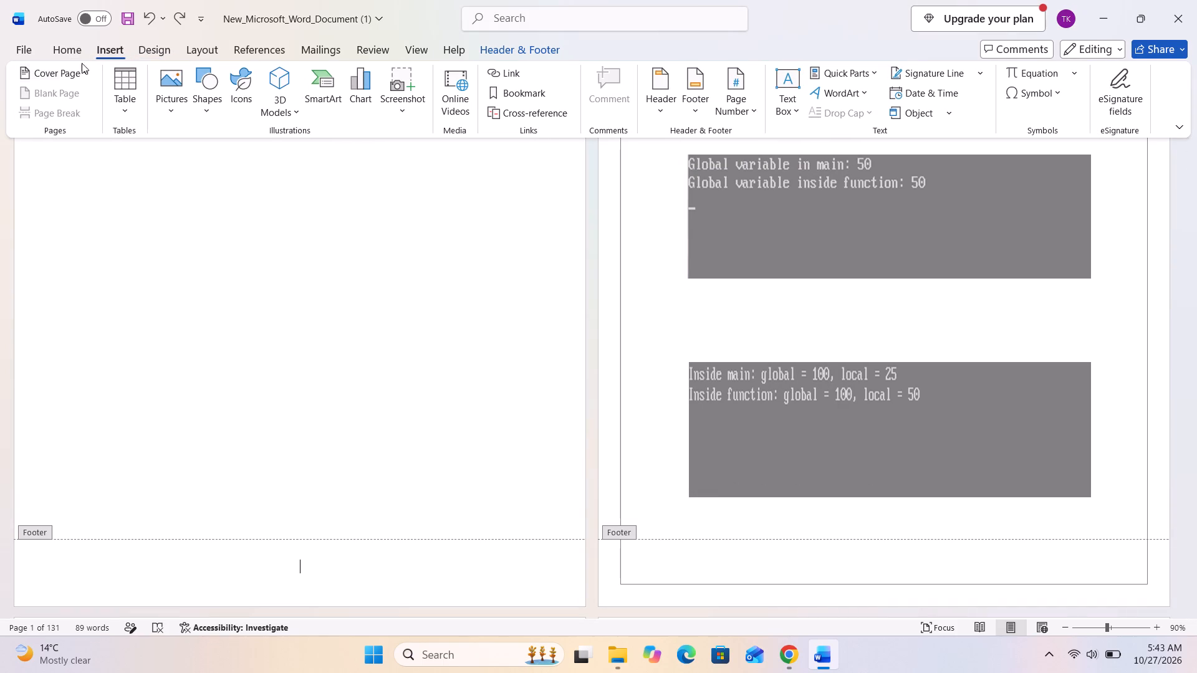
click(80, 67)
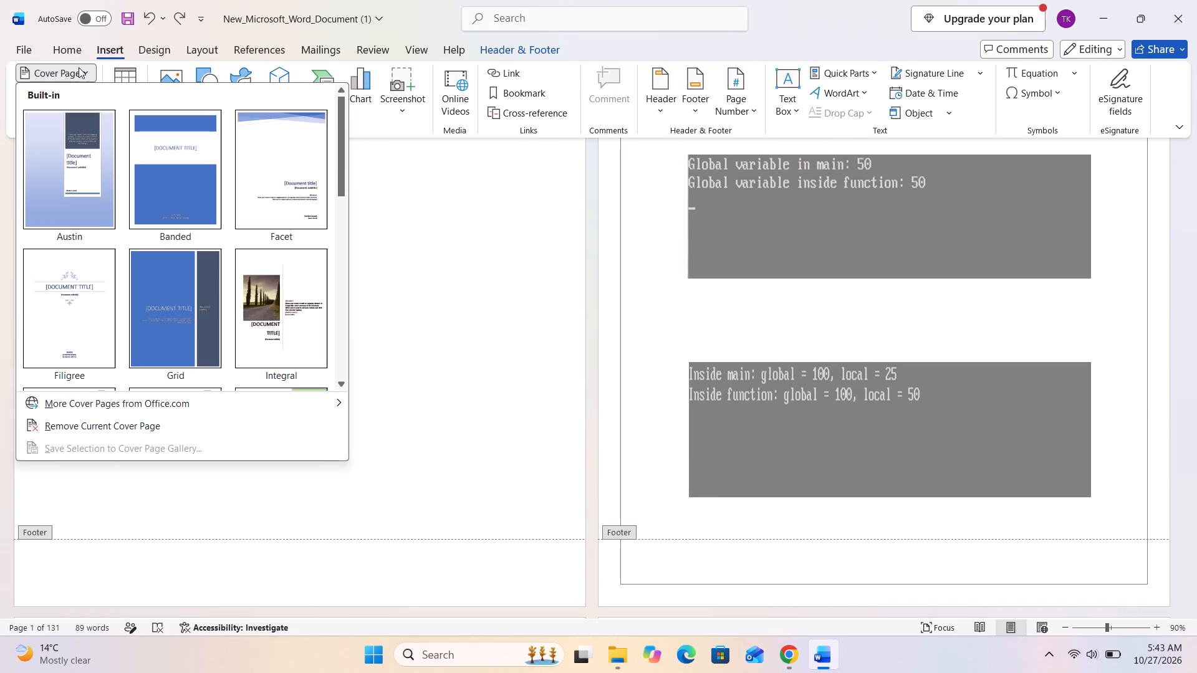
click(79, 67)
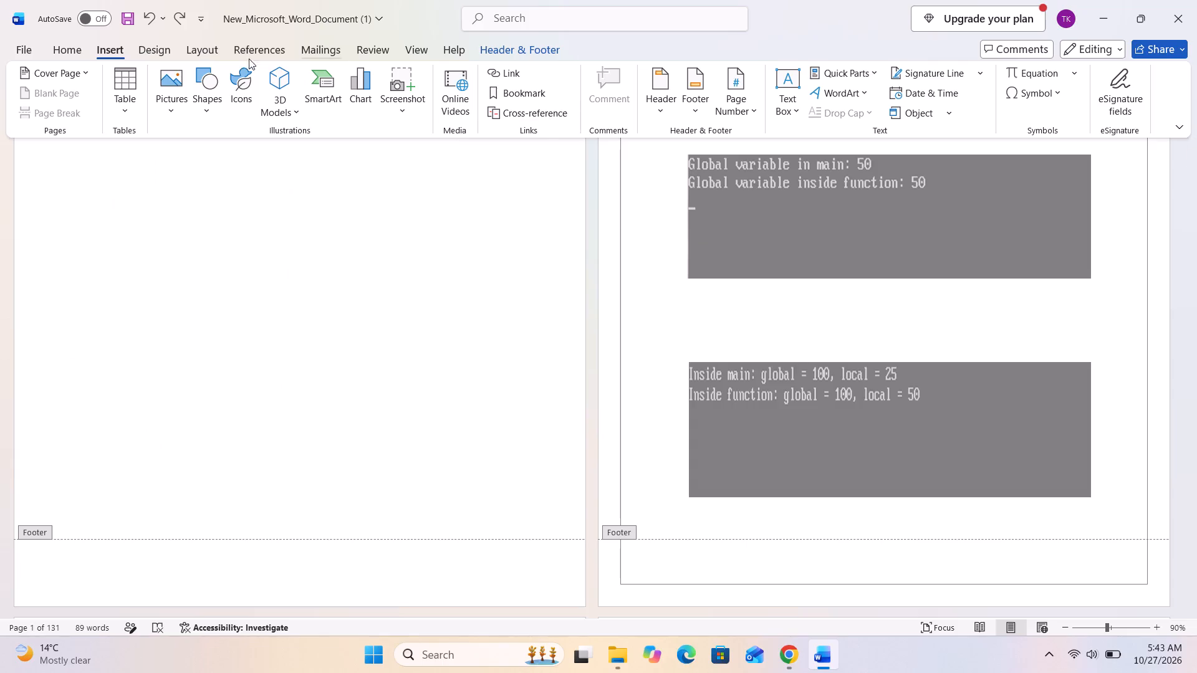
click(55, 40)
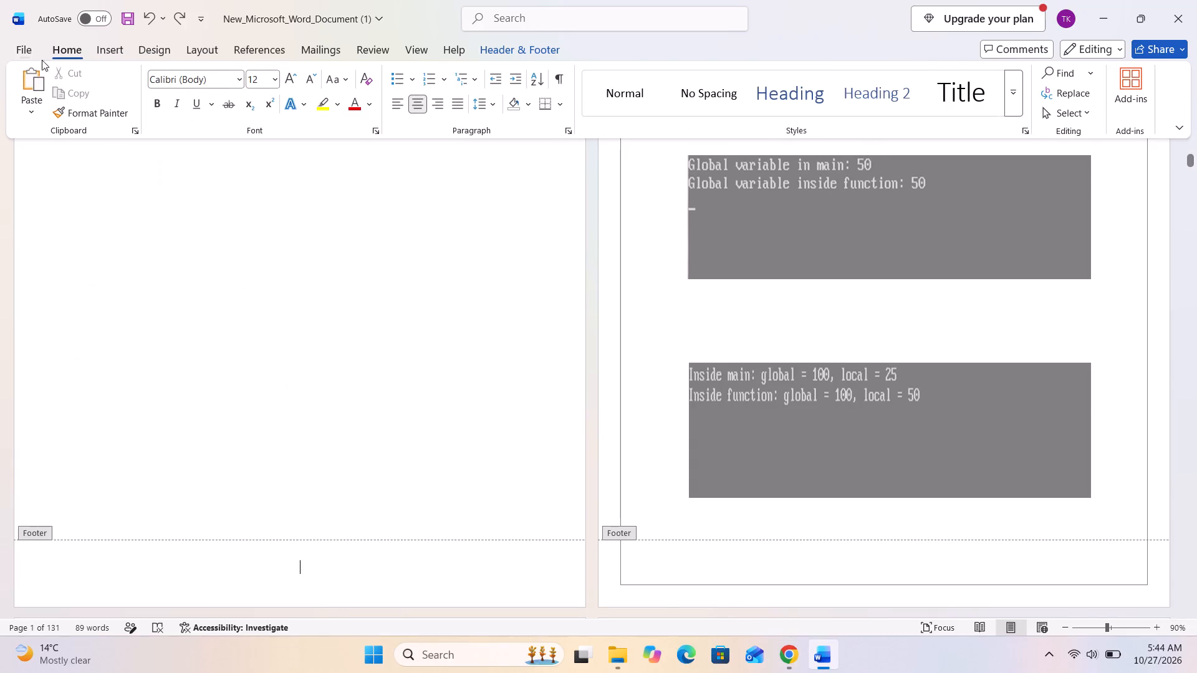
click(38, 59)
click(61, 280)
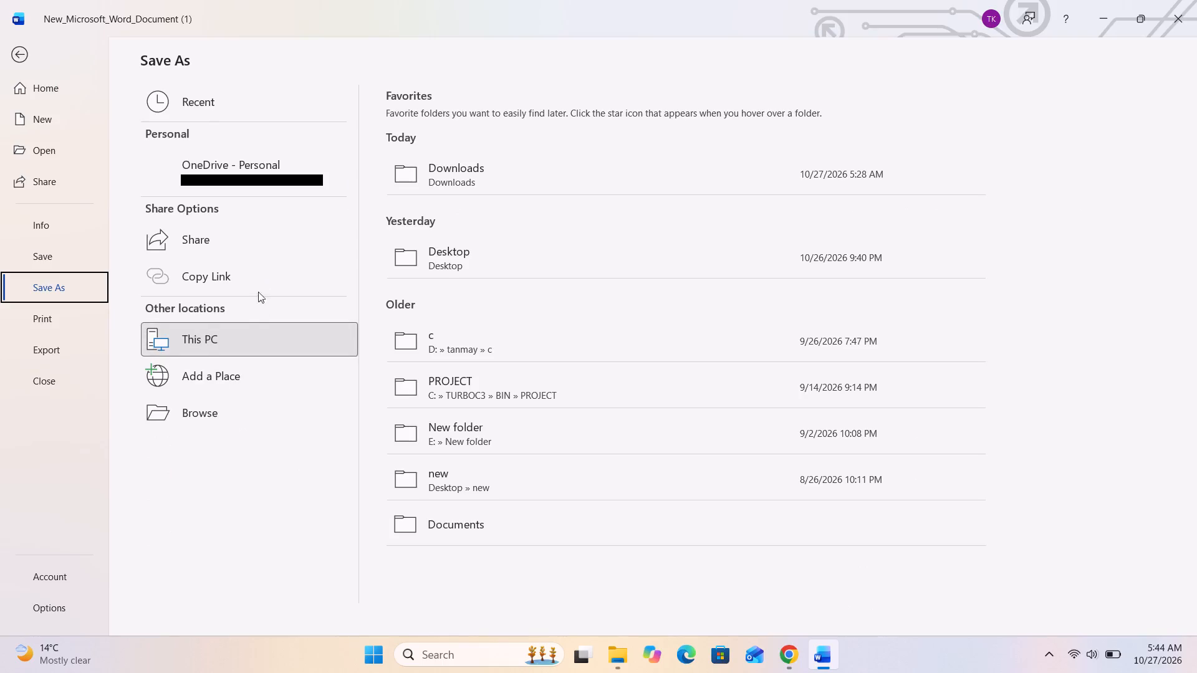
double_click(498, 258)
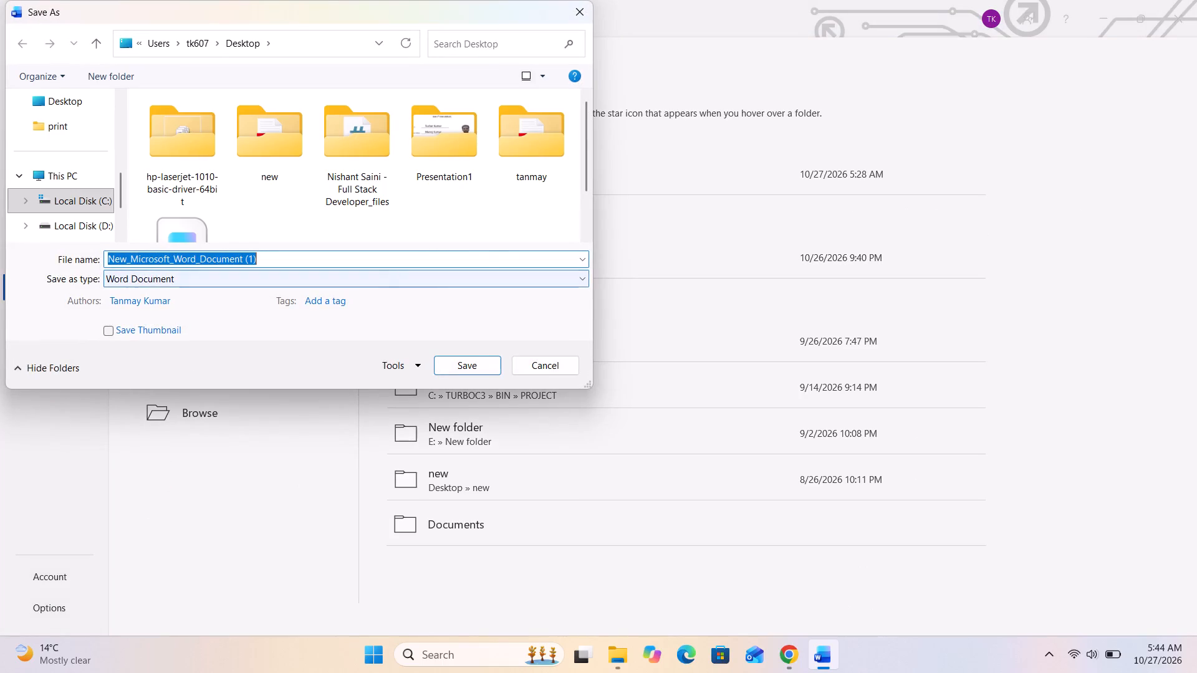
click(358, 280)
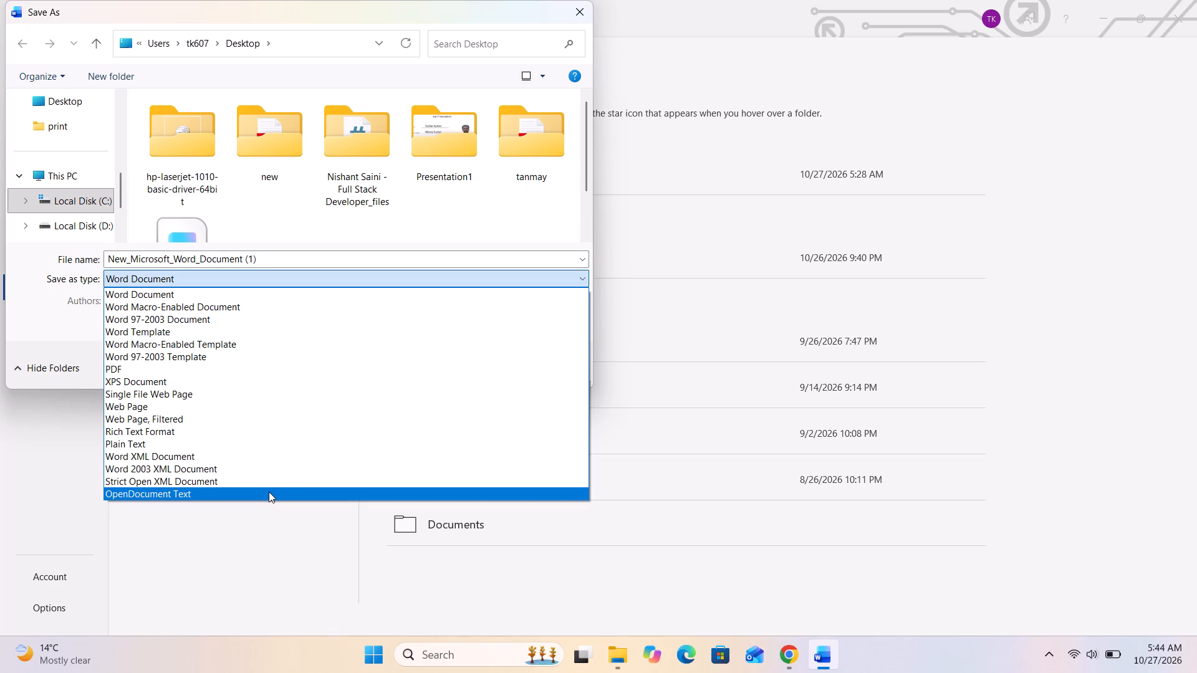
click(279, 367)
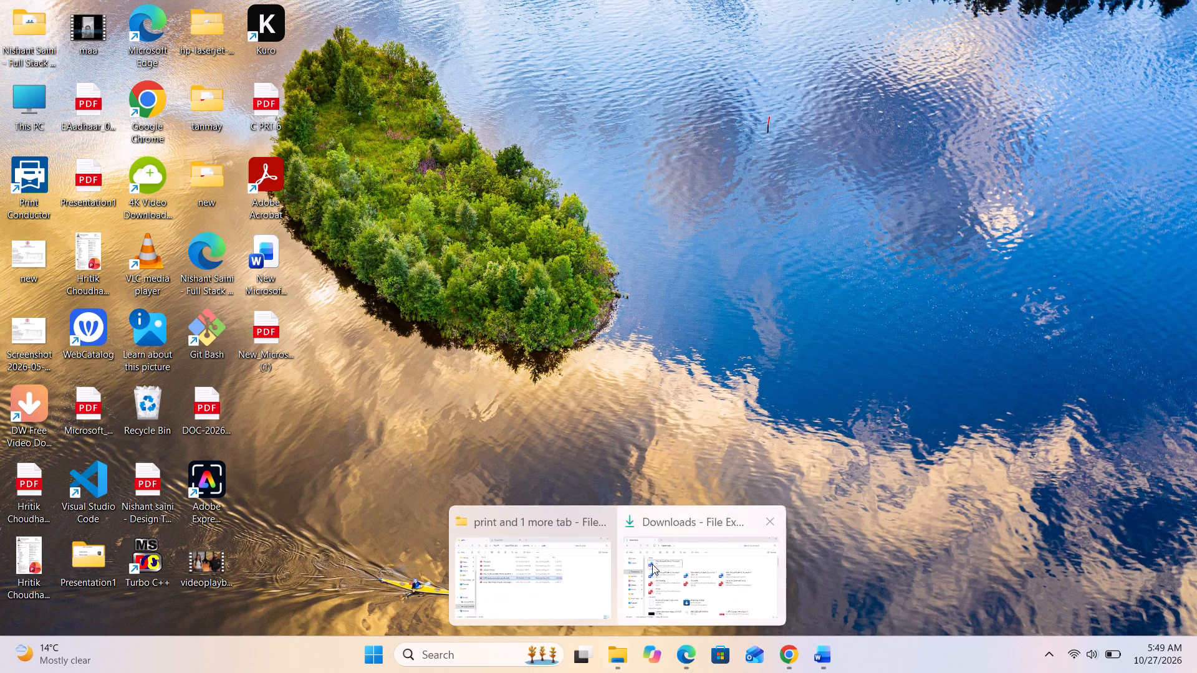
click(654, 562)
click(689, 146)
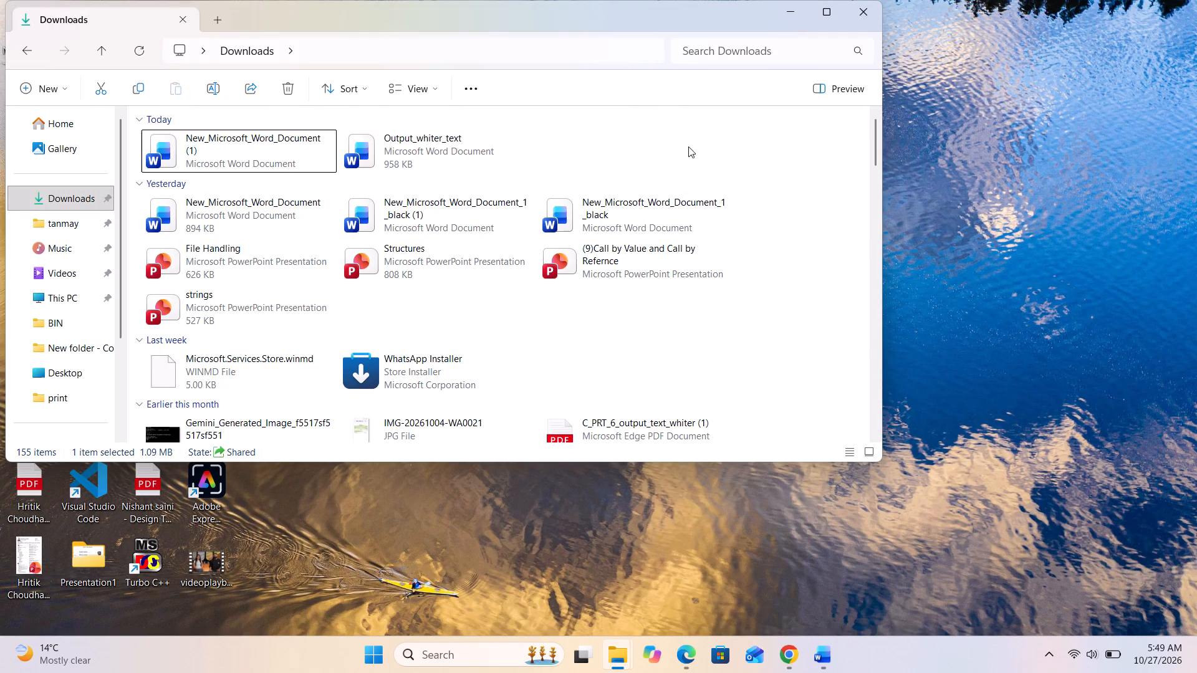
double_click(495, 156)
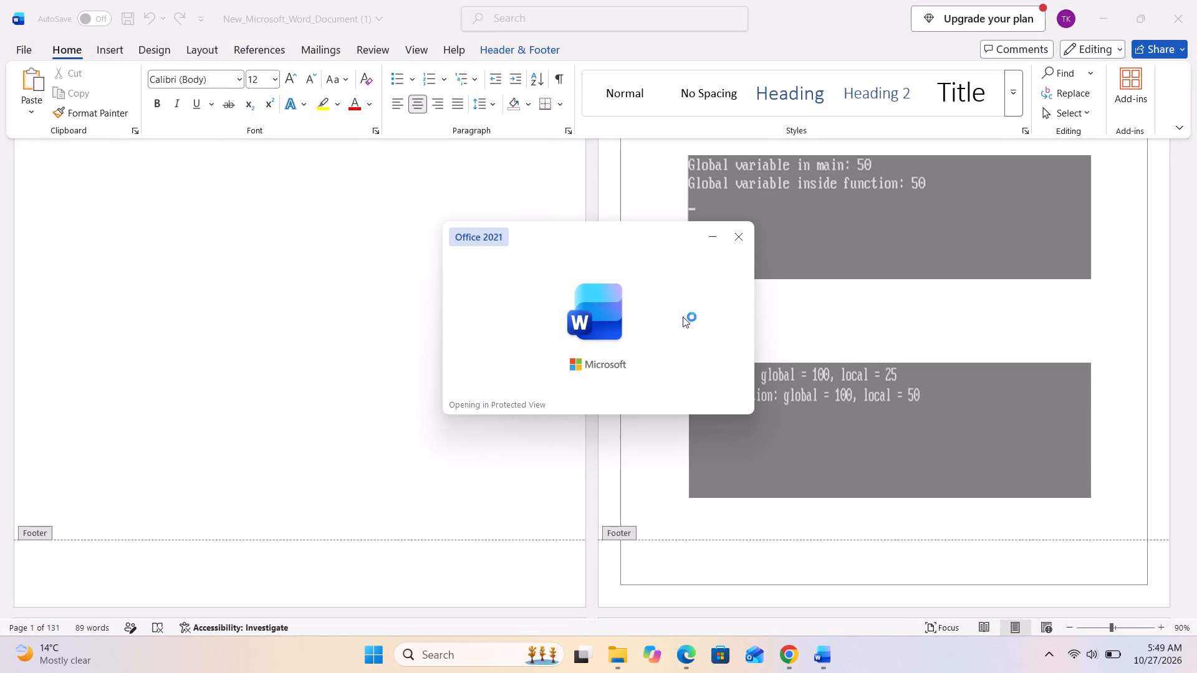
scroll(674, 315, down, 10)
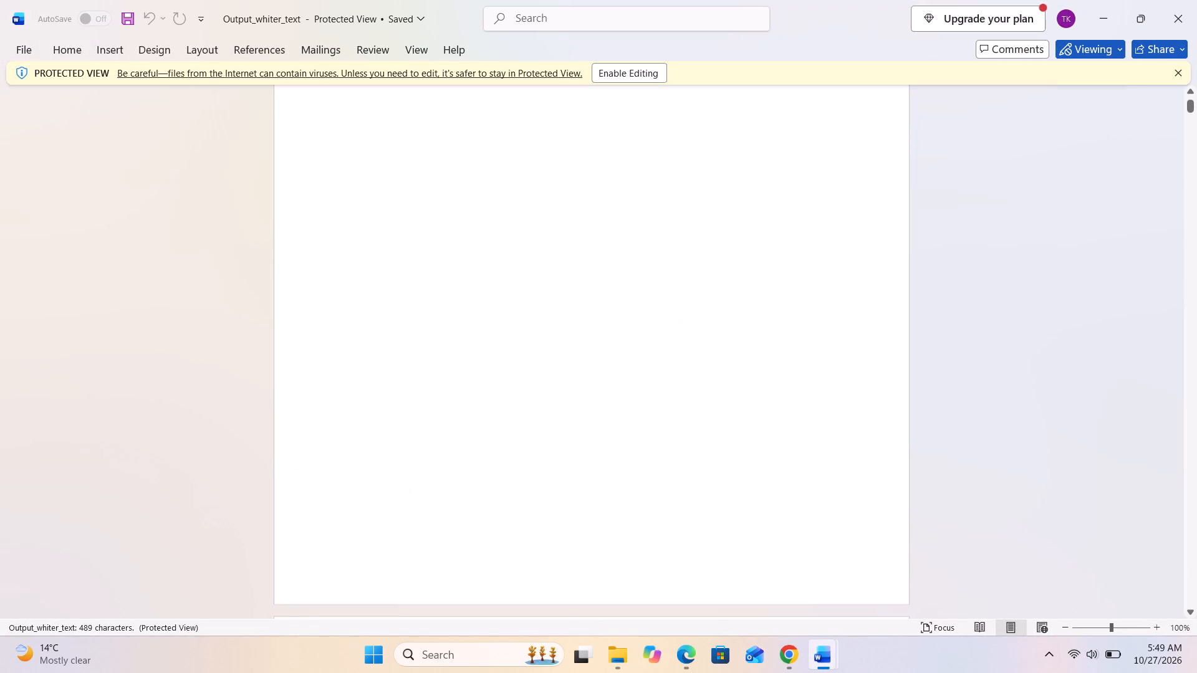
scroll(670, 307, down, 8)
scroll(670, 307, up, 20)
scroll(670, 307, up, 2)
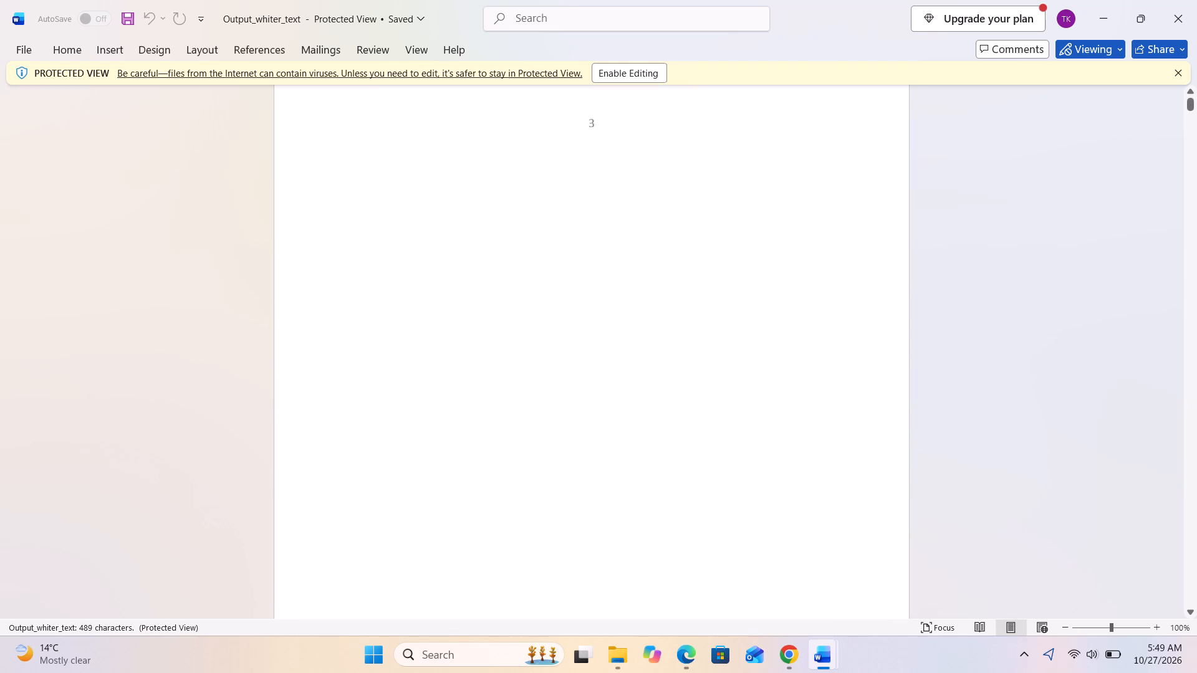
scroll(671, 307, up, 2)
drag(608, 140, 592, 143)
double_click(596, 139)
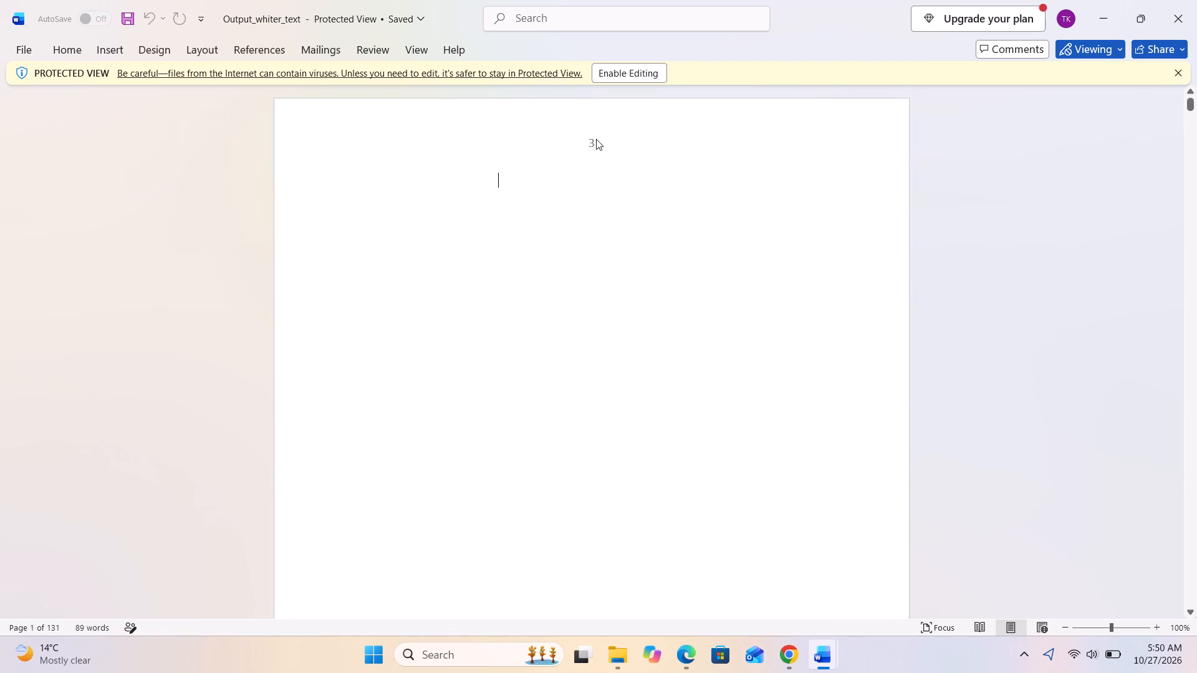
click(637, 65)
click(602, 110)
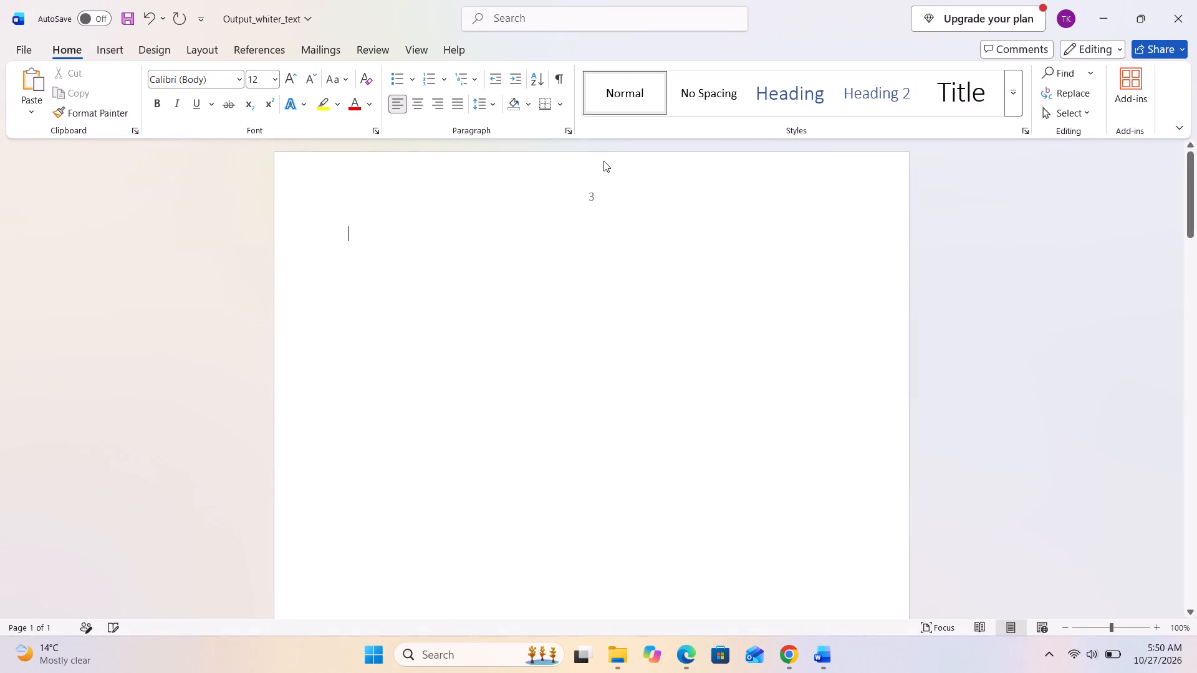
Delete the page number from the first page header.
double_click(605, 194)
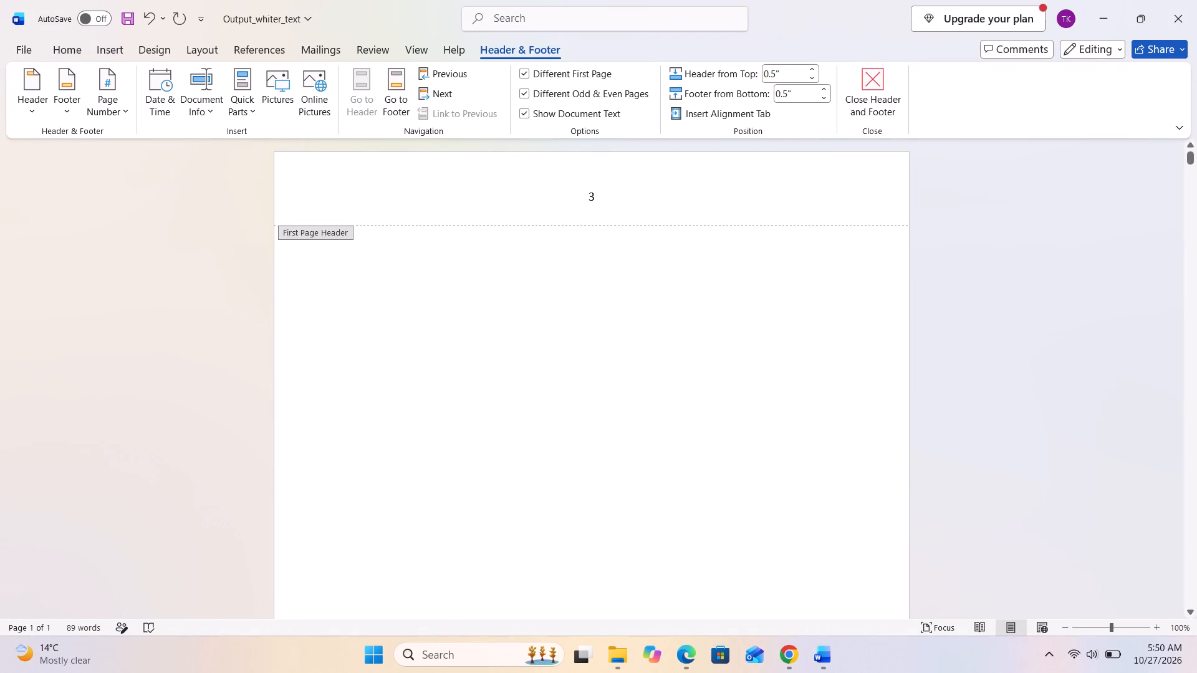
key(Right)
key(BackSpace)
Turn off the Different Odd & Even Pages option for the headers and footers.
scroll(607, 198, down, 17)
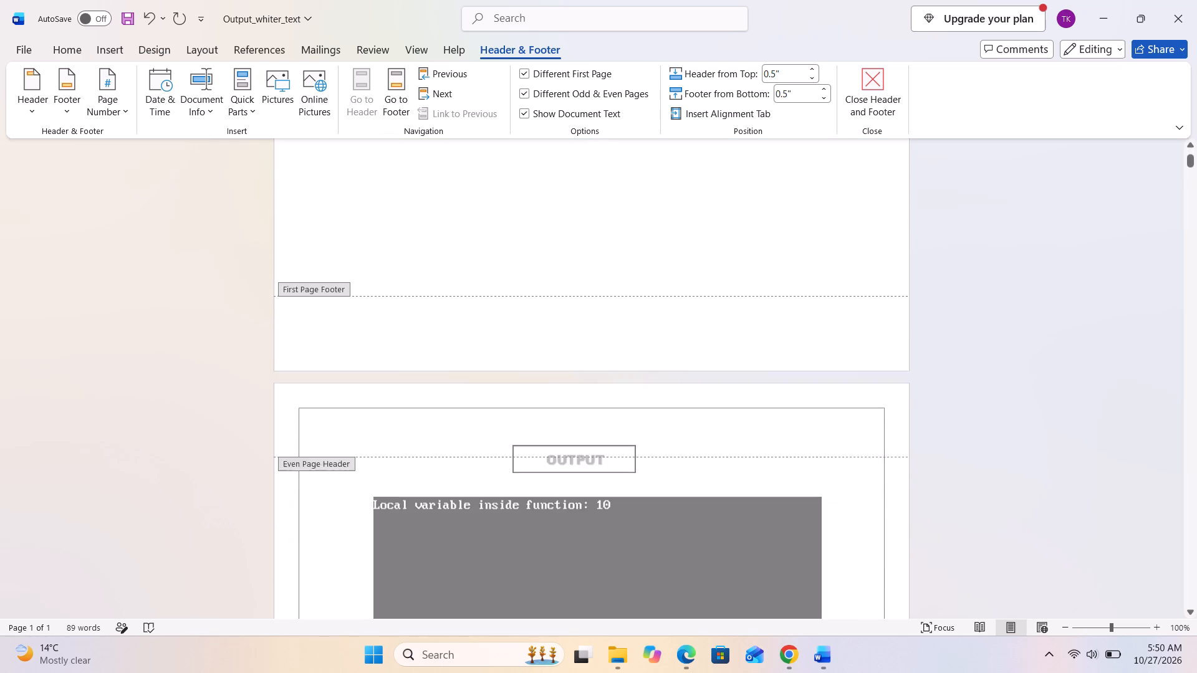
scroll(609, 204, down, 18)
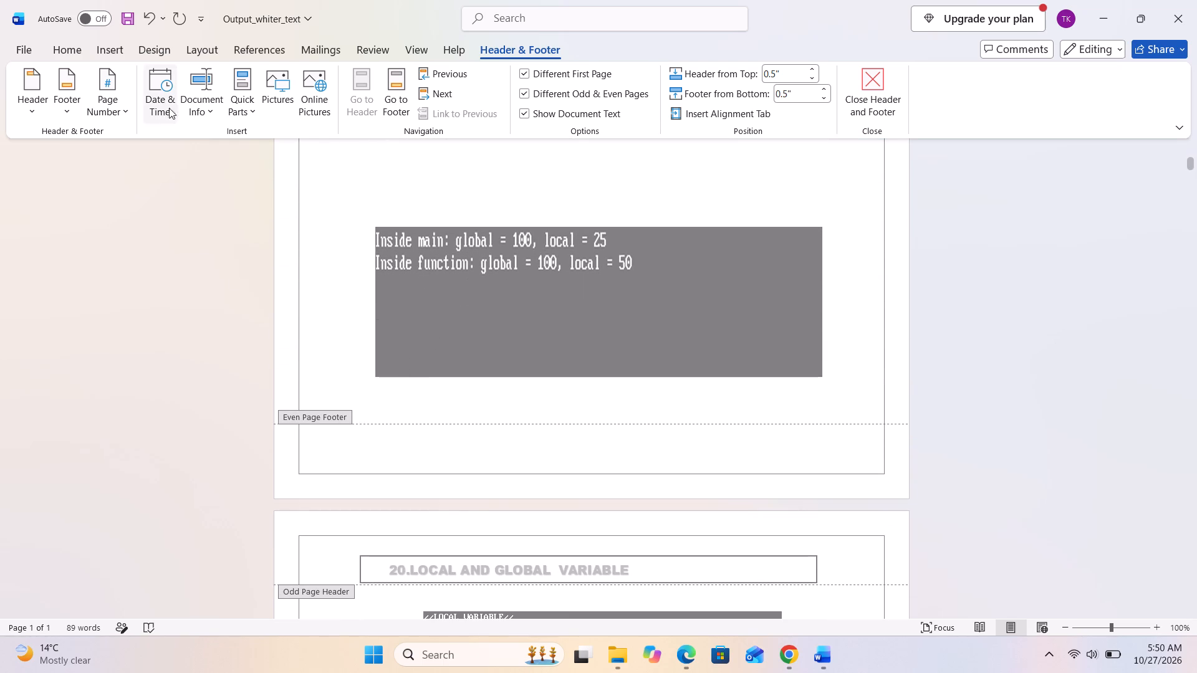
click(535, 93)
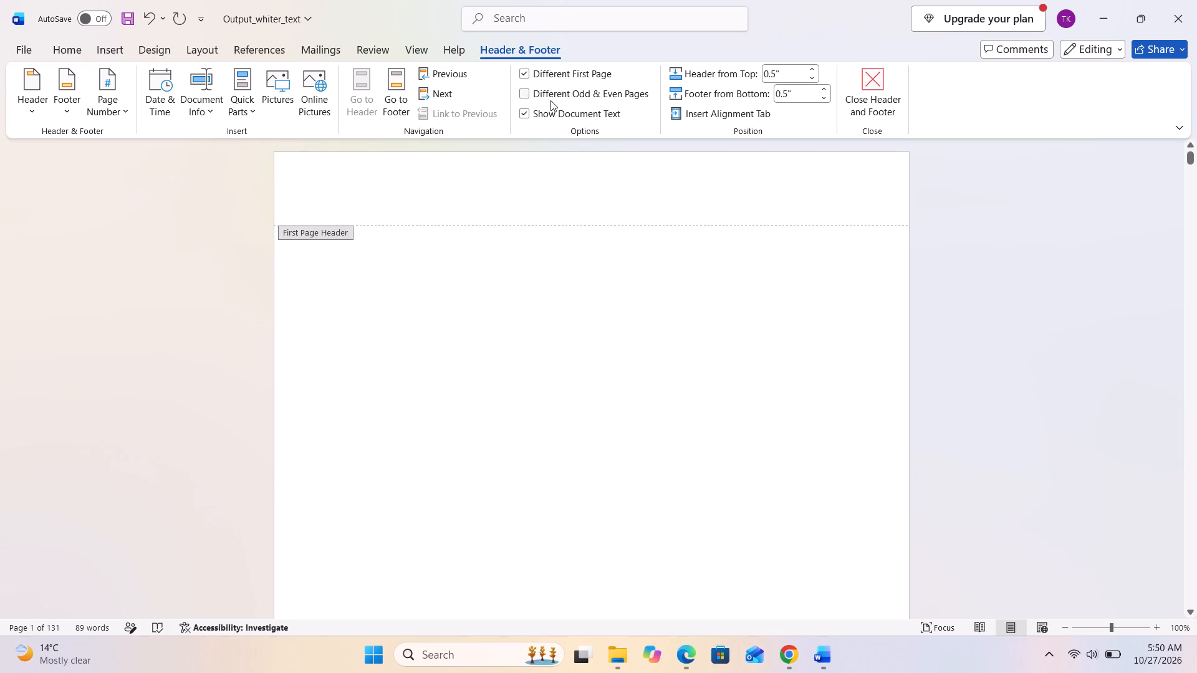
Insert a Plain Number 2 page number at the bottom of the first page.
click(112, 48)
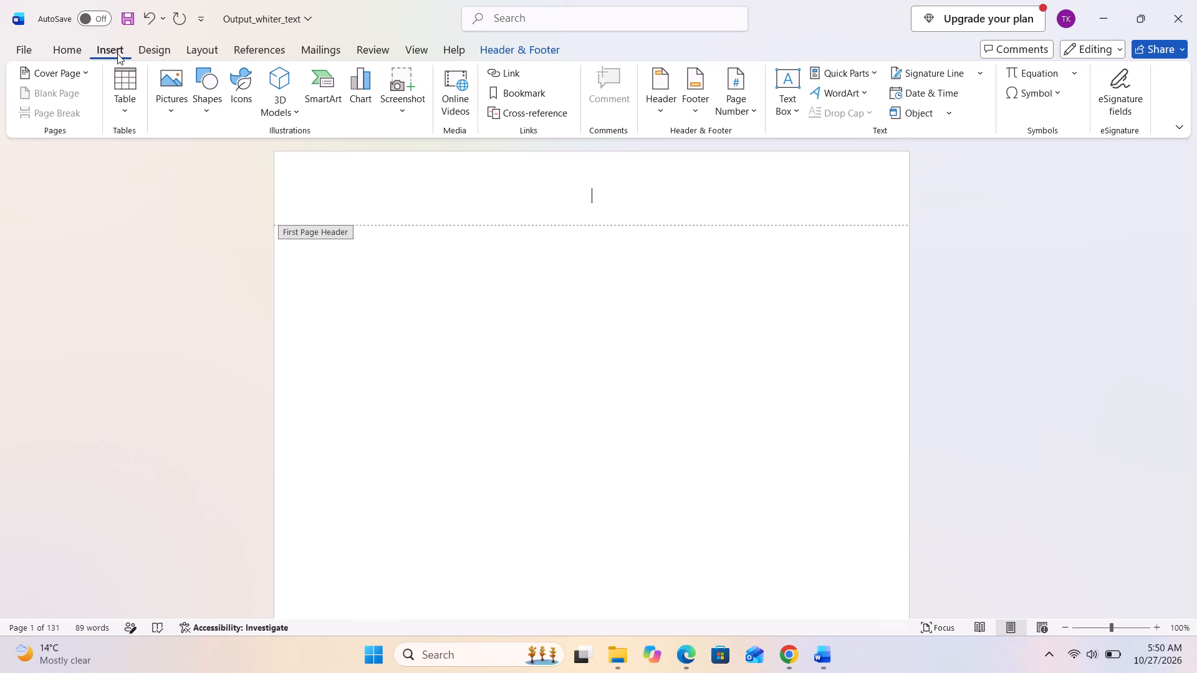
click(71, 47)
click(117, 44)
click(733, 88)
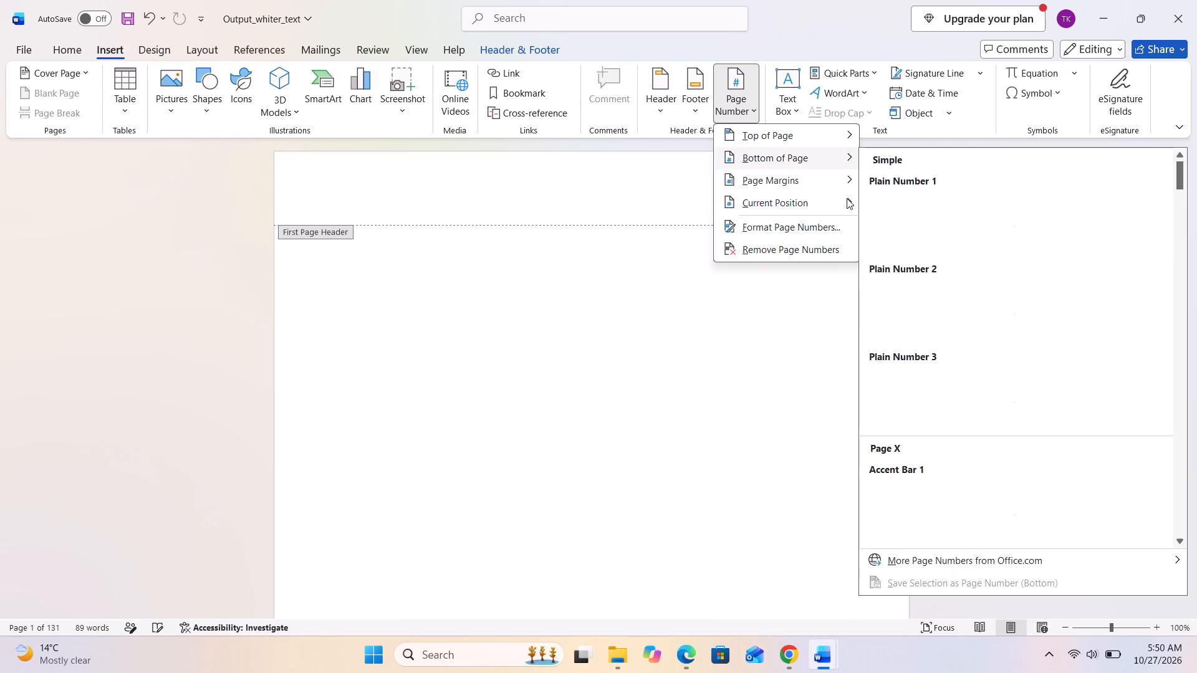
click(966, 287)
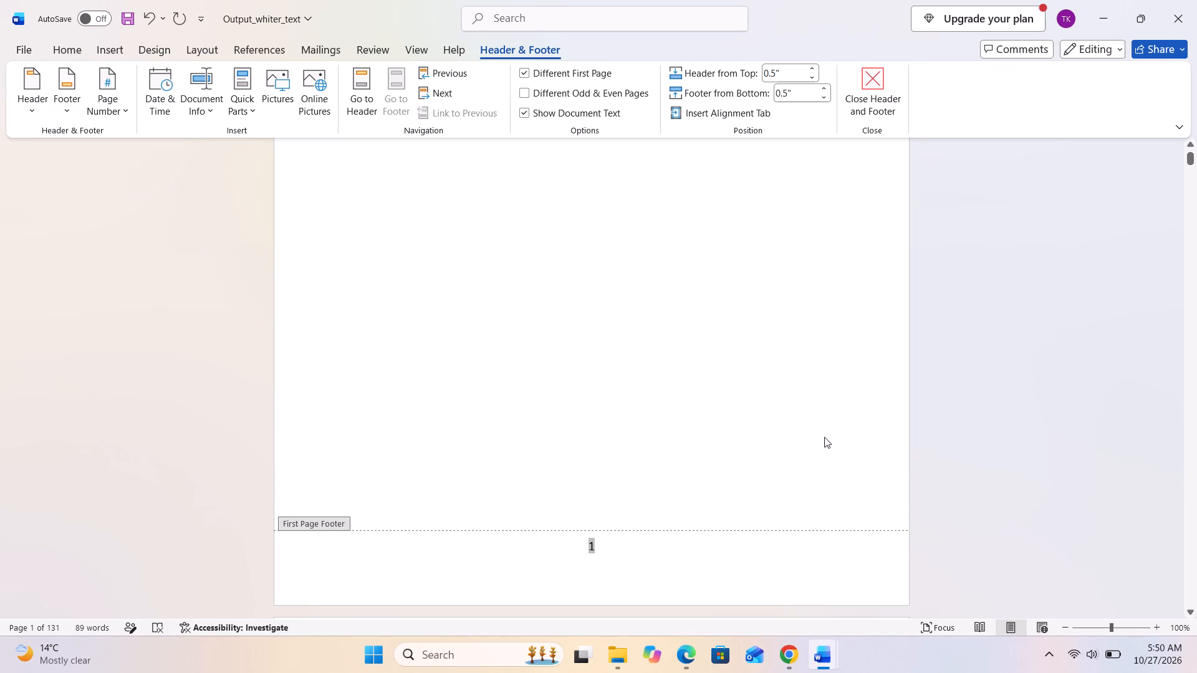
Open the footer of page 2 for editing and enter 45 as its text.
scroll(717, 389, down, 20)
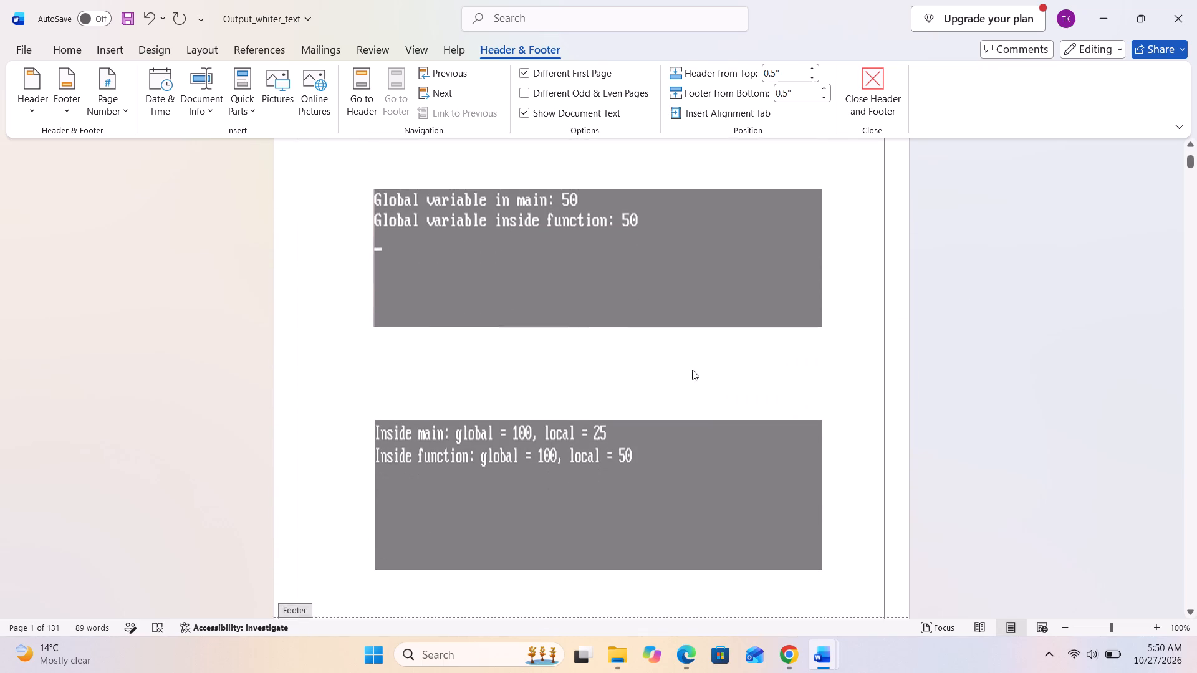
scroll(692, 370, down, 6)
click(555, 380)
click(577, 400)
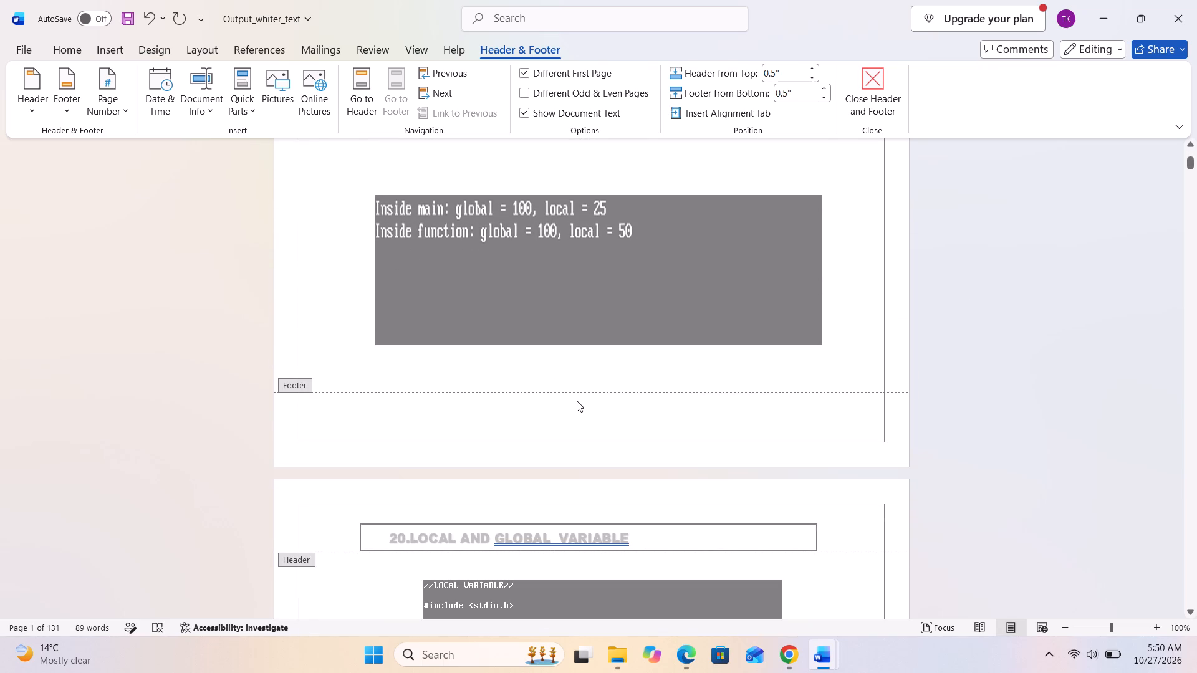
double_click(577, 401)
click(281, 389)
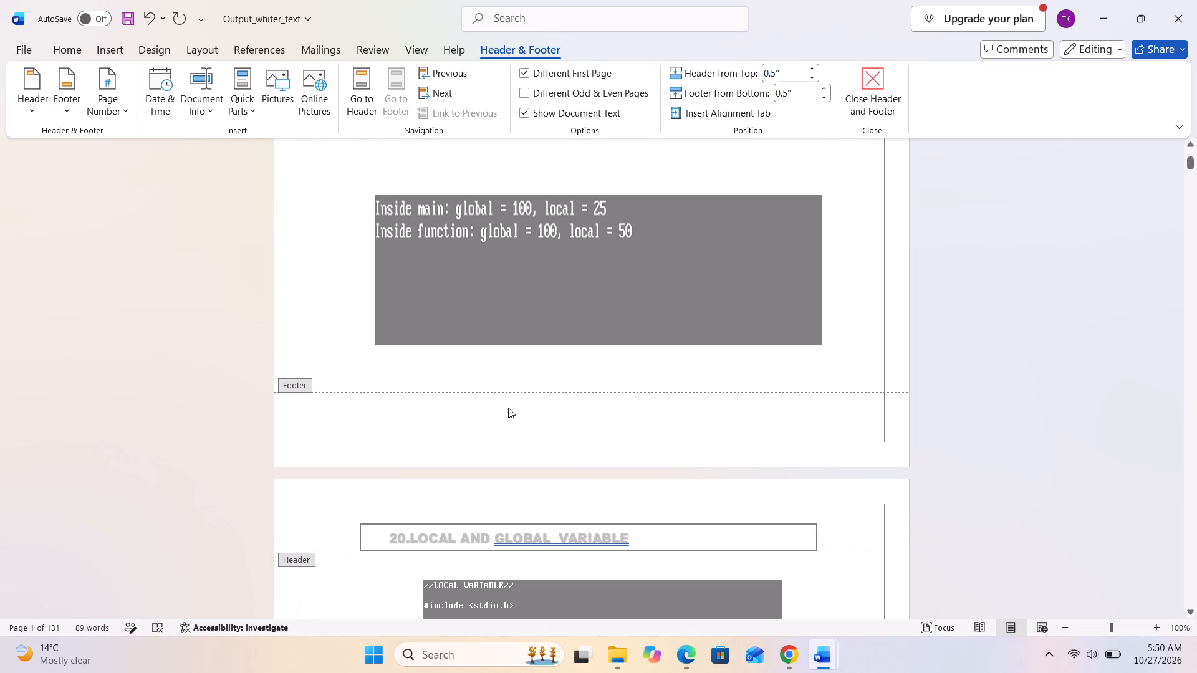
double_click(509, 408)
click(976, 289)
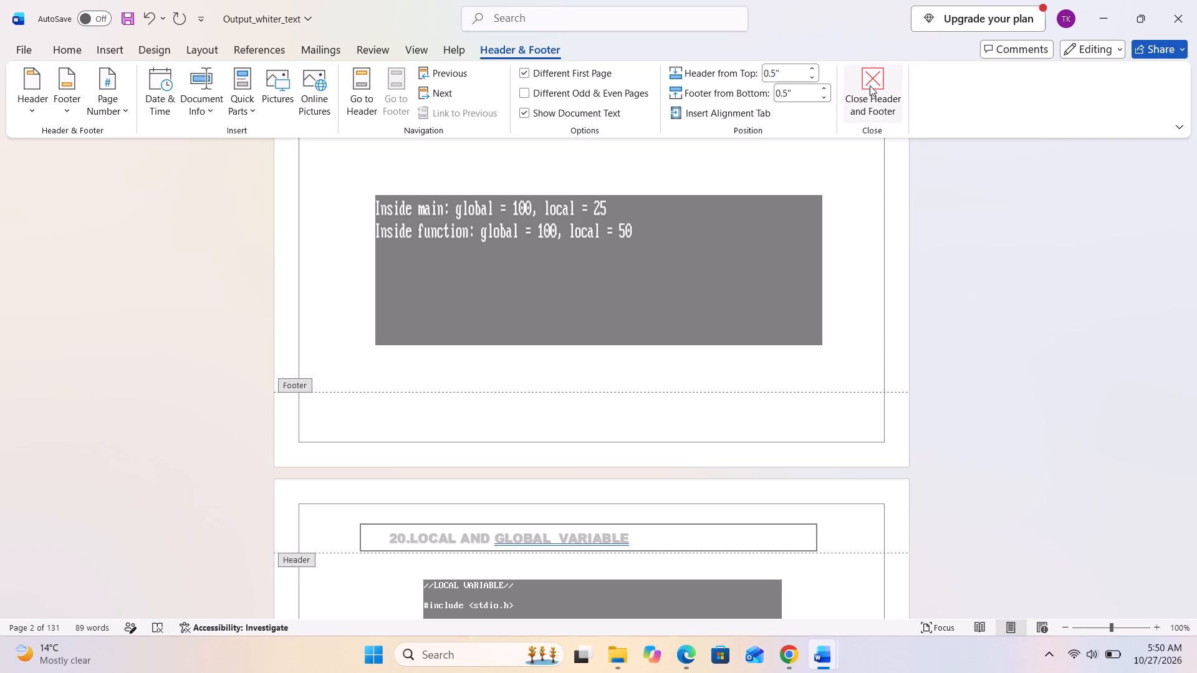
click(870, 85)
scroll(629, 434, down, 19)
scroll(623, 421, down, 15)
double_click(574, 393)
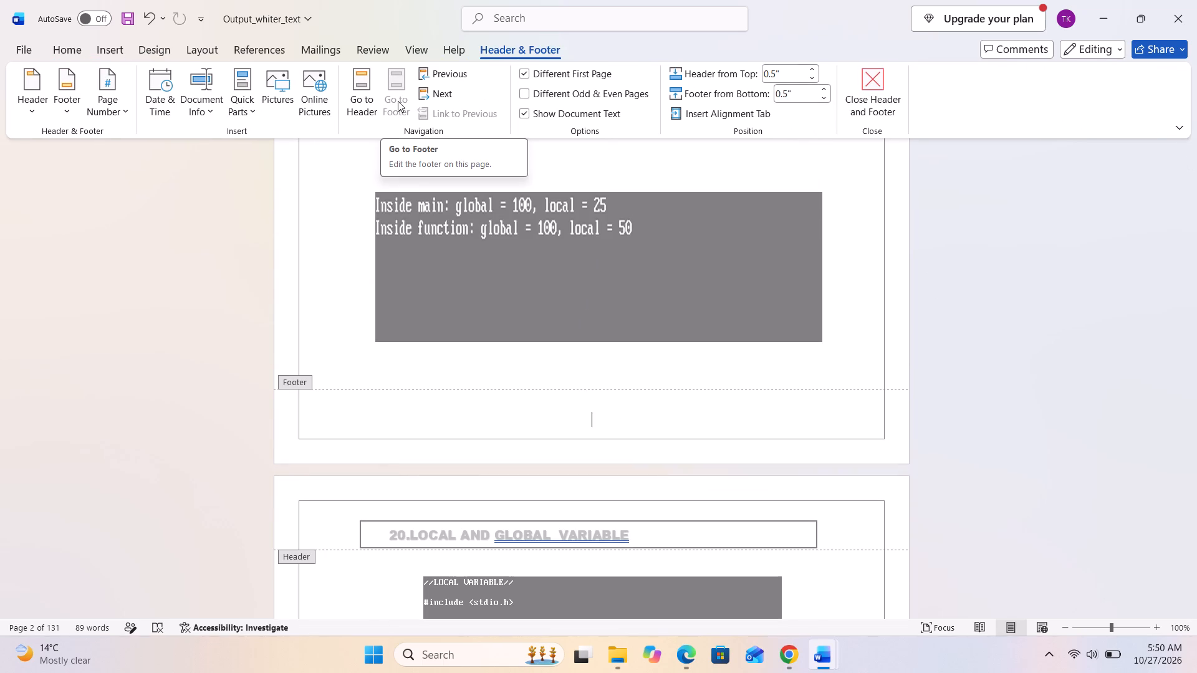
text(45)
Examine the footers on the pages after page 2 to see how the entered number repeats, then try the footer label.
scroll(398, 101, down, 8)
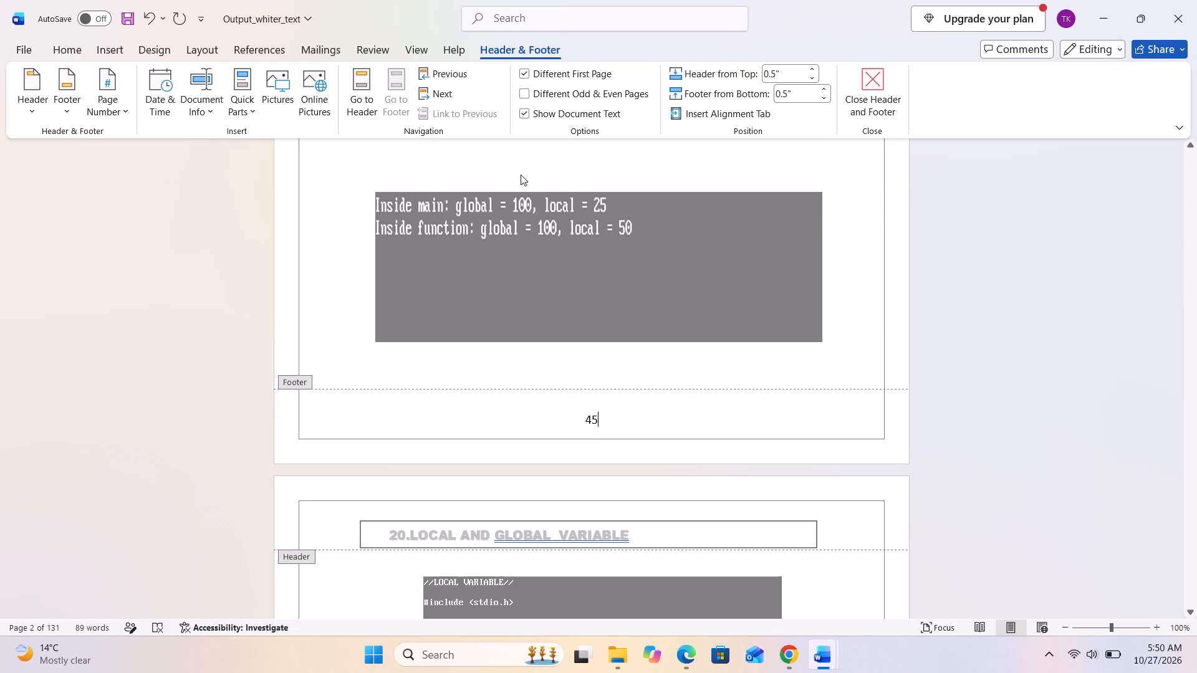
scroll(624, 284, down, 20)
scroll(624, 284, down, 2)
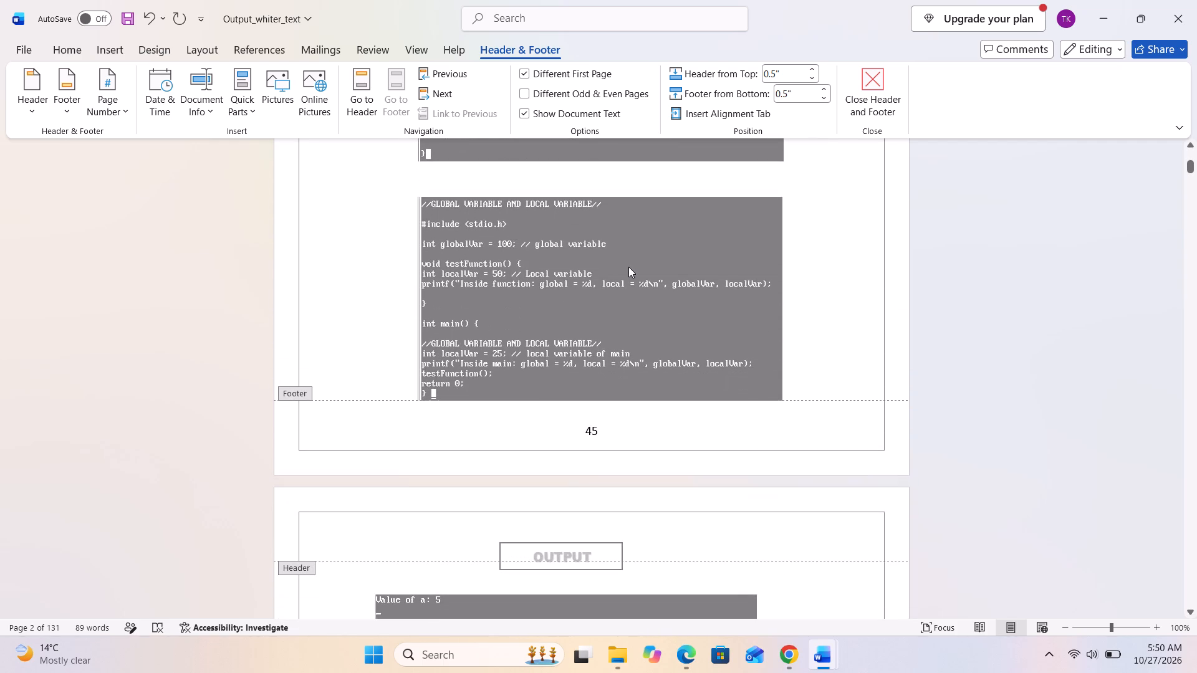
scroll(628, 267, down, 18)
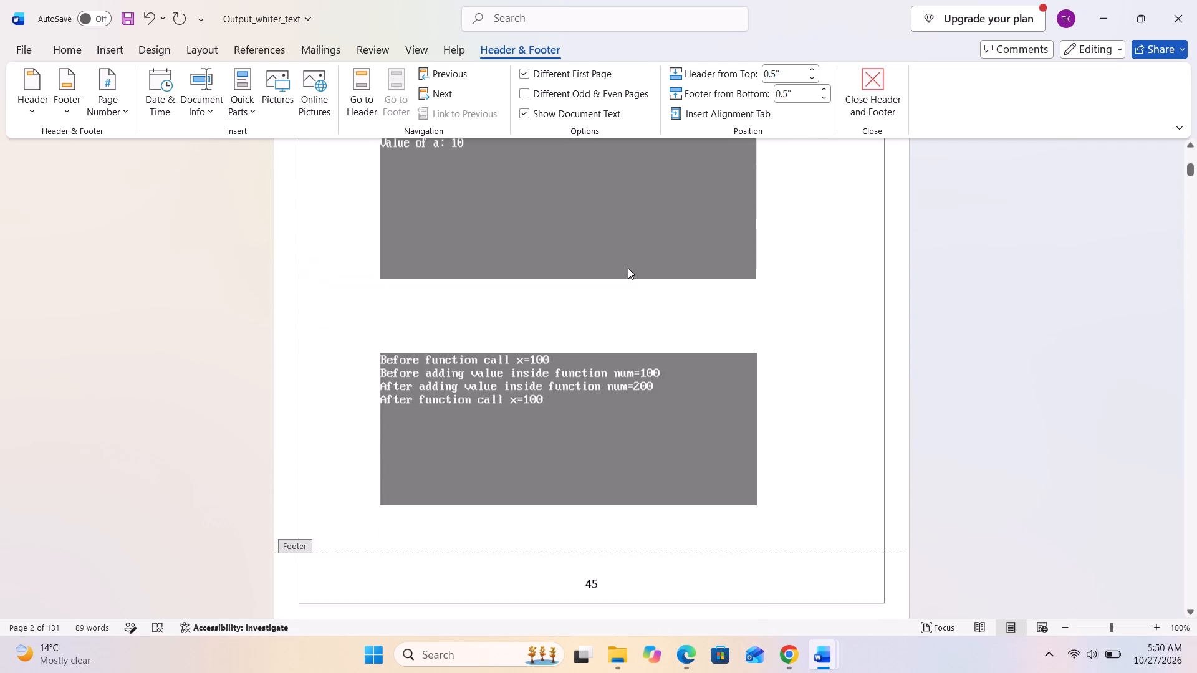
scroll(628, 268, down, 7)
scroll(627, 269, up, 3)
right_click(304, 404)
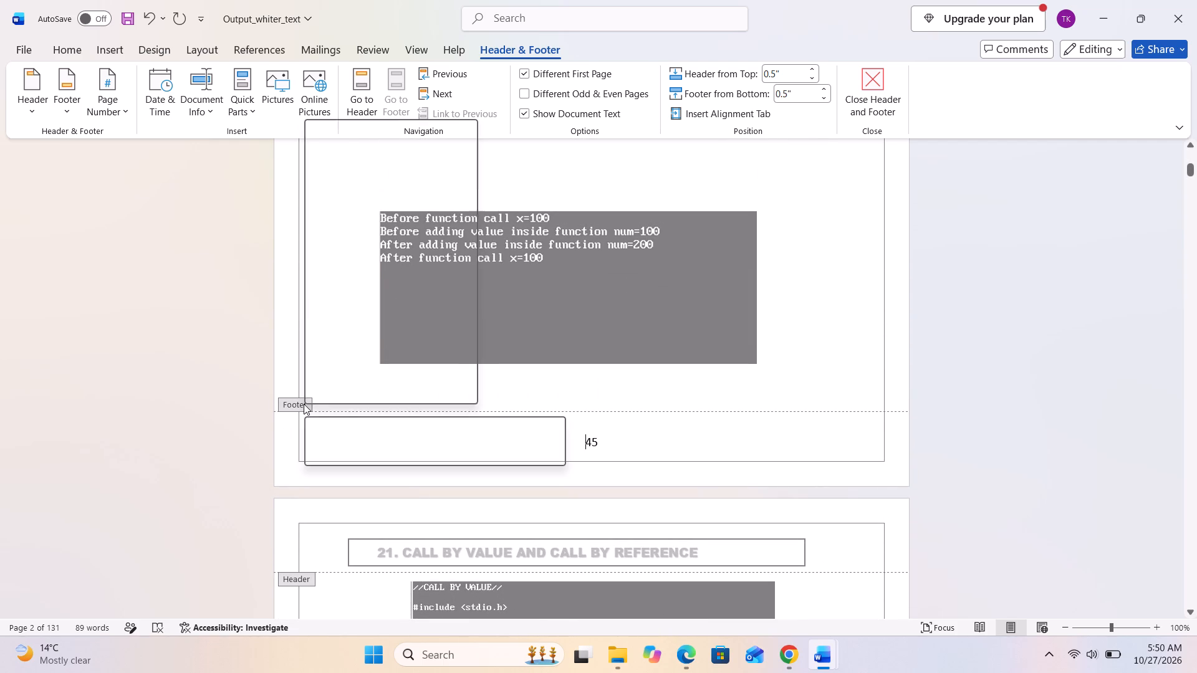
click(292, 403)
click(292, 403)
triple_click(292, 403)
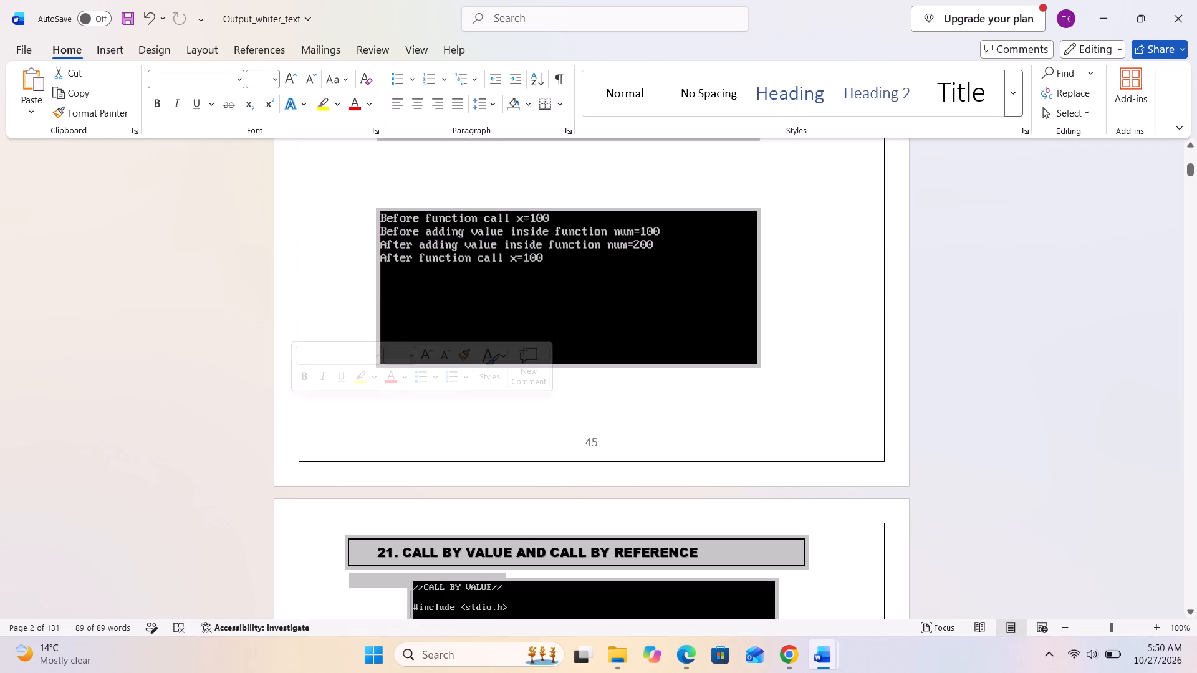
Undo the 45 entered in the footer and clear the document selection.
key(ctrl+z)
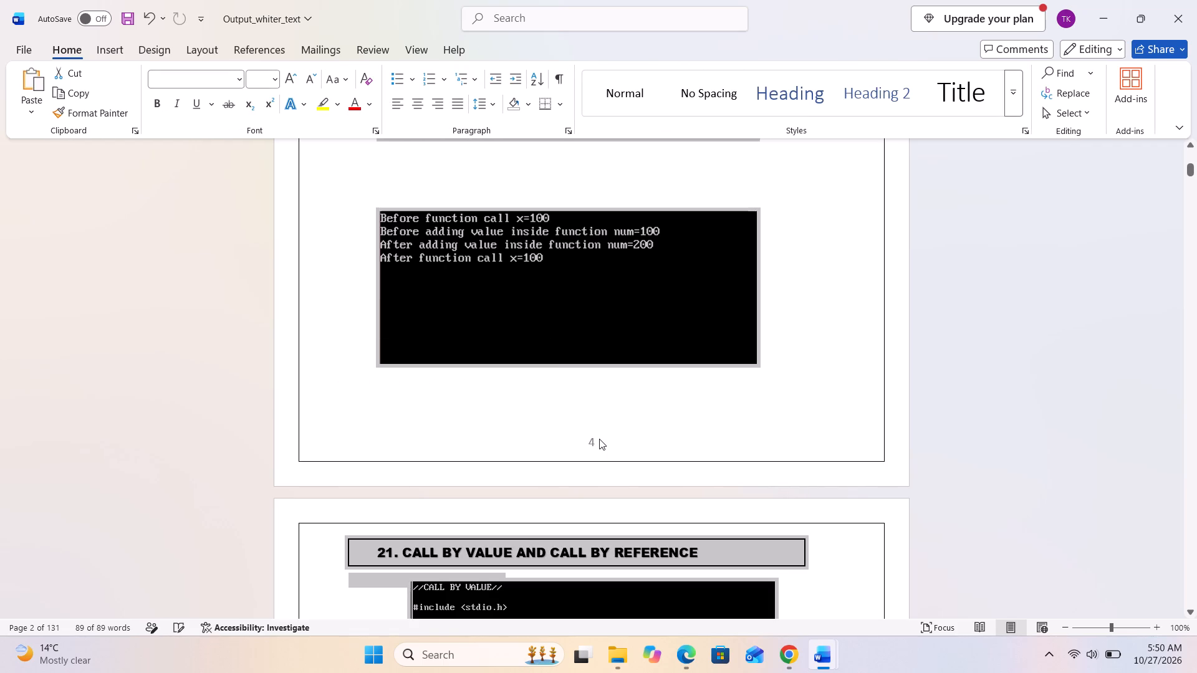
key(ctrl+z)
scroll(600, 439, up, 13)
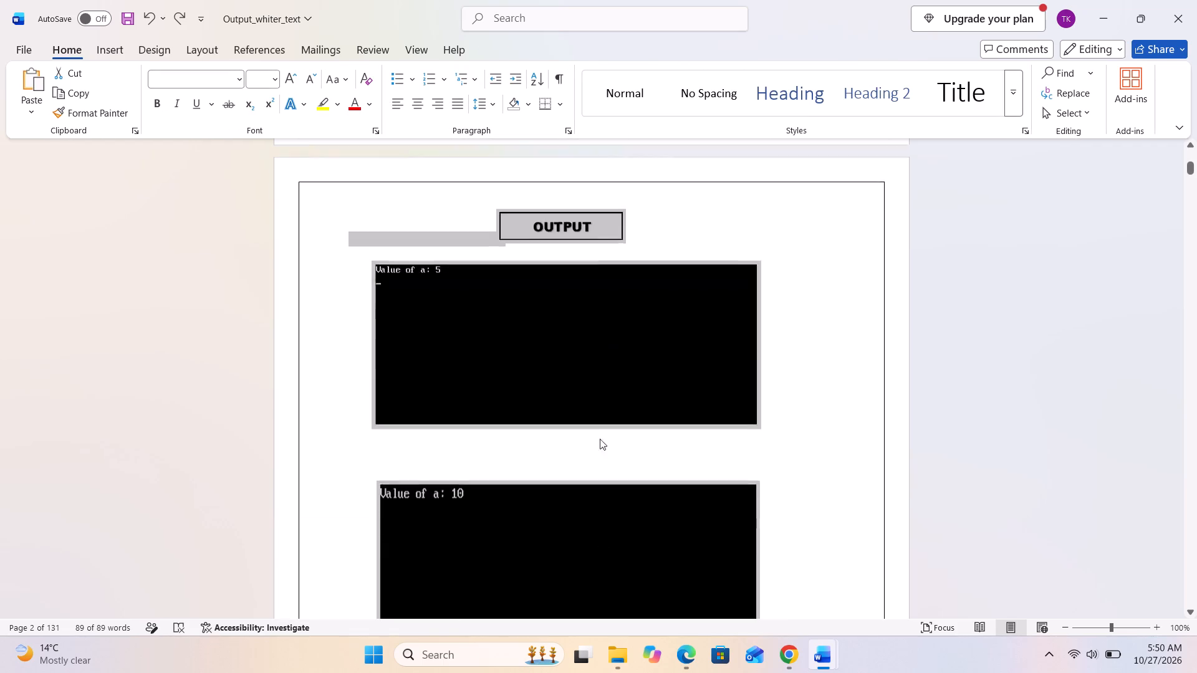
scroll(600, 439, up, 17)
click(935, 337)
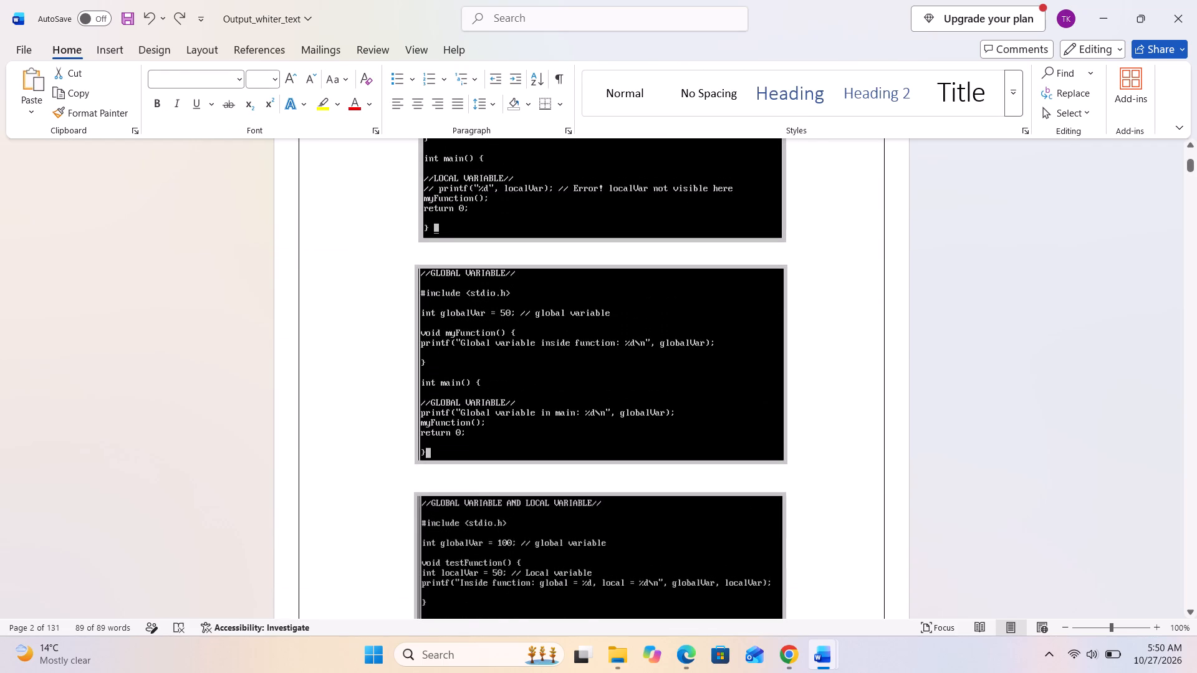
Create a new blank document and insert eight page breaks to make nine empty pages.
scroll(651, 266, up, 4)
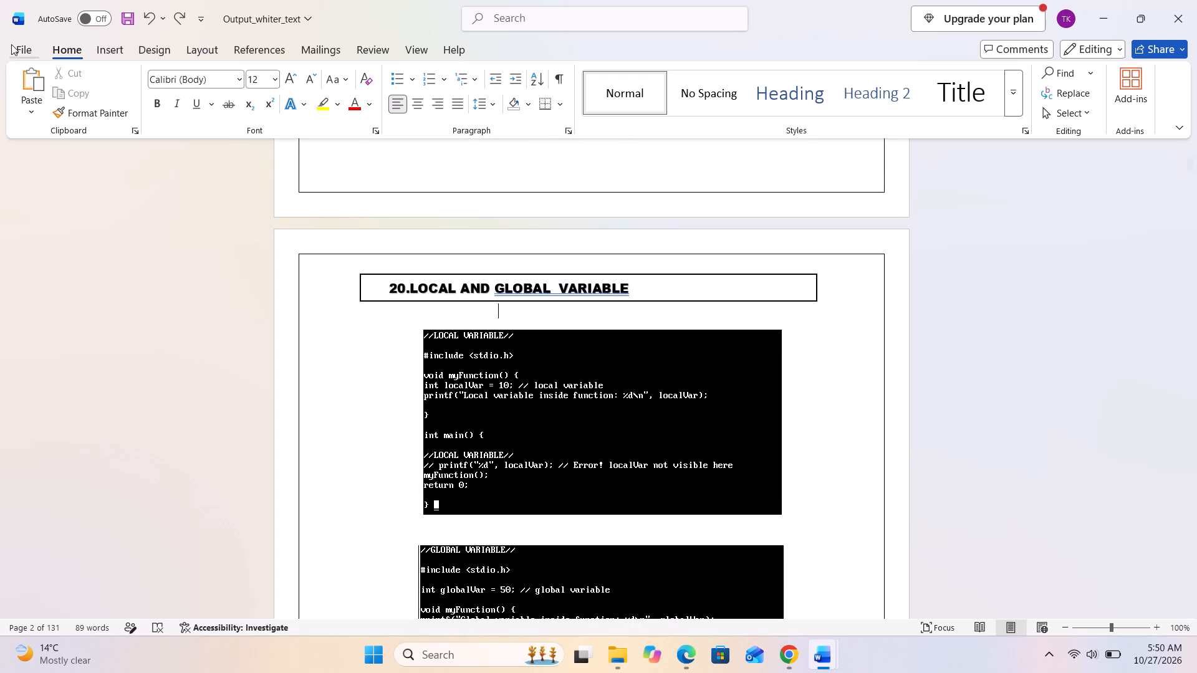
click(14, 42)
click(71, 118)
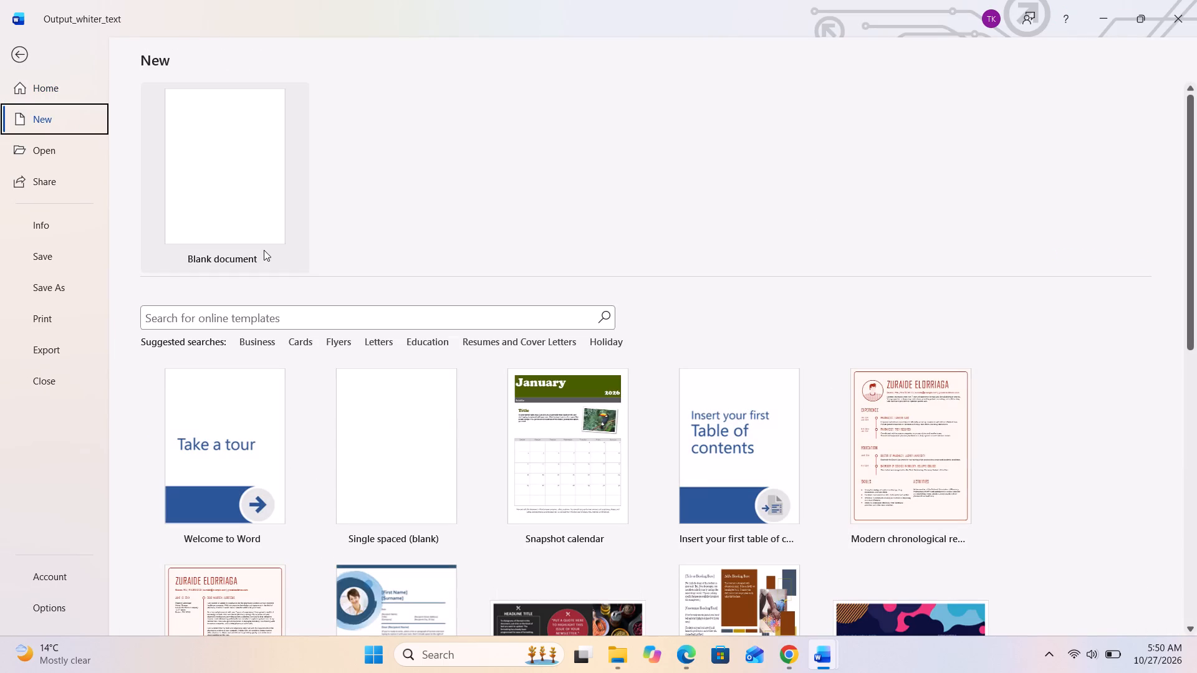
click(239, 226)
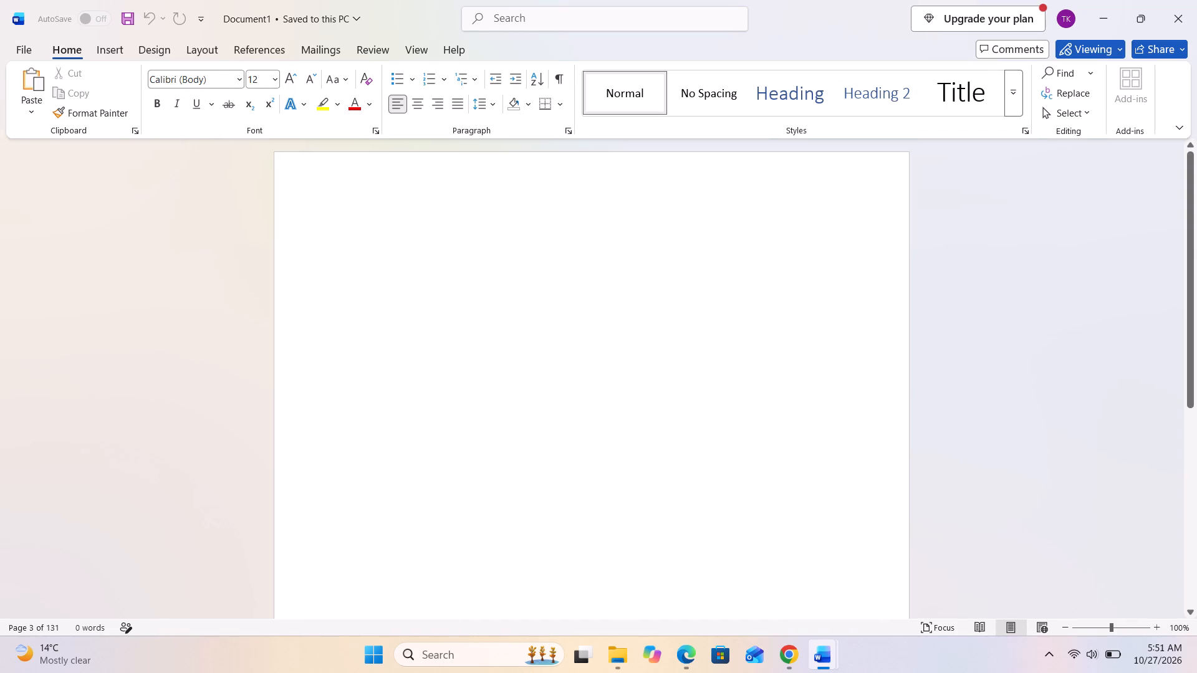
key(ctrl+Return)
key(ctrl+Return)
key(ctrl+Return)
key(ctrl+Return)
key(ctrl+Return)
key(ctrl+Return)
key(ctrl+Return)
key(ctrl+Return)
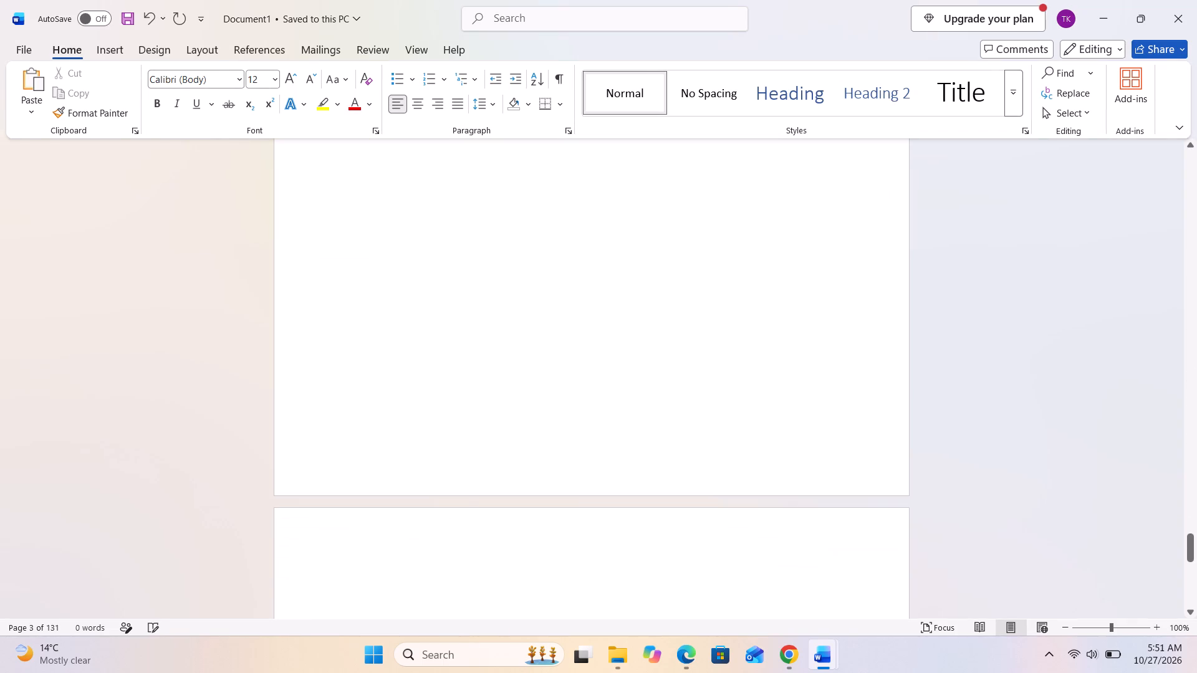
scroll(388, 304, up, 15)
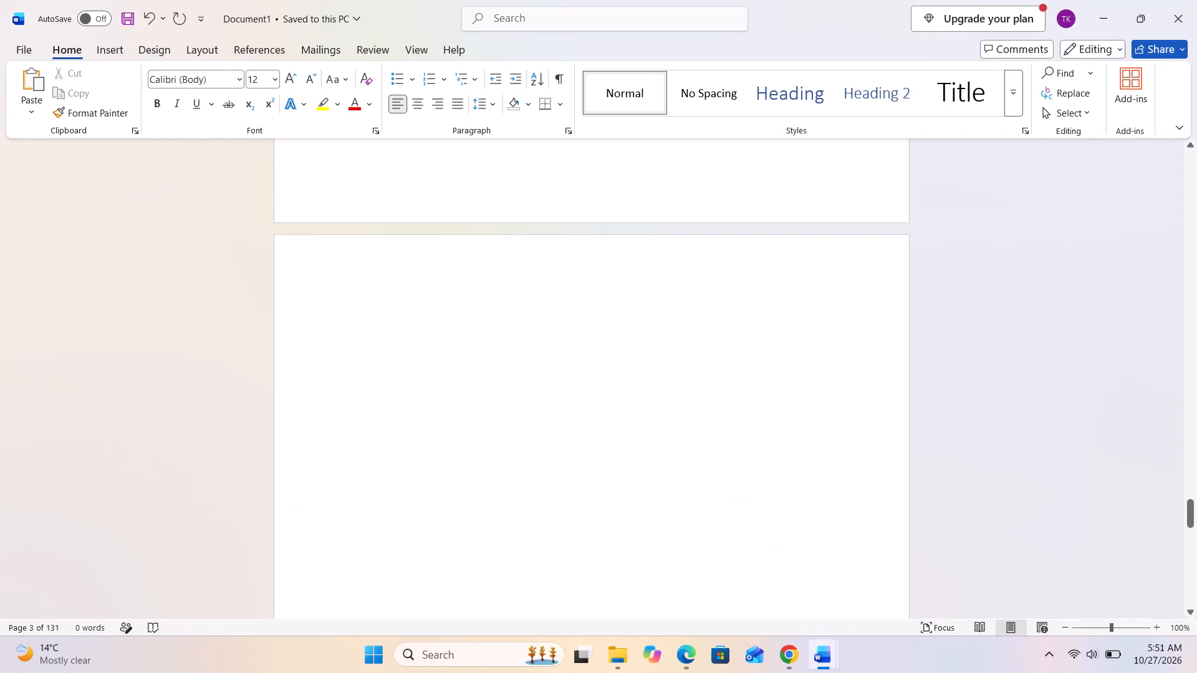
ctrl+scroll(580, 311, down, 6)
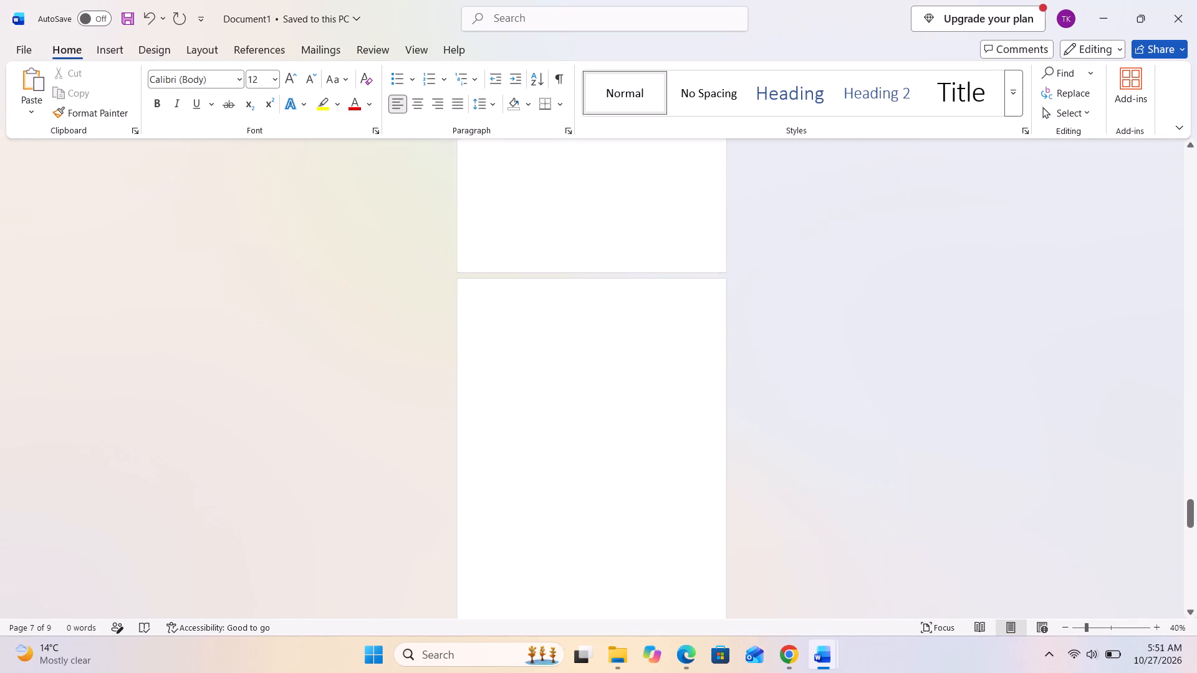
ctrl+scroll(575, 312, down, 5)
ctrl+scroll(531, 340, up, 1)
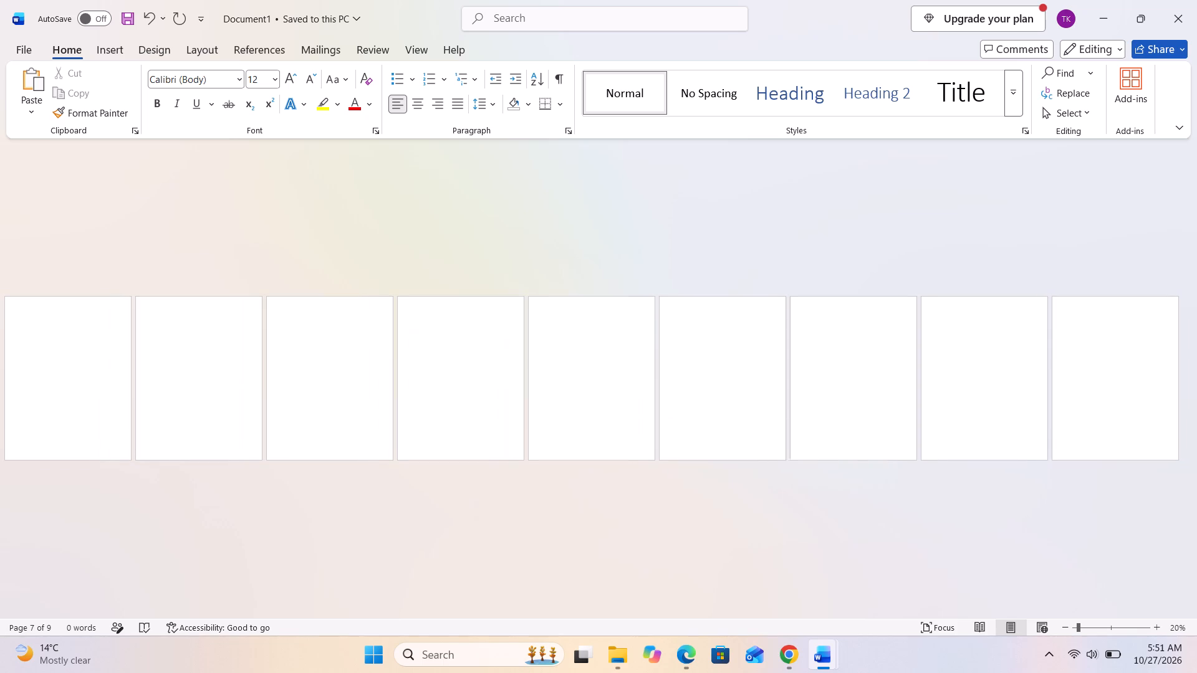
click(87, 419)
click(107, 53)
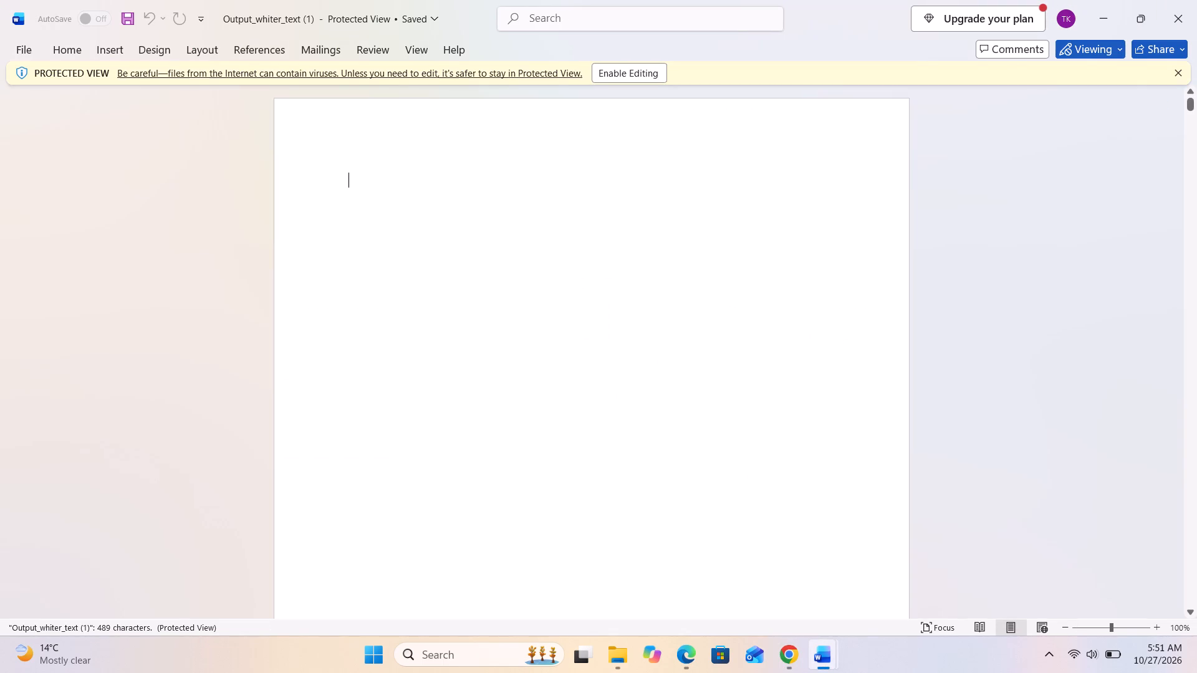
Examine the first page and the footer page numbers from page 2 through the end of the downloaded document.
scroll(575, 261, down, 7)
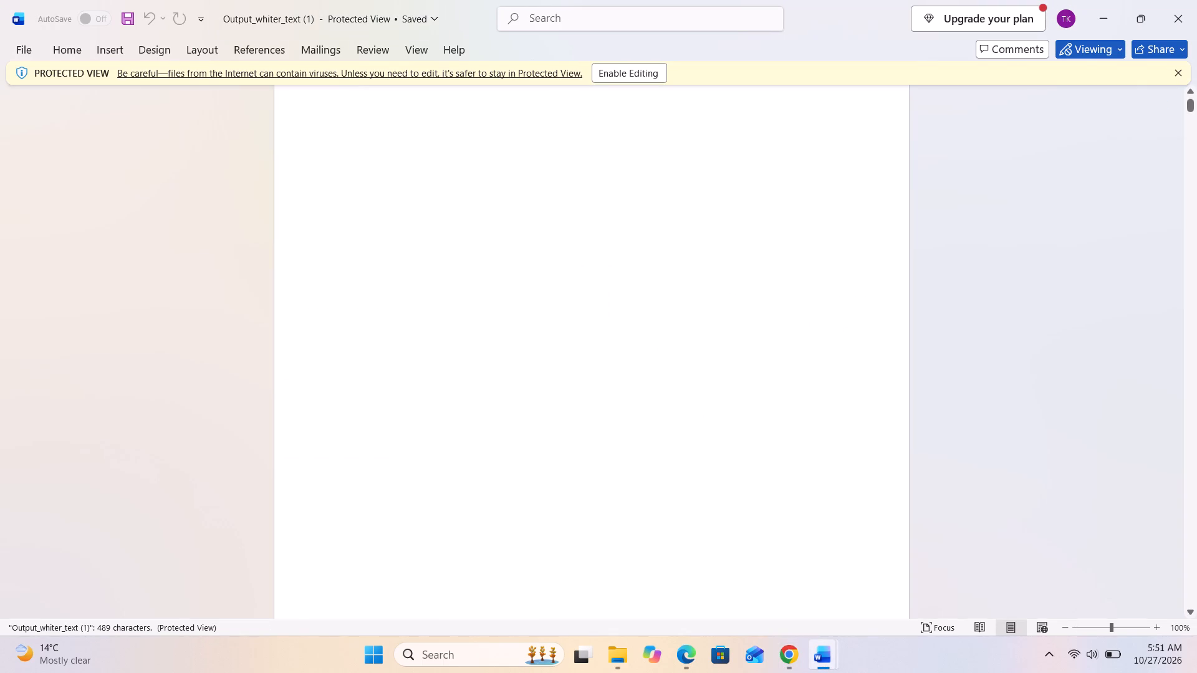
scroll(574, 259, down, 9)
scroll(571, 254, down, 19)
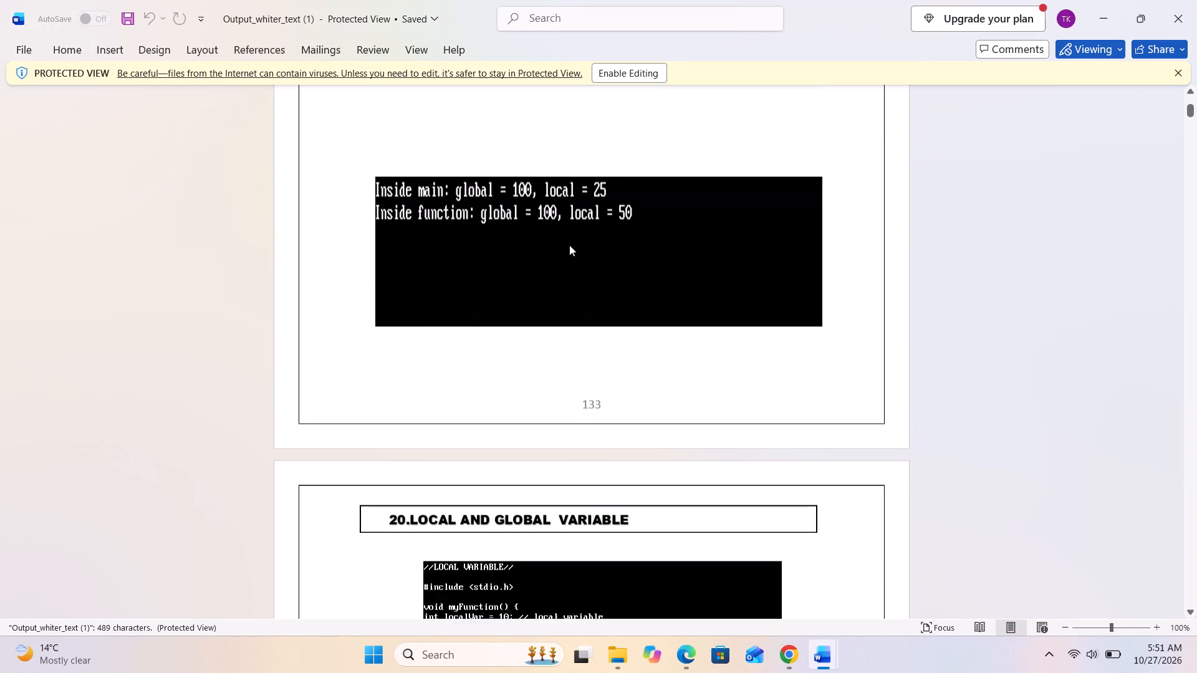
scroll(569, 245, down, 19)
scroll(568, 237, down, 4)
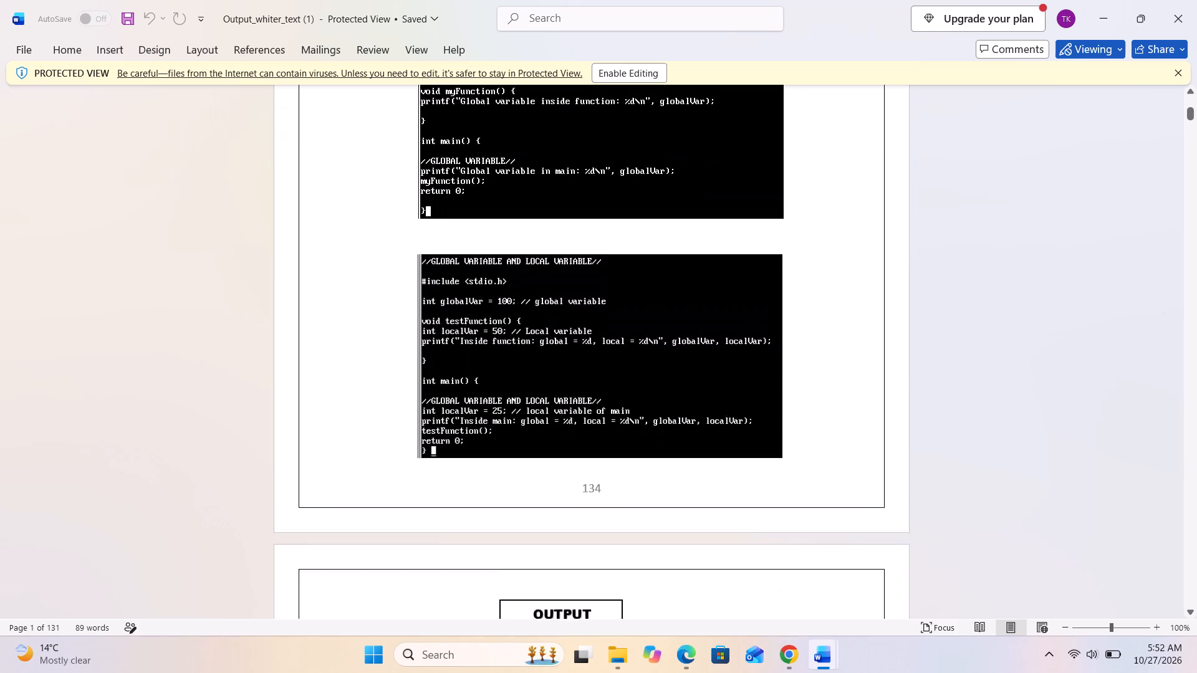
scroll(568, 237, down, 20)
scroll(568, 237, down, 3)
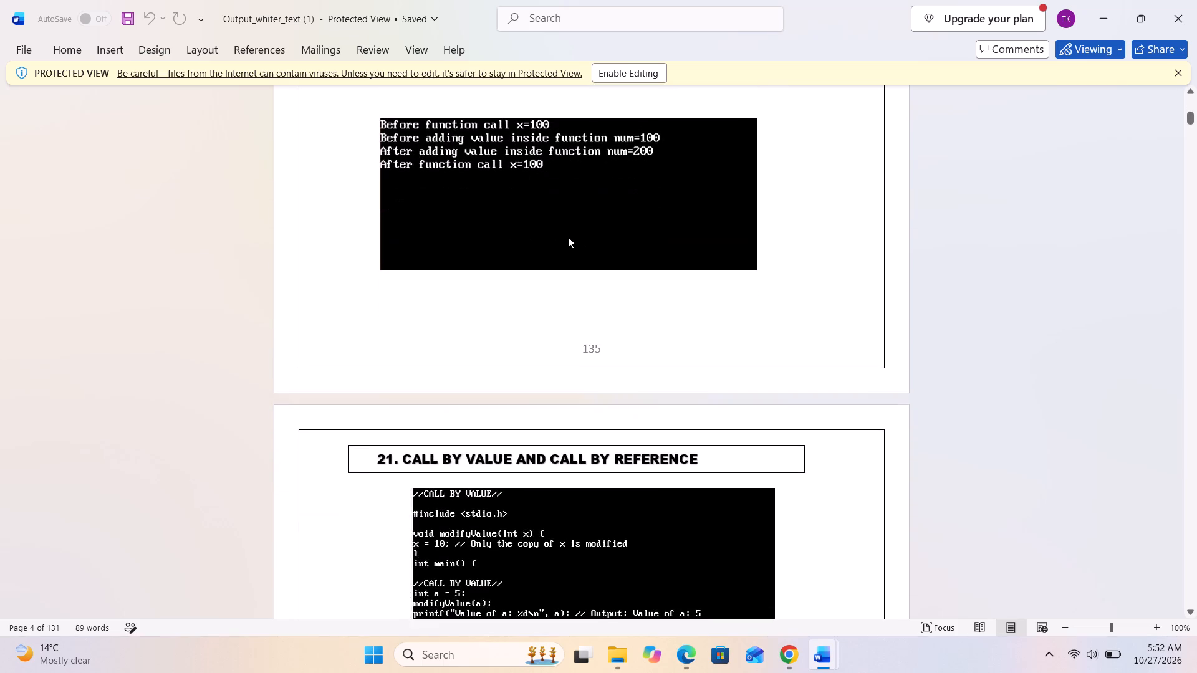
scroll(568, 237, down, 17)
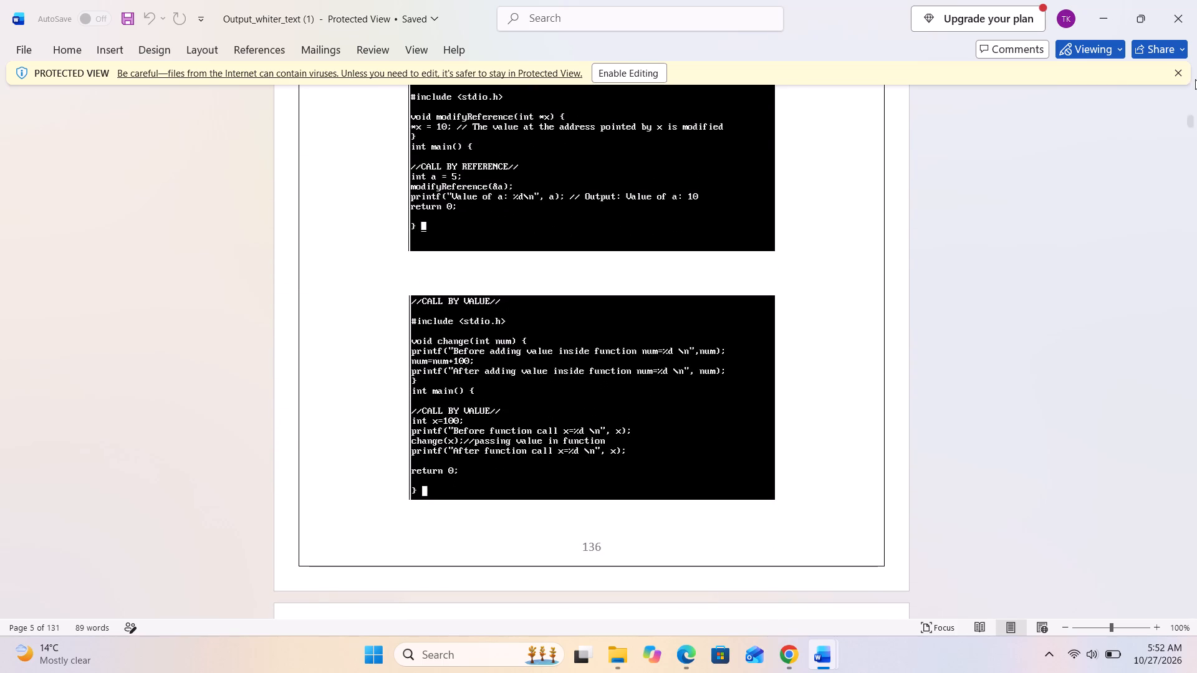
drag(1195, 121, 1196, 422)
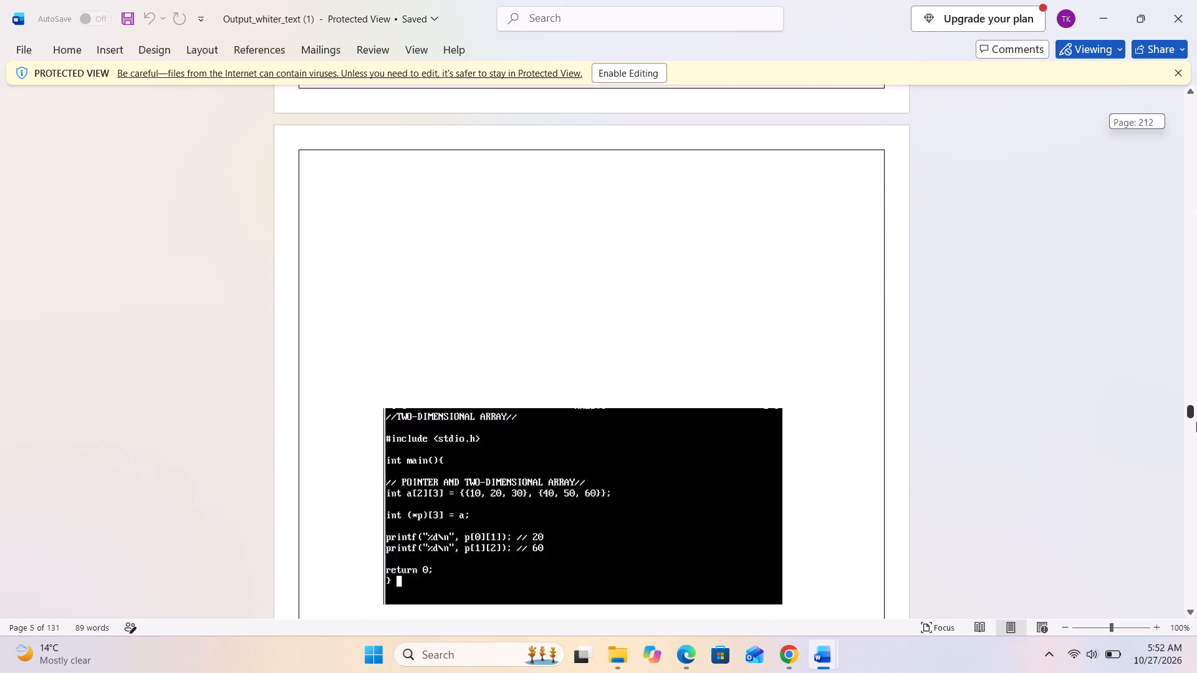
drag(1196, 422, 1196, 644)
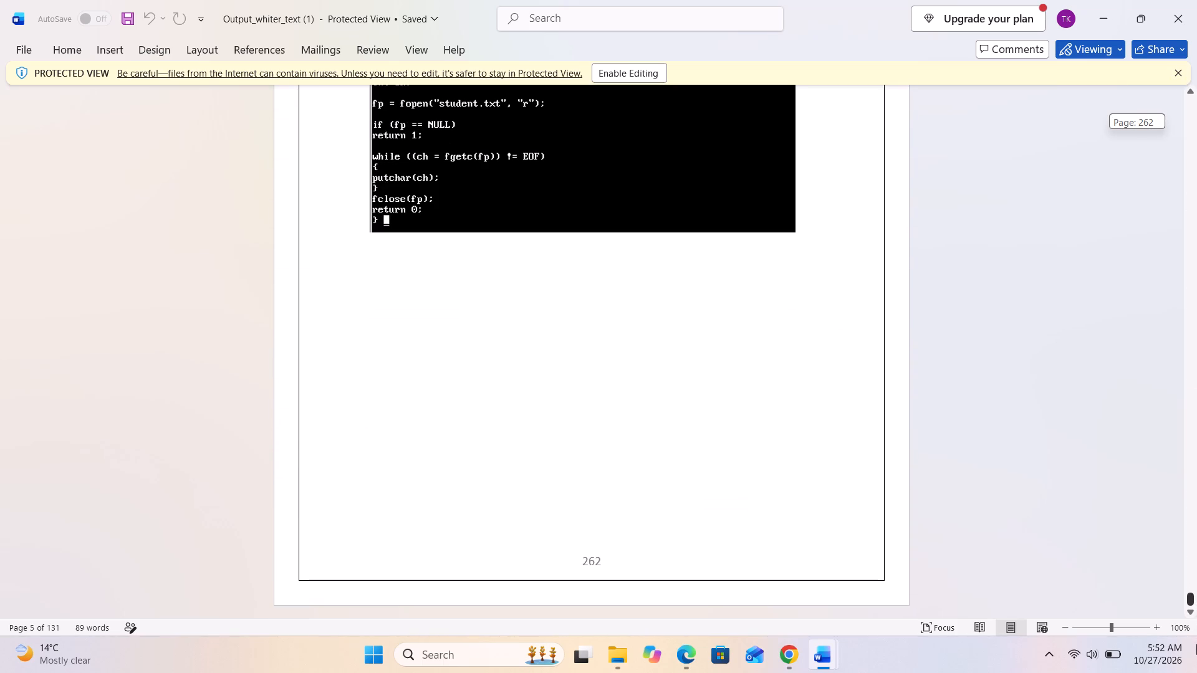
drag(1196, 644, 1195, 631)
scroll(1036, 507, up, 18)
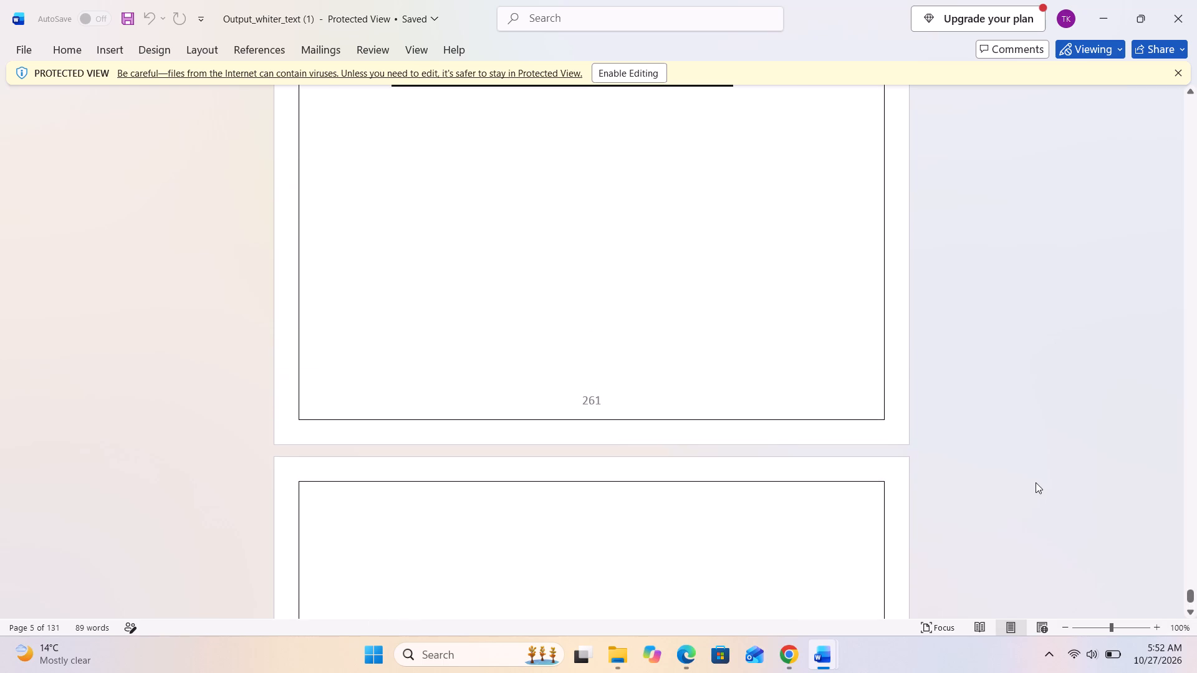
drag(1193, 594, 1194, 591)
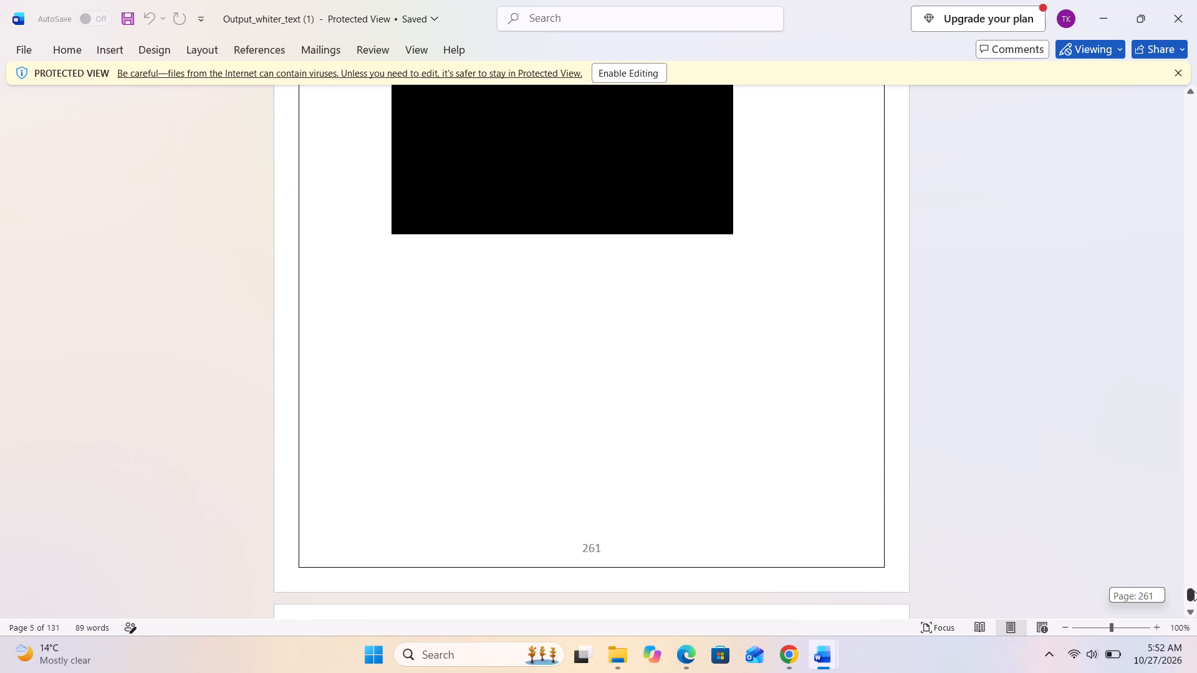
drag(1194, 591, 1195, 585)
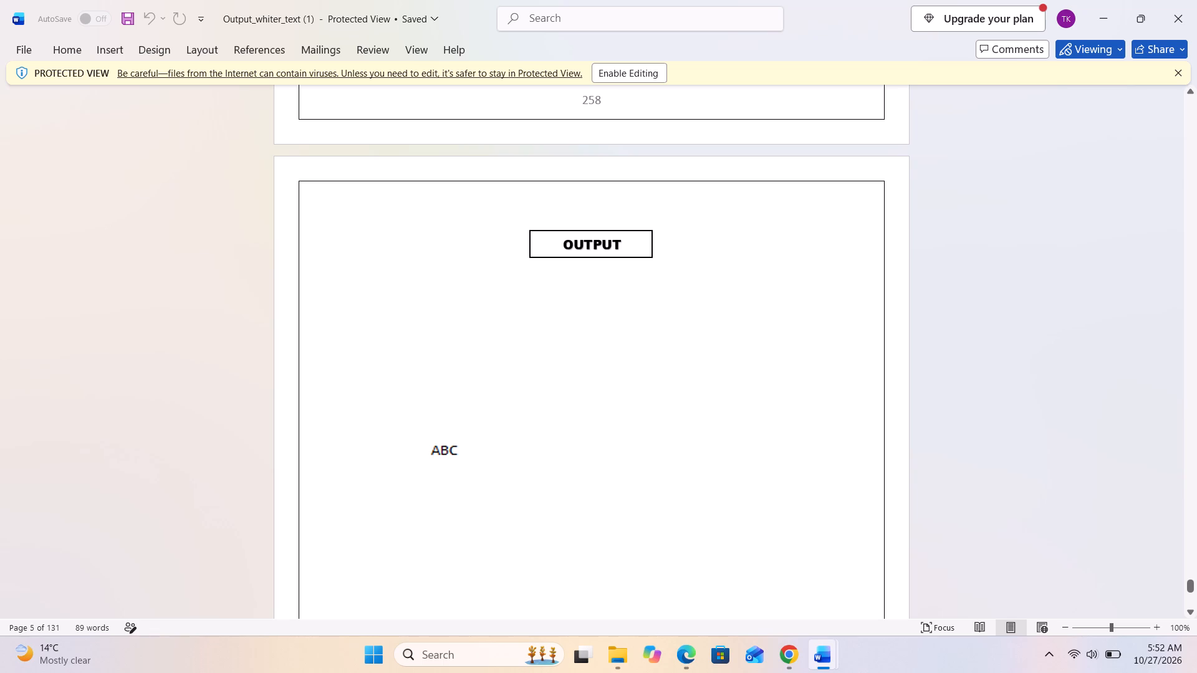
scroll(844, 593, down, 5)
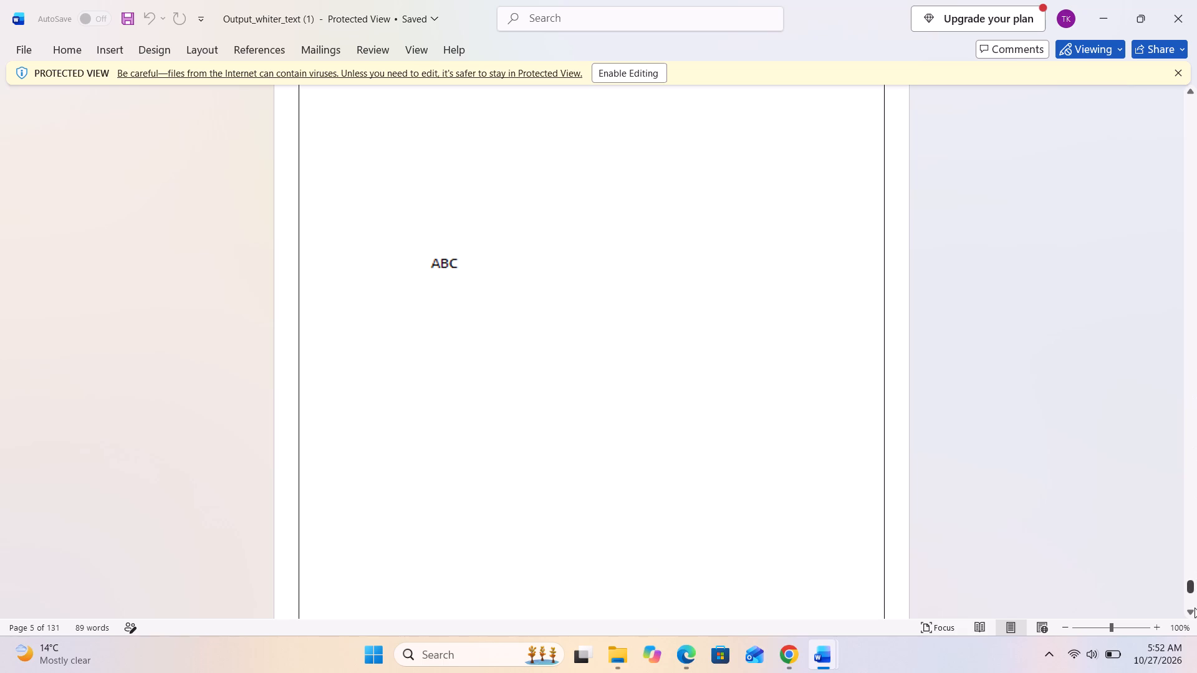
drag(1191, 586, 1196, 651)
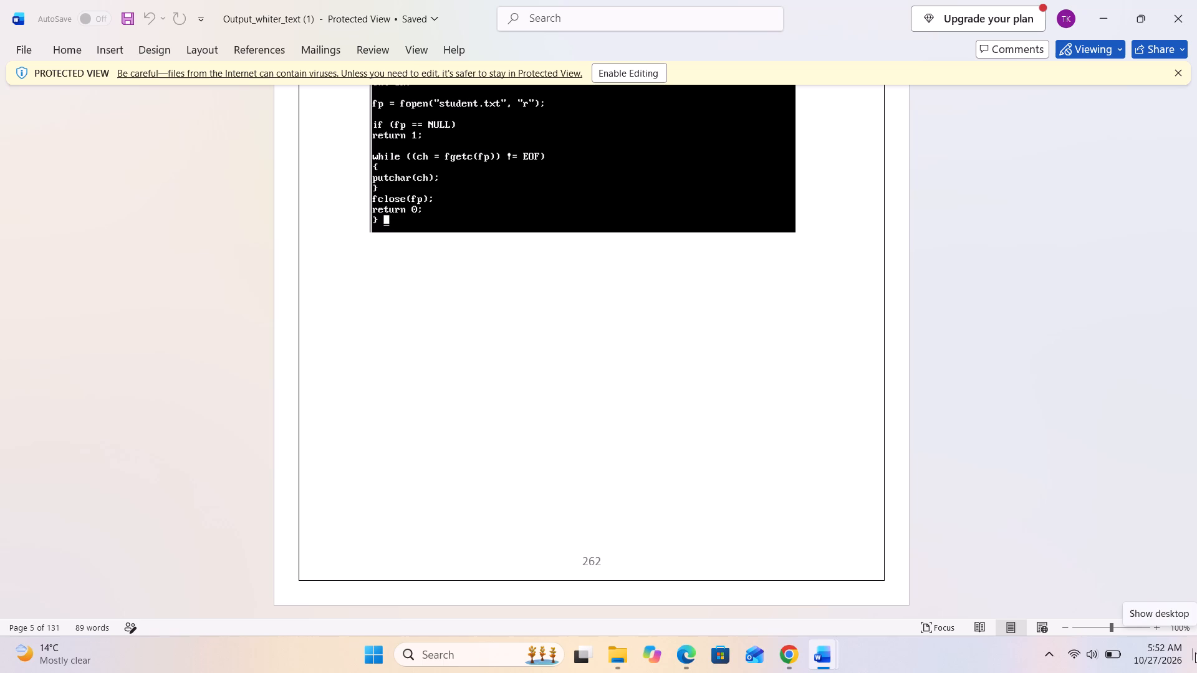
scroll(1195, 652, up, 7)
scroll(1039, 469, up, 3)
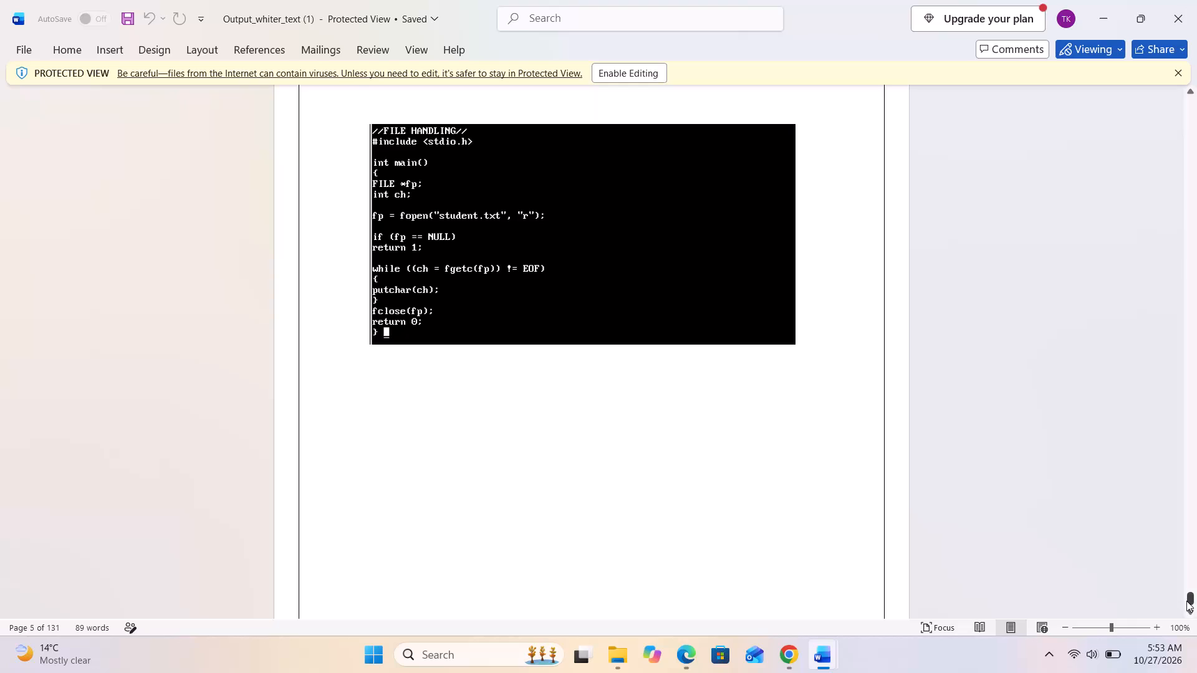
click(1196, 0)
triple_click(1196, 0)
click(1196, 0)
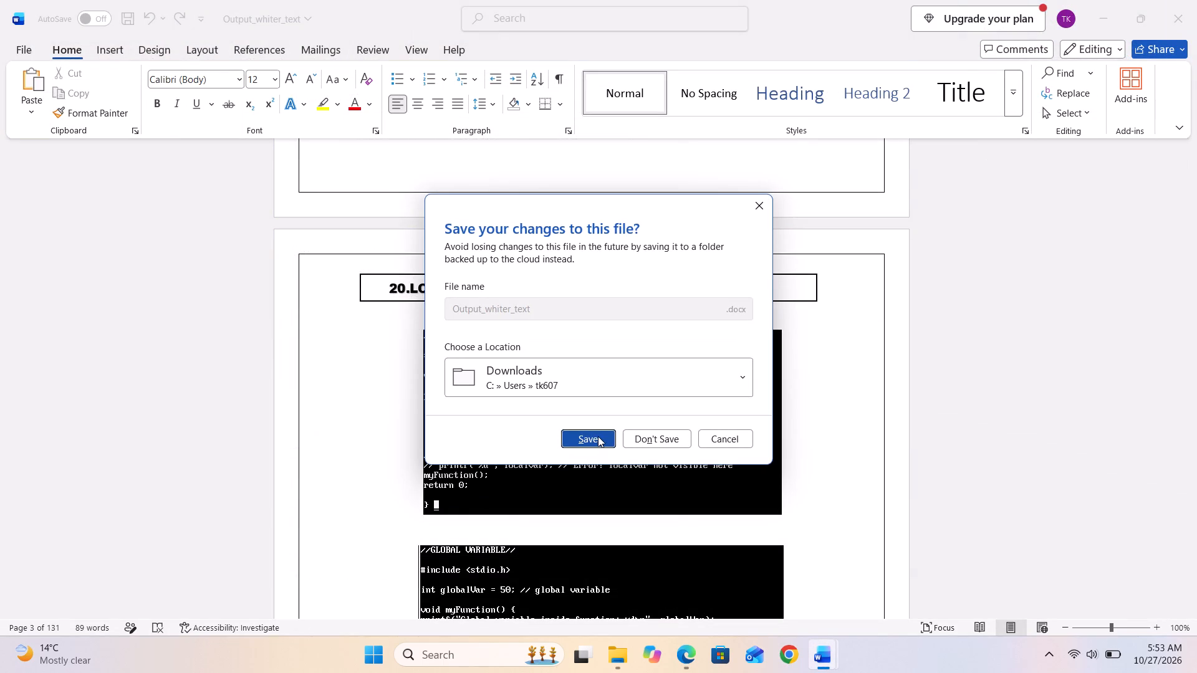
click(598, 436)
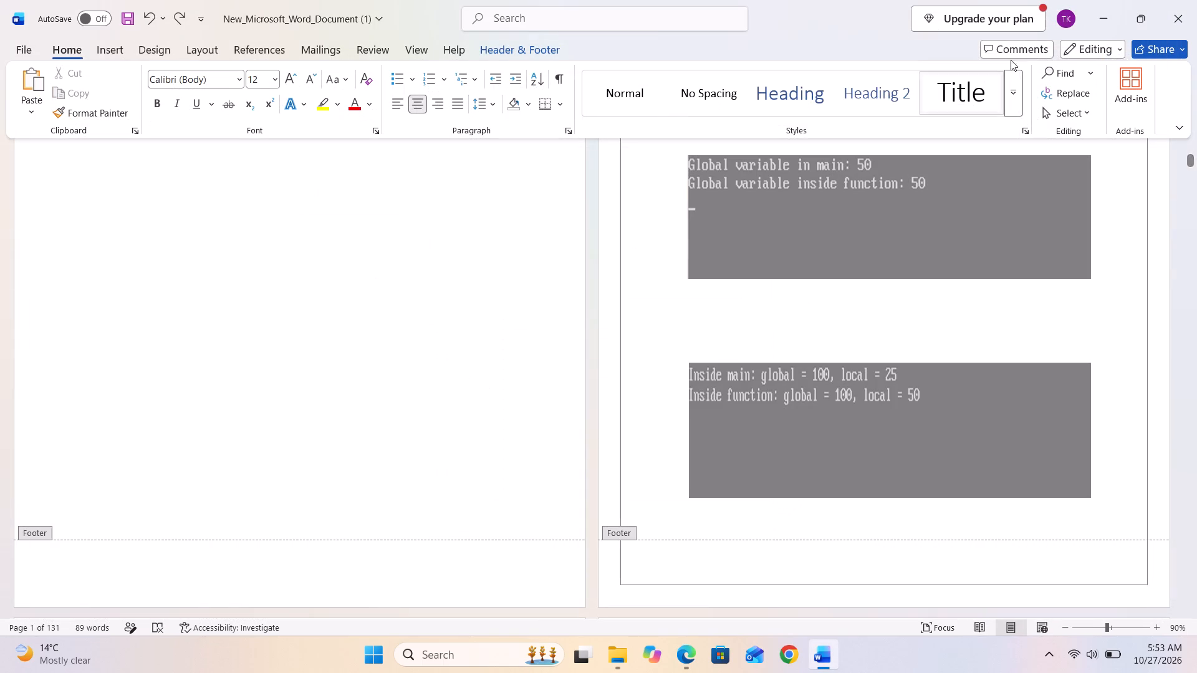
Minimize New_Microsoft_Word_Document (1), open Output_whiter_text (1) from the Downloads folder and check the page 2 footer.
click(1107, 18)
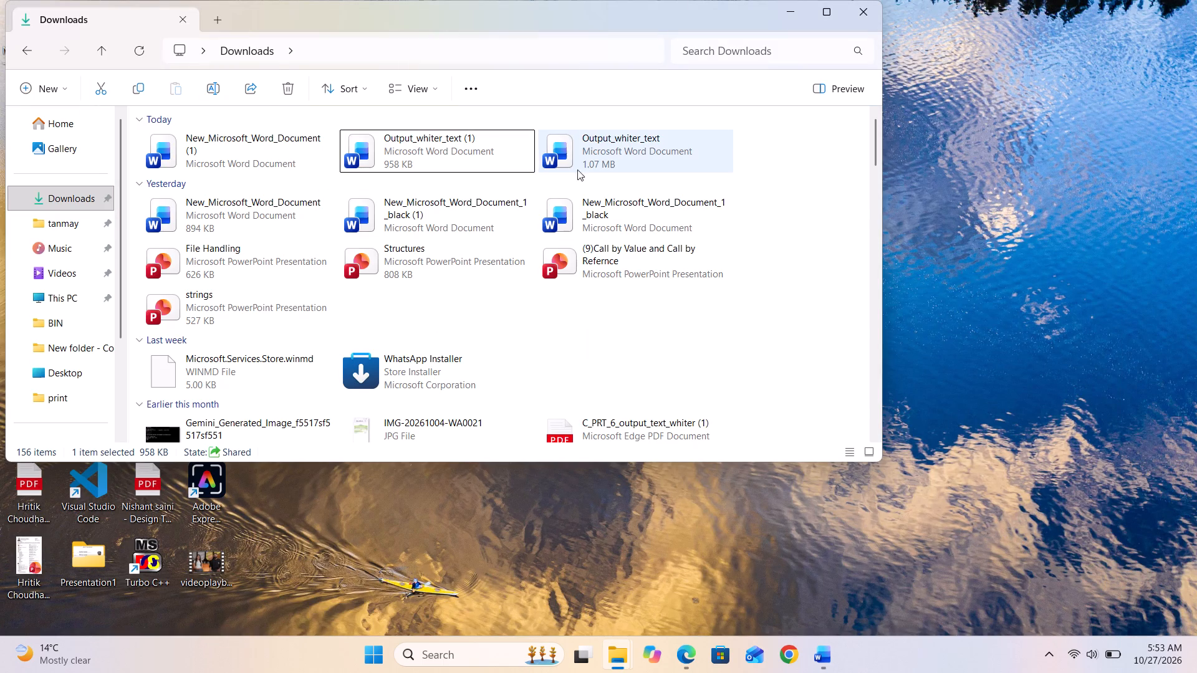
click(511, 154)
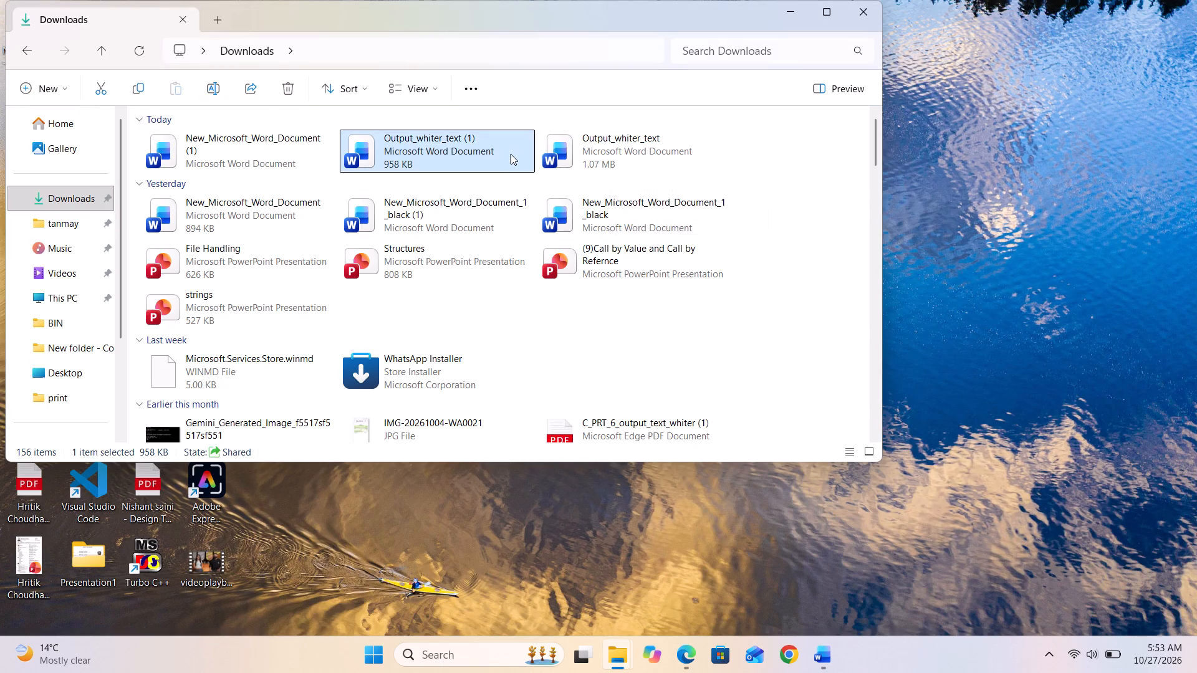
double_click(478, 156)
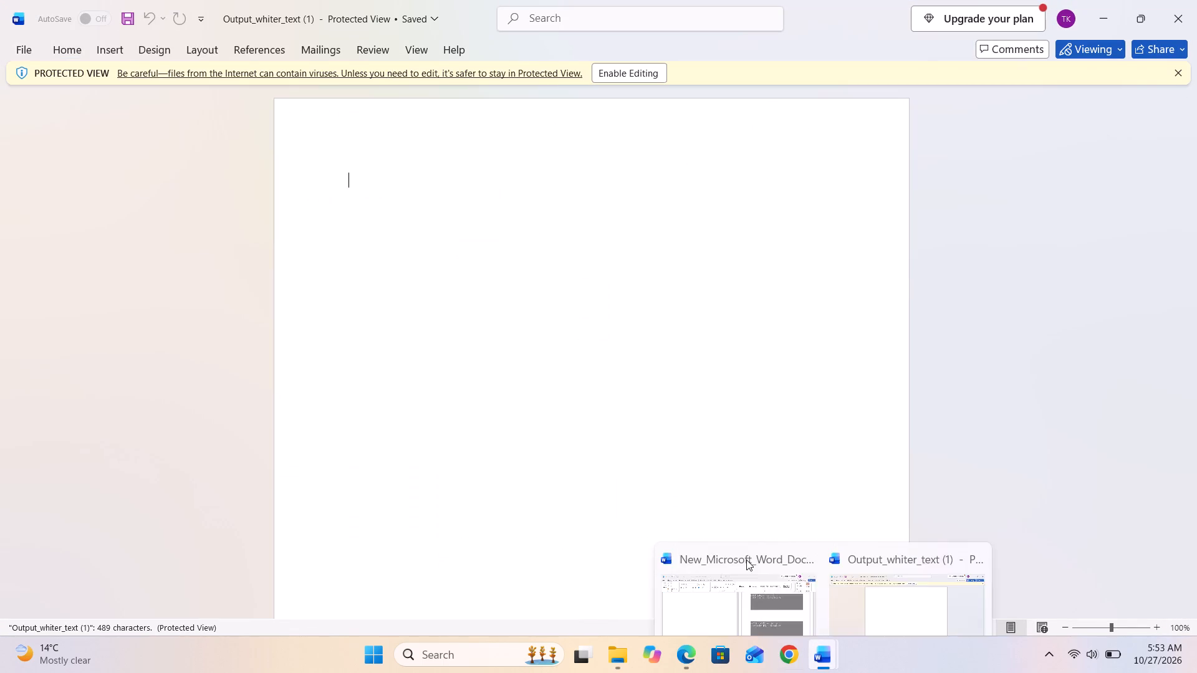
scroll(612, 353, down, 20)
scroll(612, 353, down, 12)
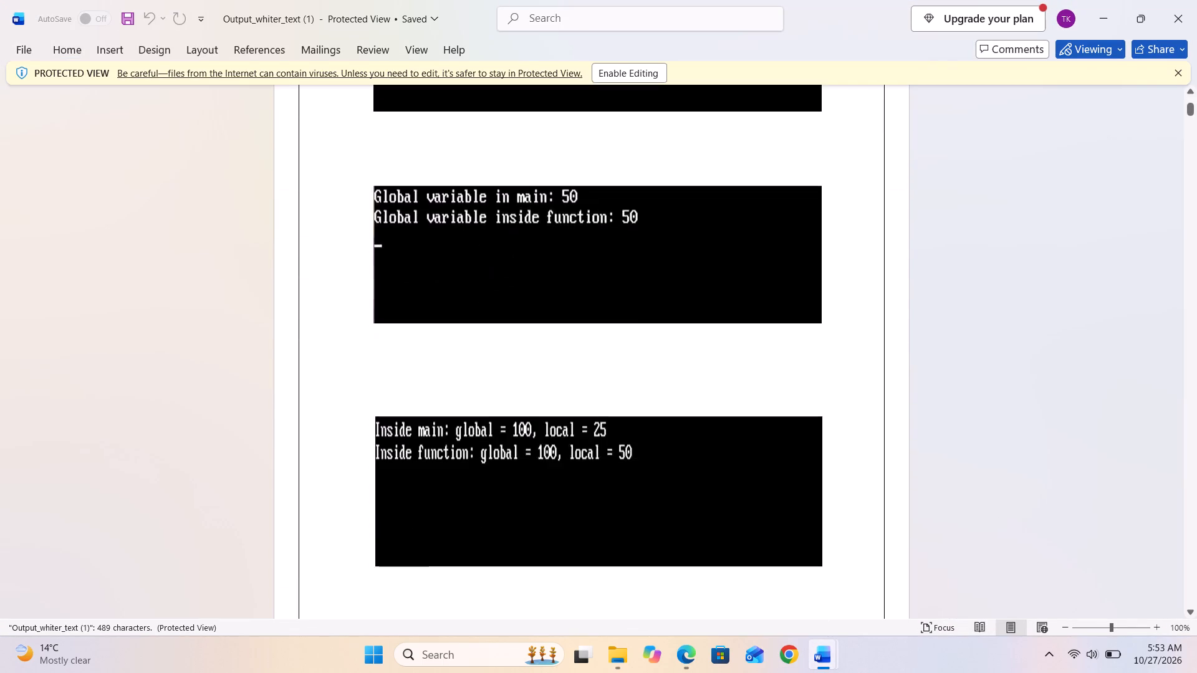
scroll(610, 353, down, 7)
scroll(610, 354, up, 3)
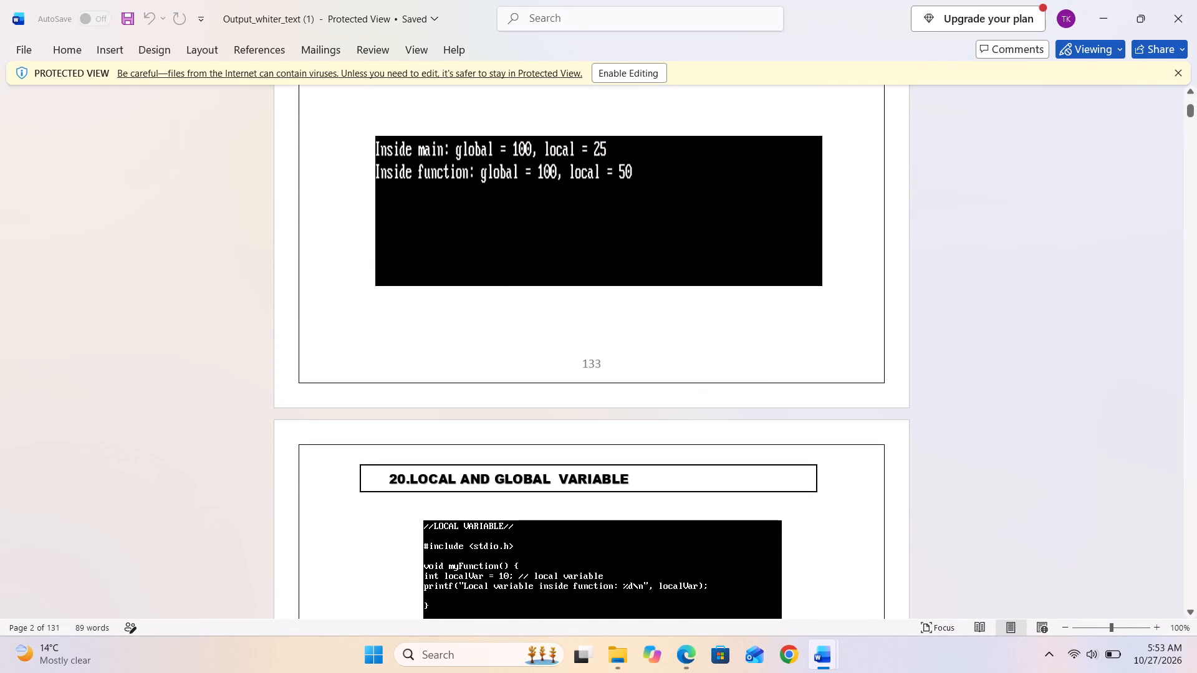
Create a new blank document and insert seven page breaks in it.
click(25, 53)
click(44, 118)
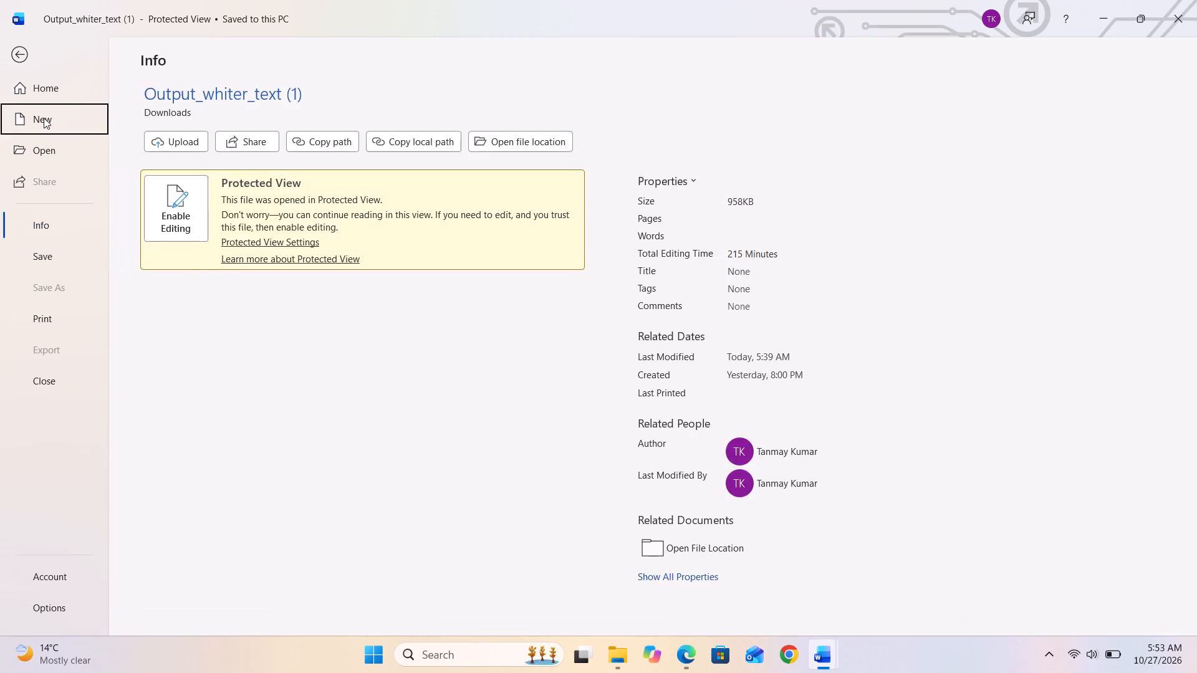
click(229, 198)
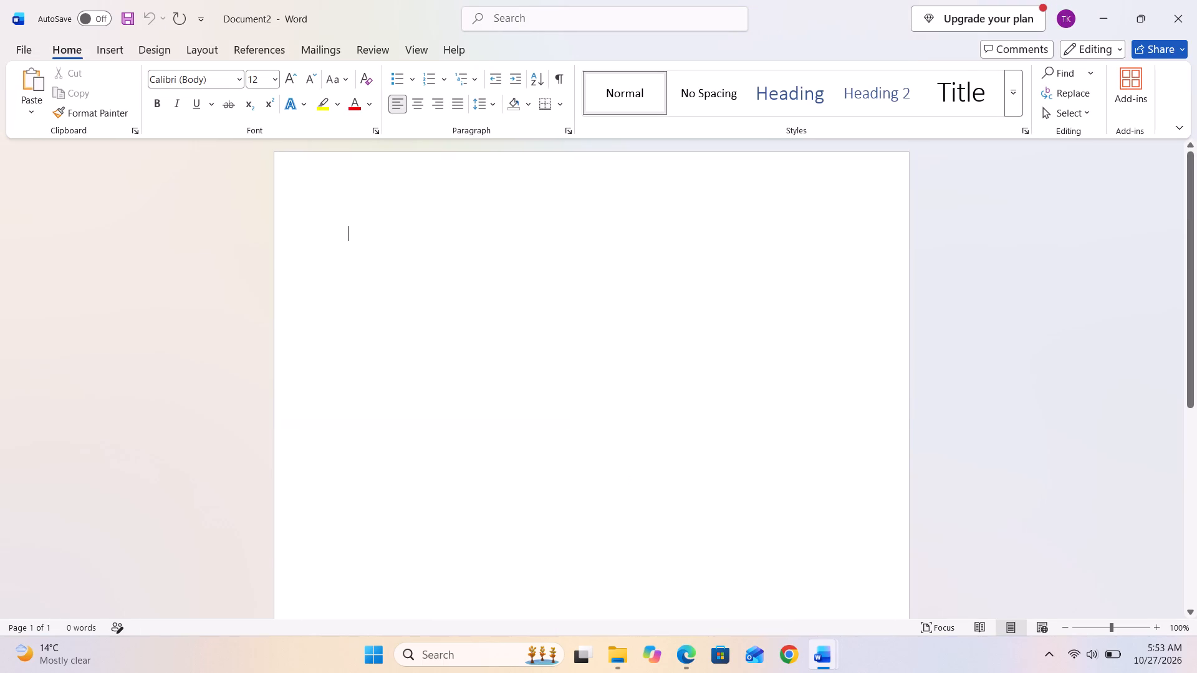
key(ctrl+Return)
key(ctrl+Return)
key(ctrl+Return)
key(ctrl+Return)
key(ctrl+Return)
key(ctrl+Return)
key(ctrl+Return)
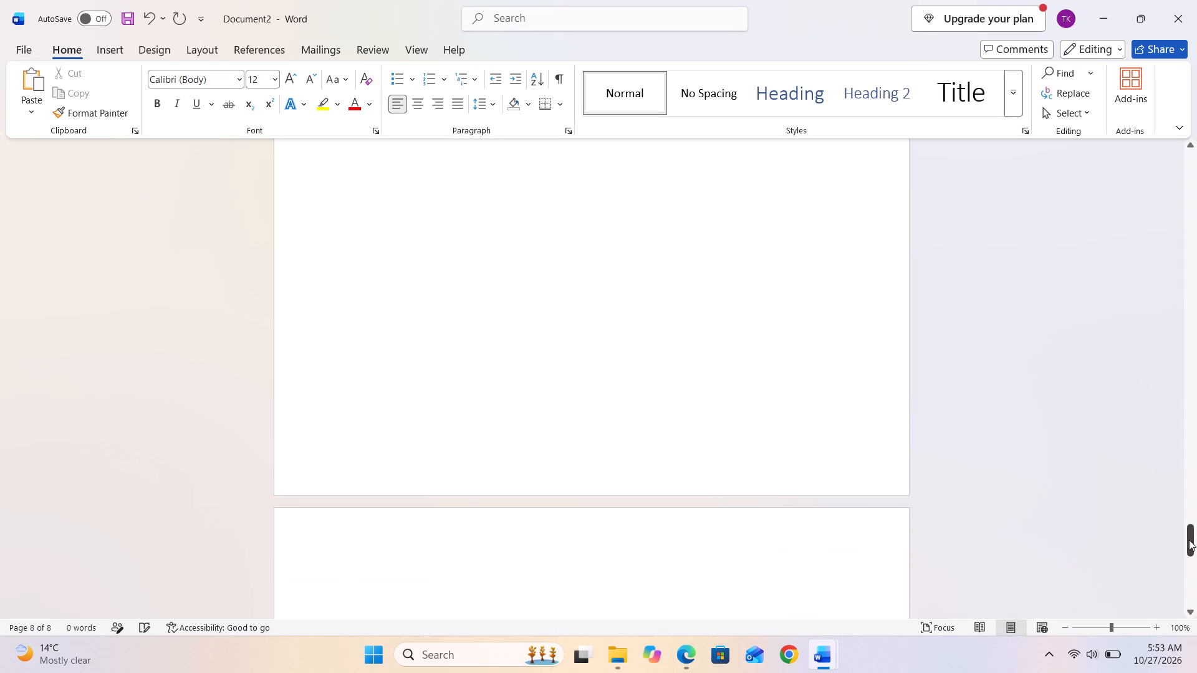
Insert a centred Plain Number 2 page number at the bottom of the pages, starting from the first page.
drag(1190, 540, 1196, 78)
click(640, 433)
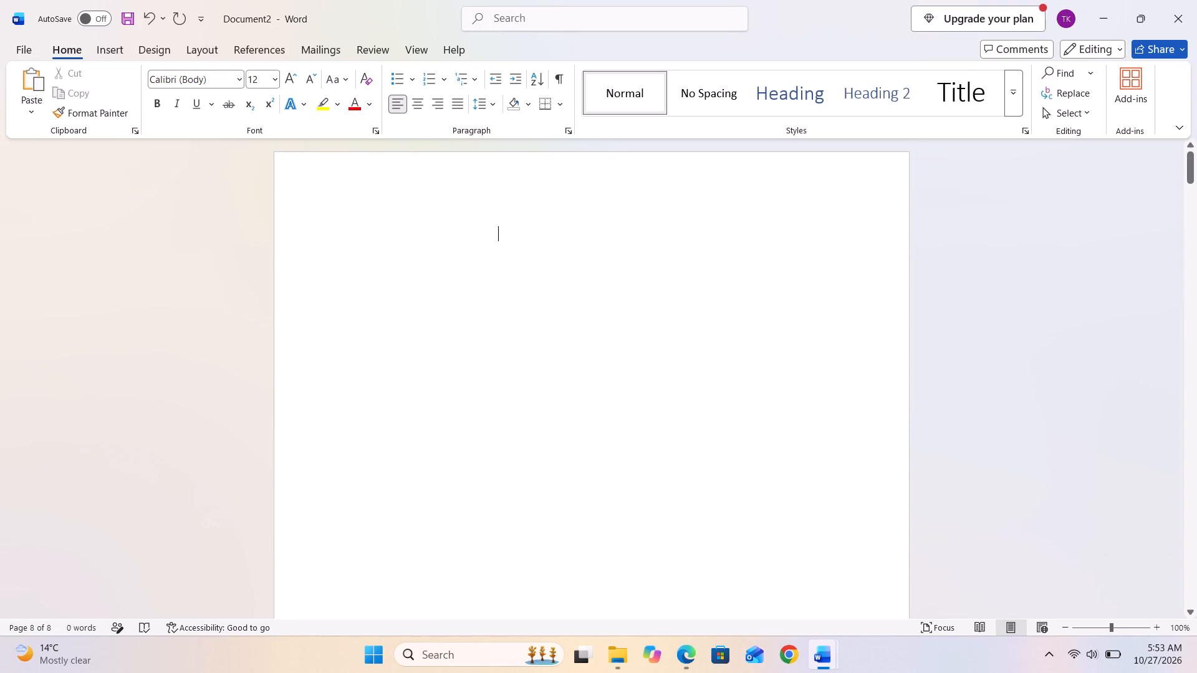
click(113, 50)
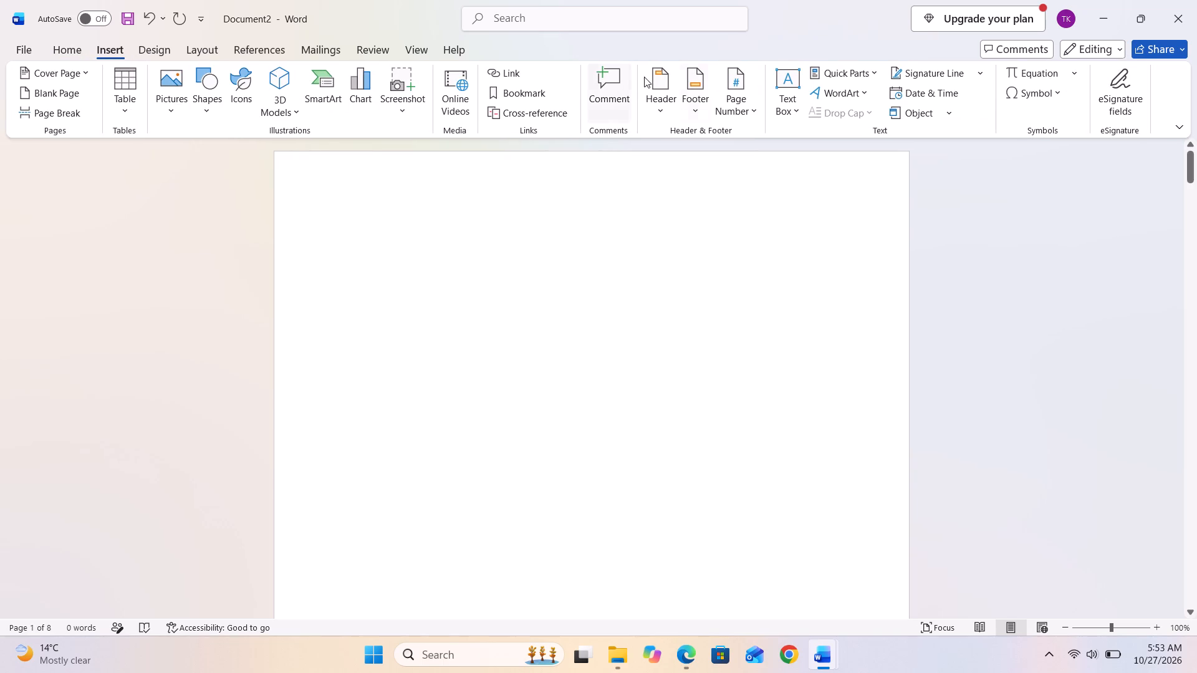
click(734, 92)
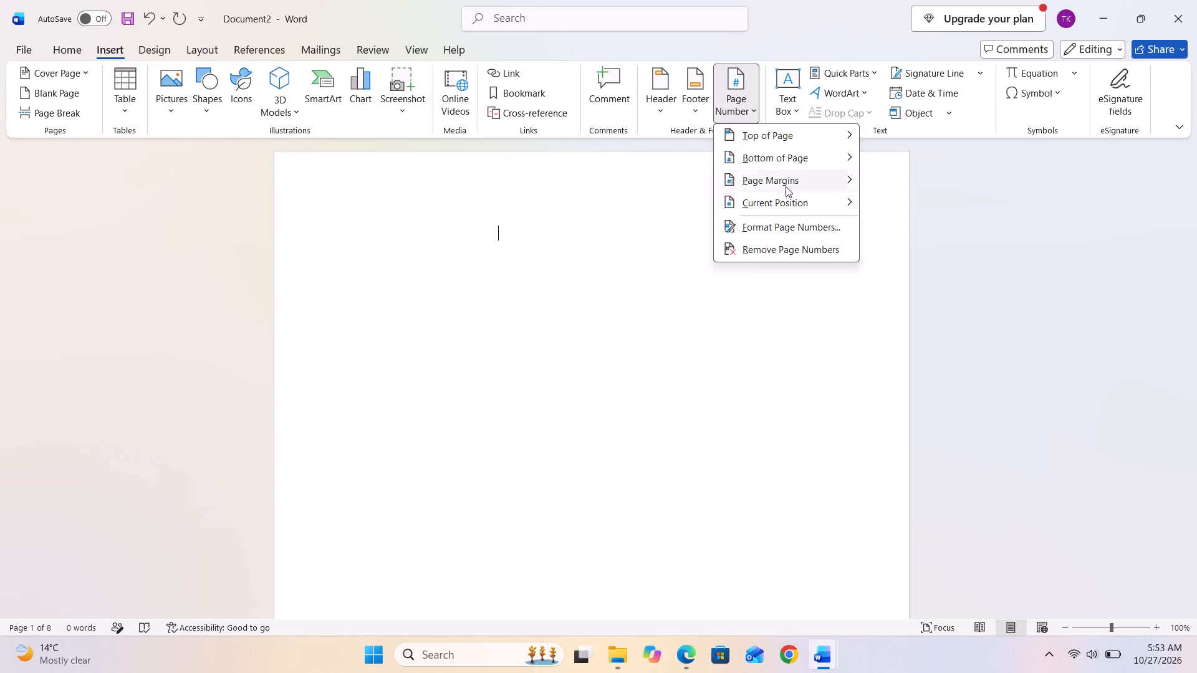
click(791, 165)
click(958, 273)
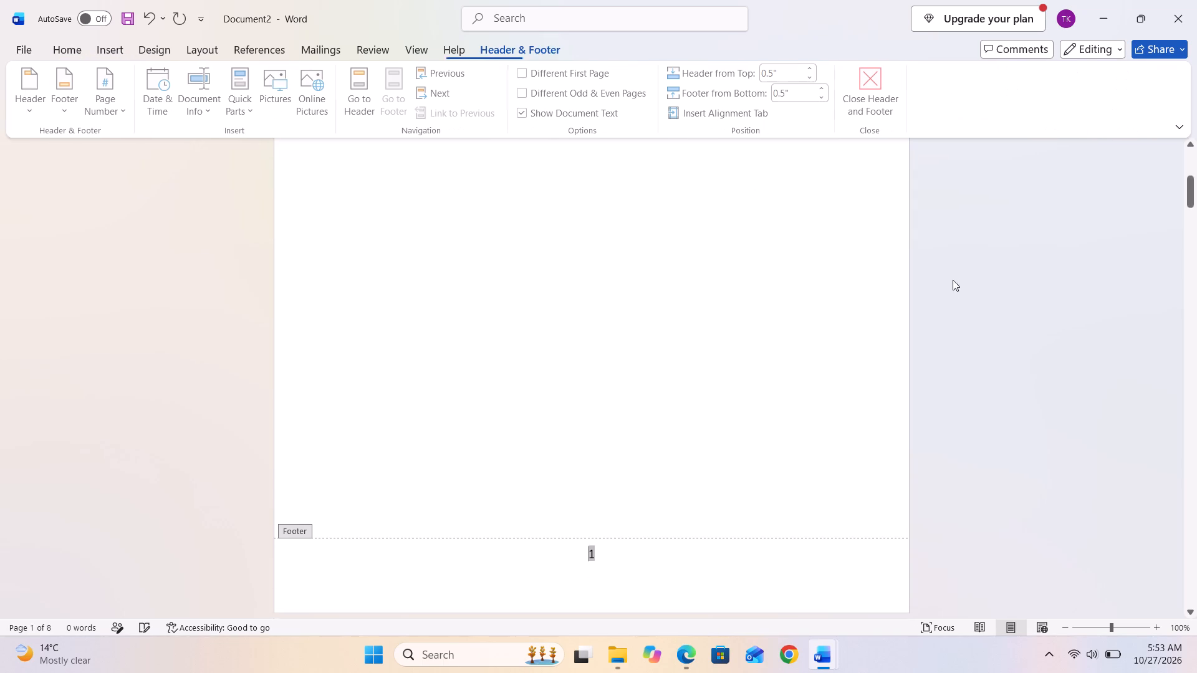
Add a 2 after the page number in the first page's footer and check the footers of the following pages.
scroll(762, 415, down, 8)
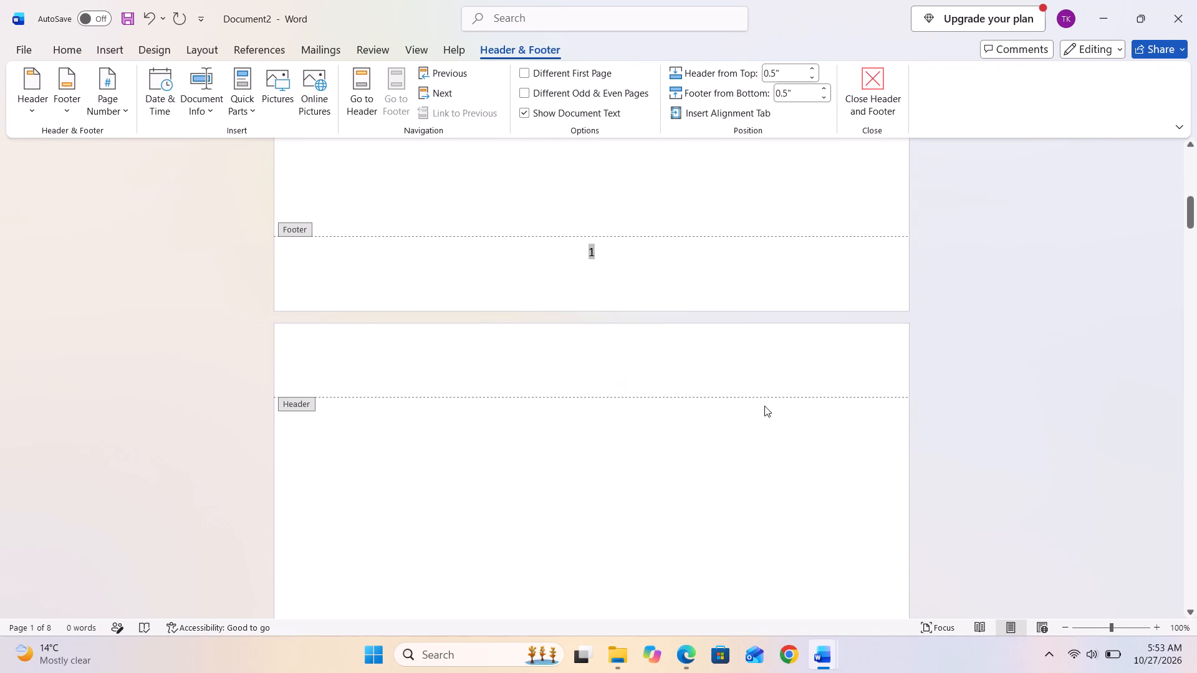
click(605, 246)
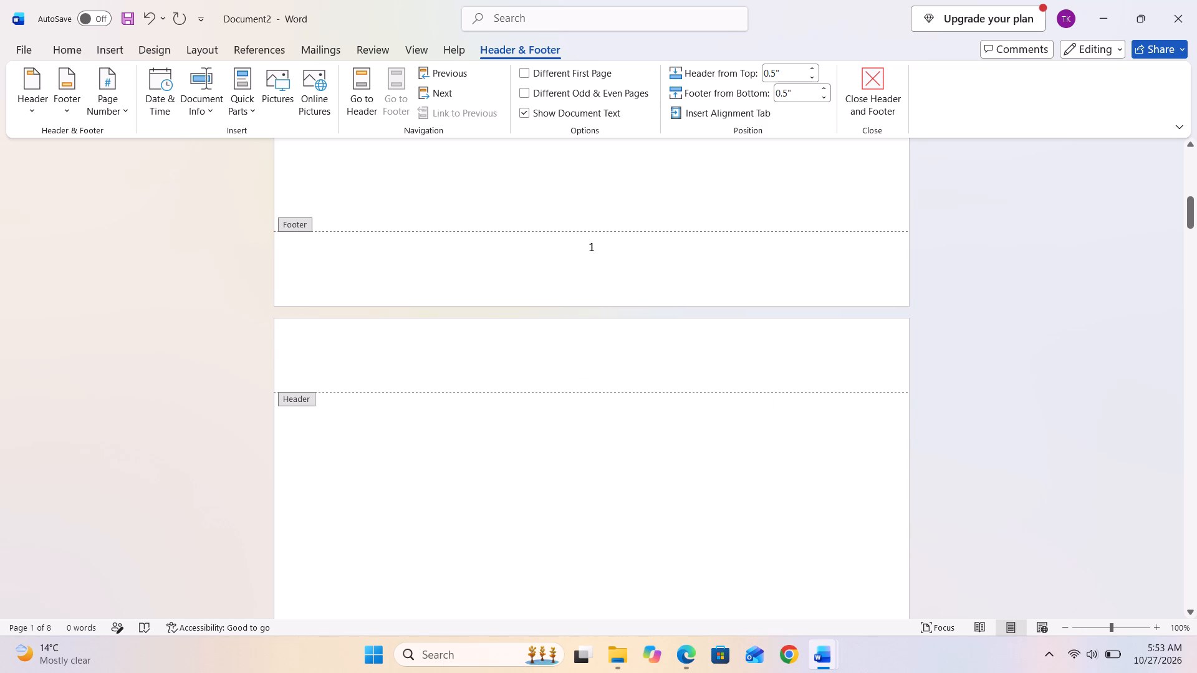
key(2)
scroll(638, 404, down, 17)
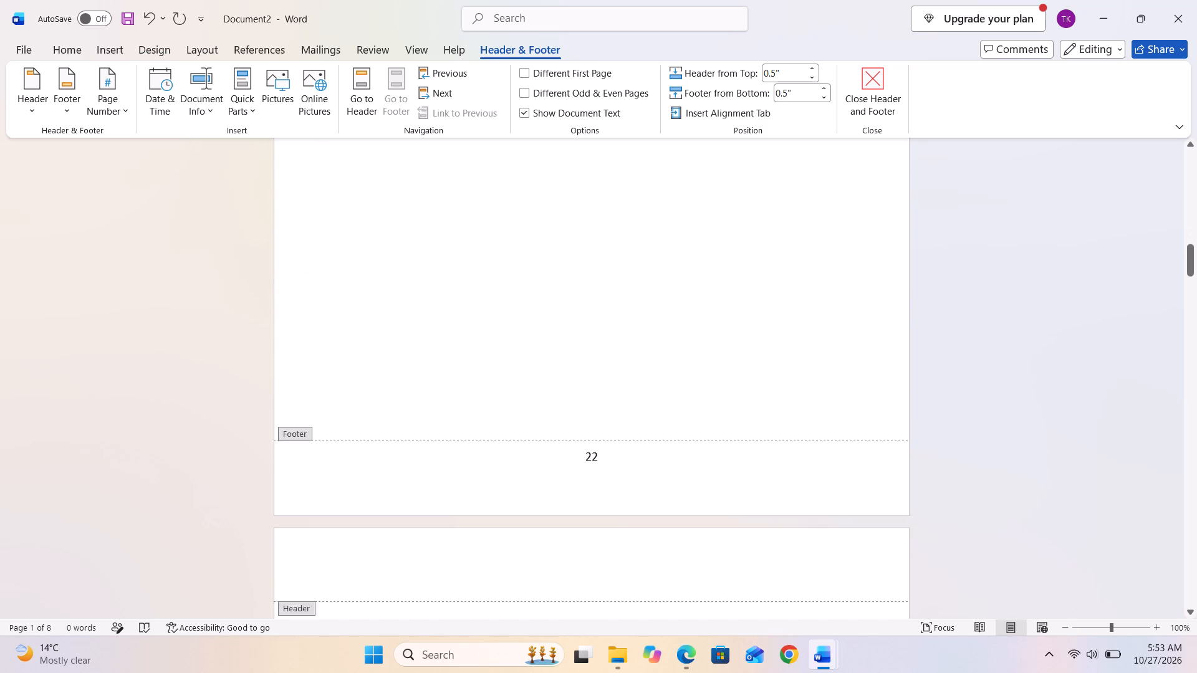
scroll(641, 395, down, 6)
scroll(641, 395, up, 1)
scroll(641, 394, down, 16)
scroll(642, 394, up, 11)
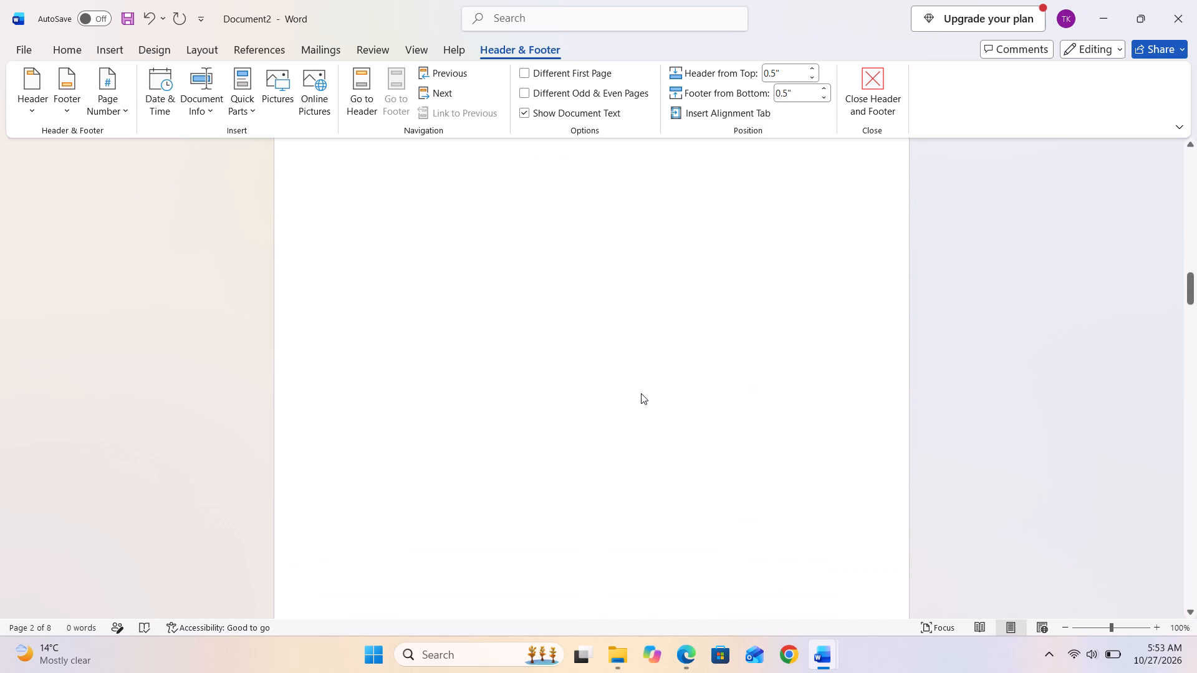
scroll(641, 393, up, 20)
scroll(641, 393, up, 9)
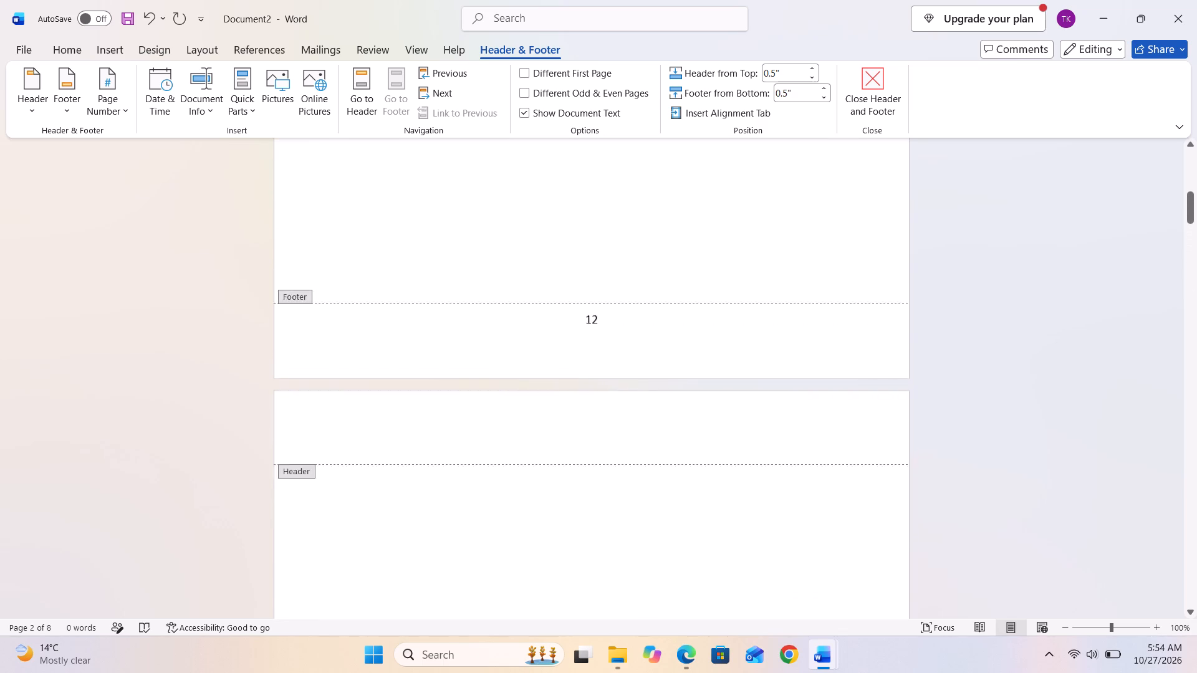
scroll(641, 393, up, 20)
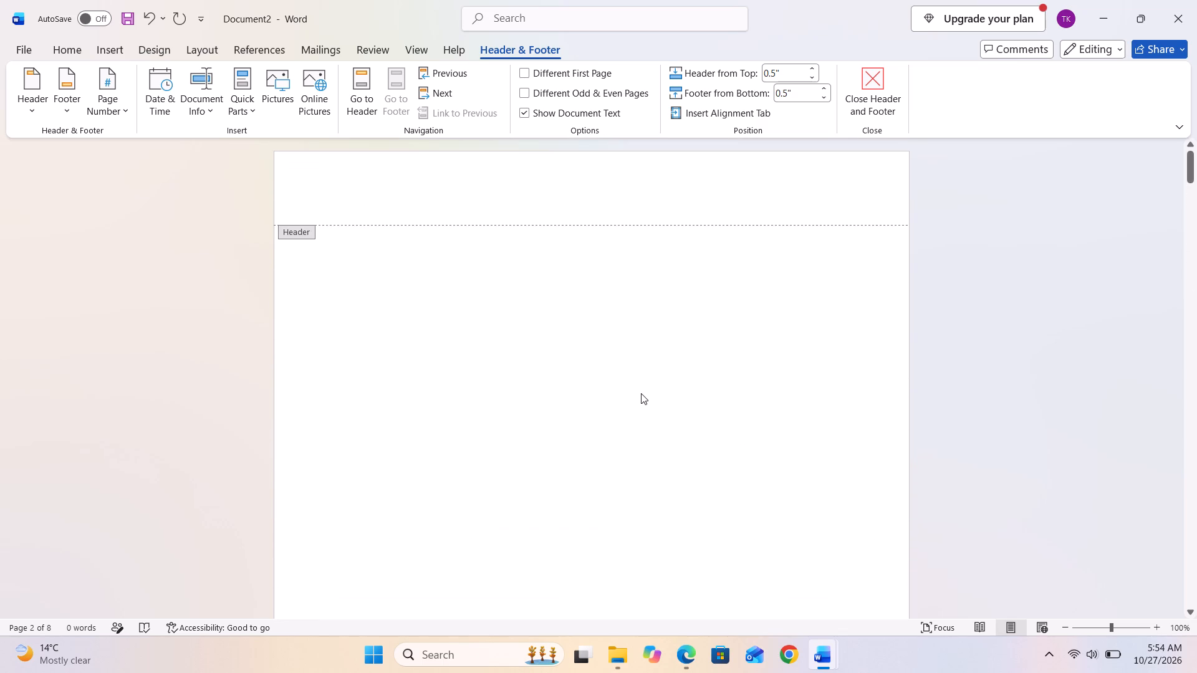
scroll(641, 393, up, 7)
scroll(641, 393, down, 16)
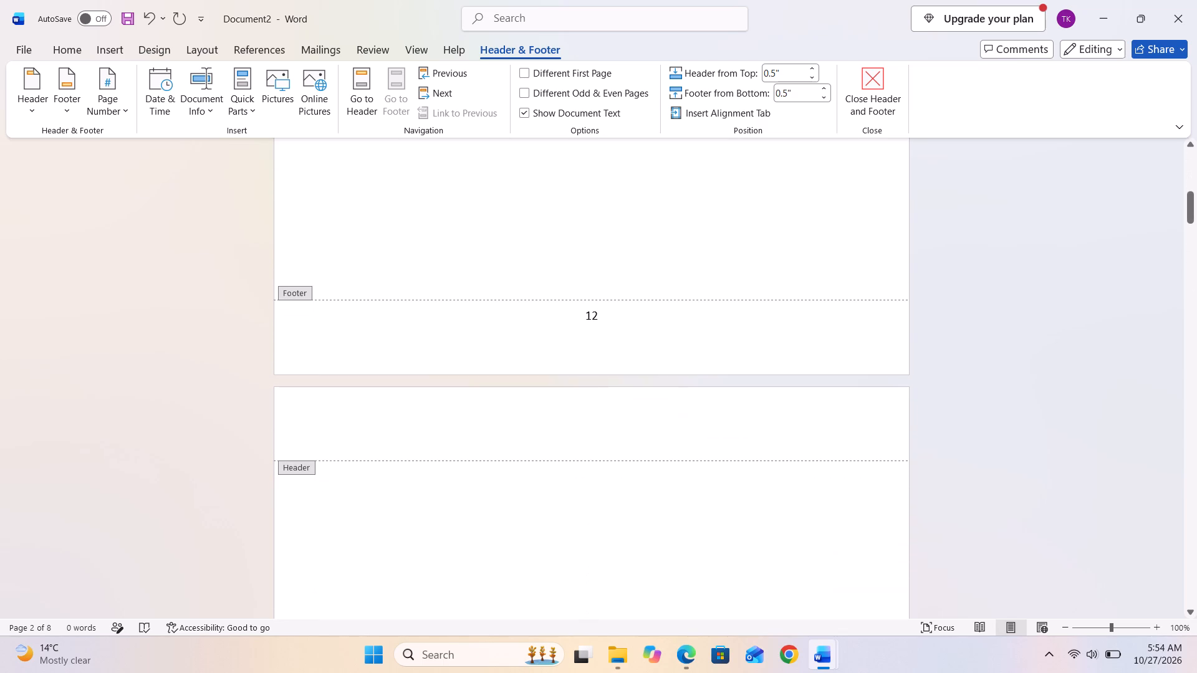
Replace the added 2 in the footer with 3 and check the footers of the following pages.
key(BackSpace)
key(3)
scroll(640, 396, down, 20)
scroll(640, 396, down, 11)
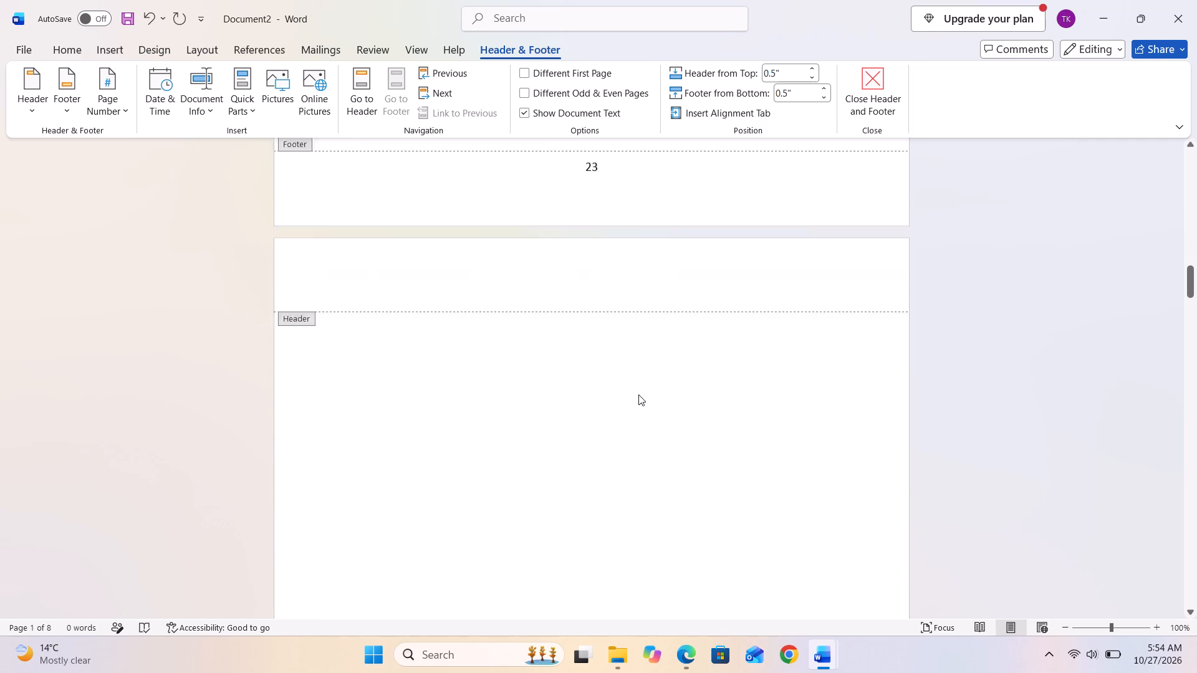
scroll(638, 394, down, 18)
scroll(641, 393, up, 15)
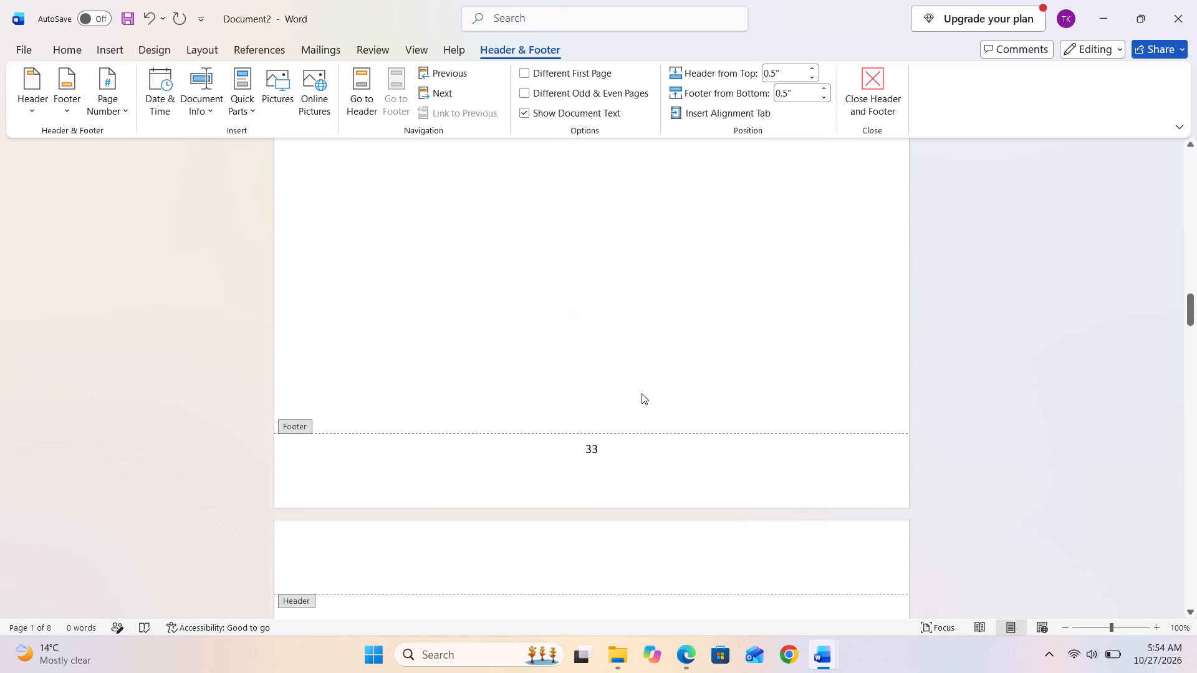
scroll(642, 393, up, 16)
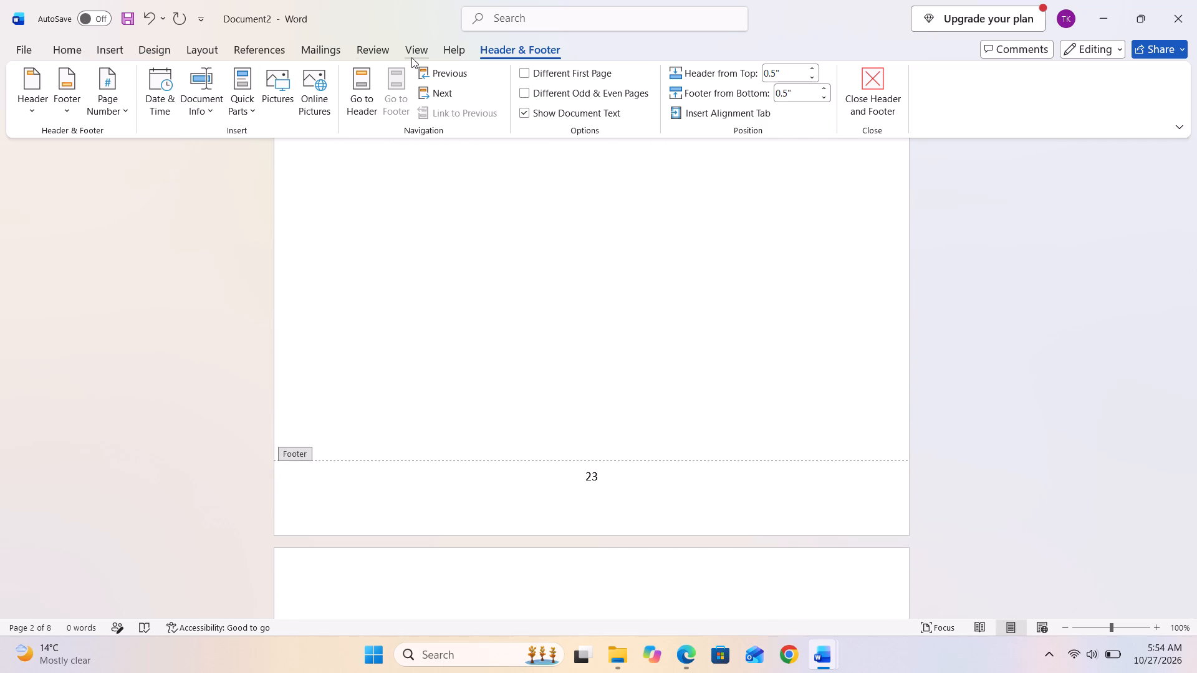
Reinsert the Plain Number 2 page number at the bottom of page 2, replacing the edited footer, and check the neighbouring footers.
click(119, 57)
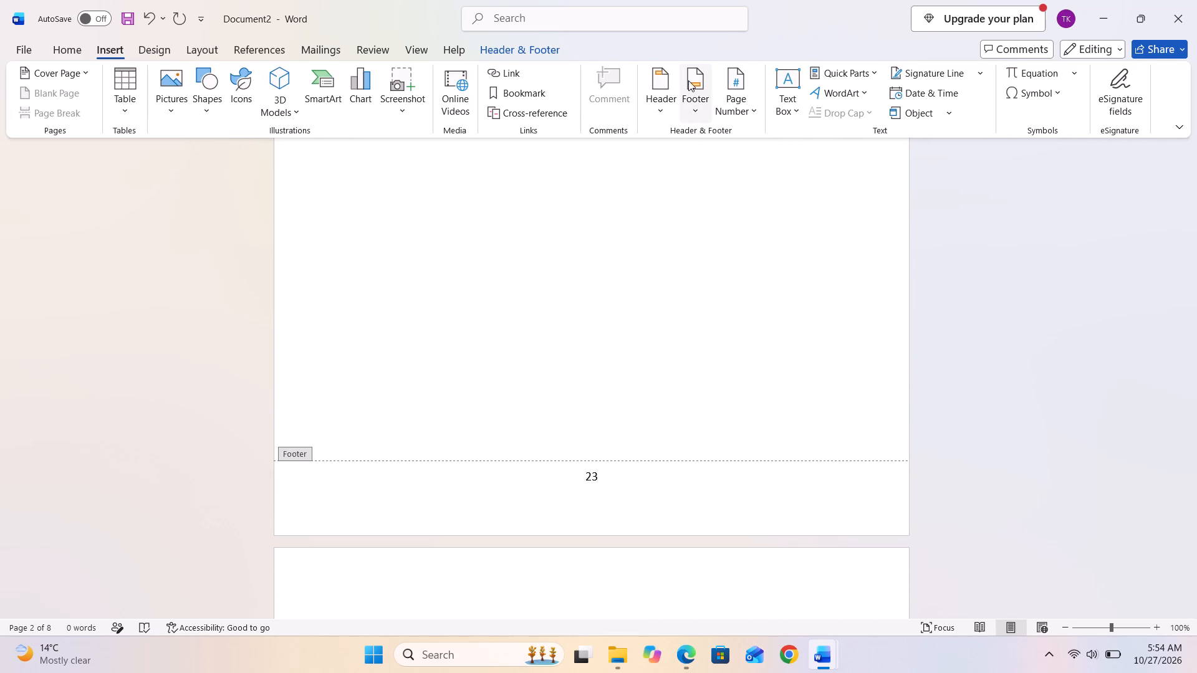
click(729, 79)
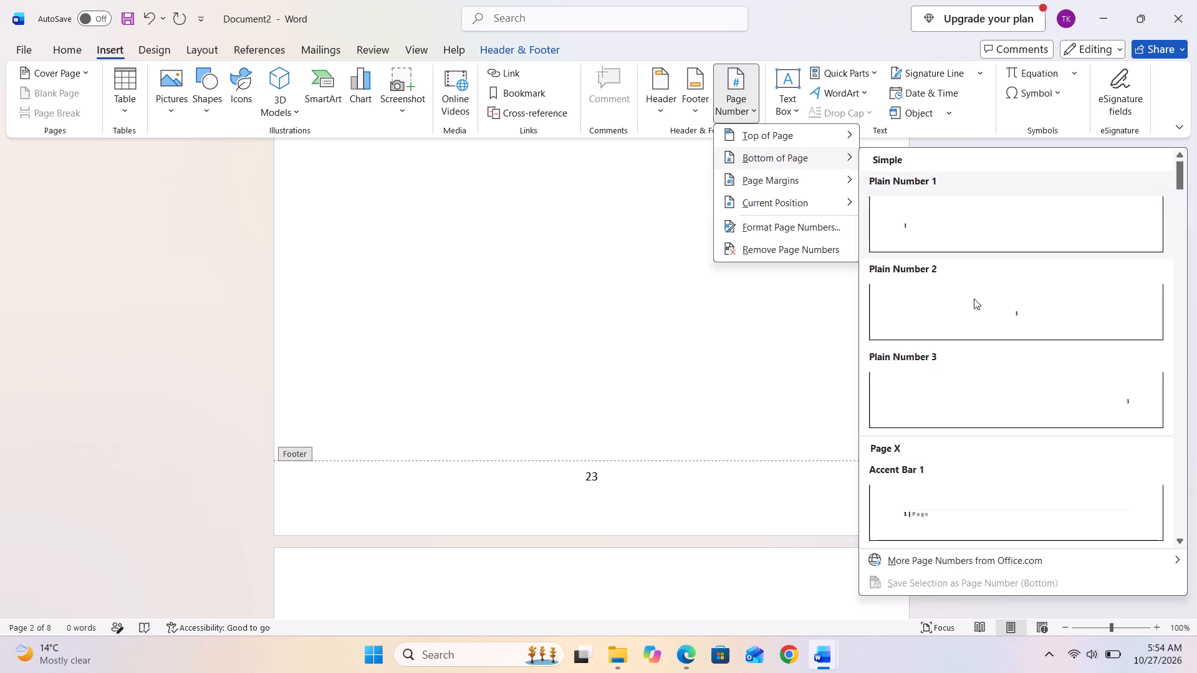
click(975, 298)
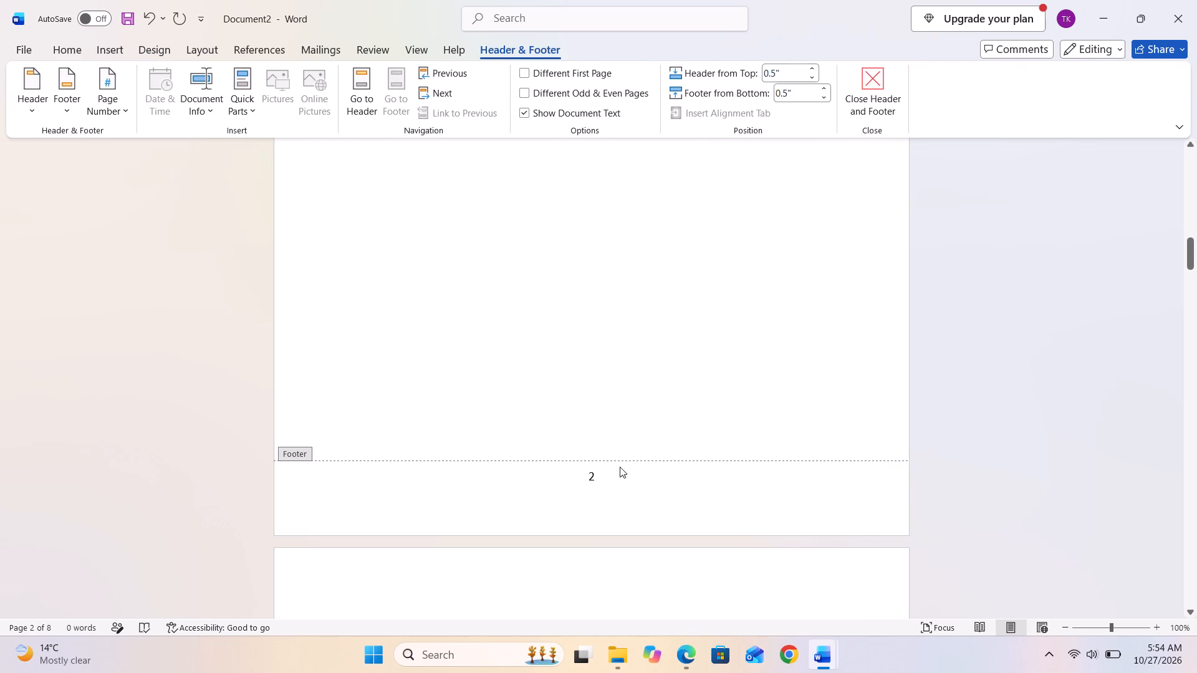
drag(602, 475, 587, 475)
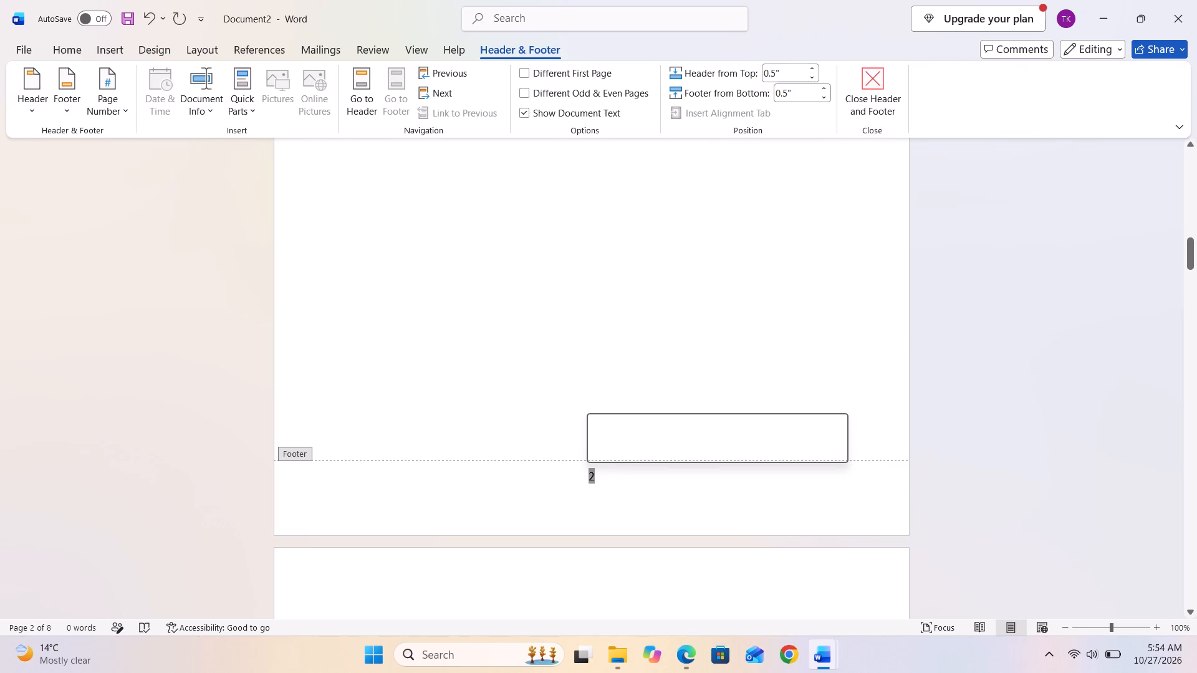
scroll(598, 471, down, 5)
scroll(600, 457, down, 20)
scroll(600, 457, down, 2)
scroll(597, 435, up, 20)
scroll(597, 435, up, 3)
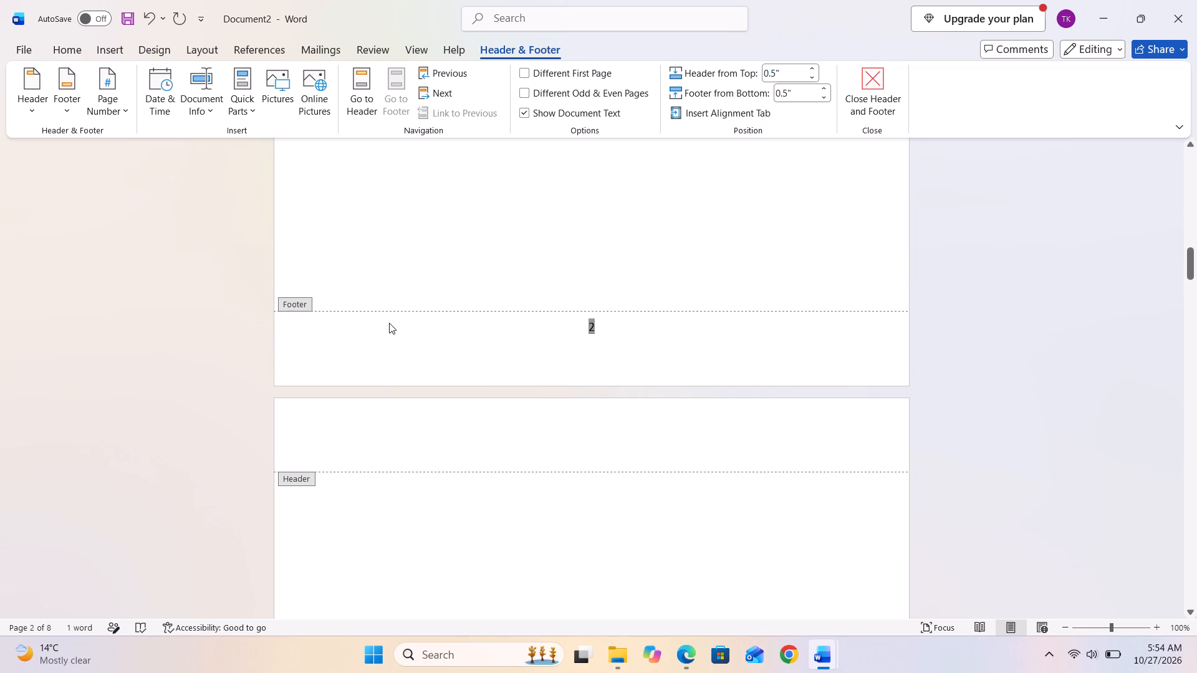
scroll(377, 300, up, 3)
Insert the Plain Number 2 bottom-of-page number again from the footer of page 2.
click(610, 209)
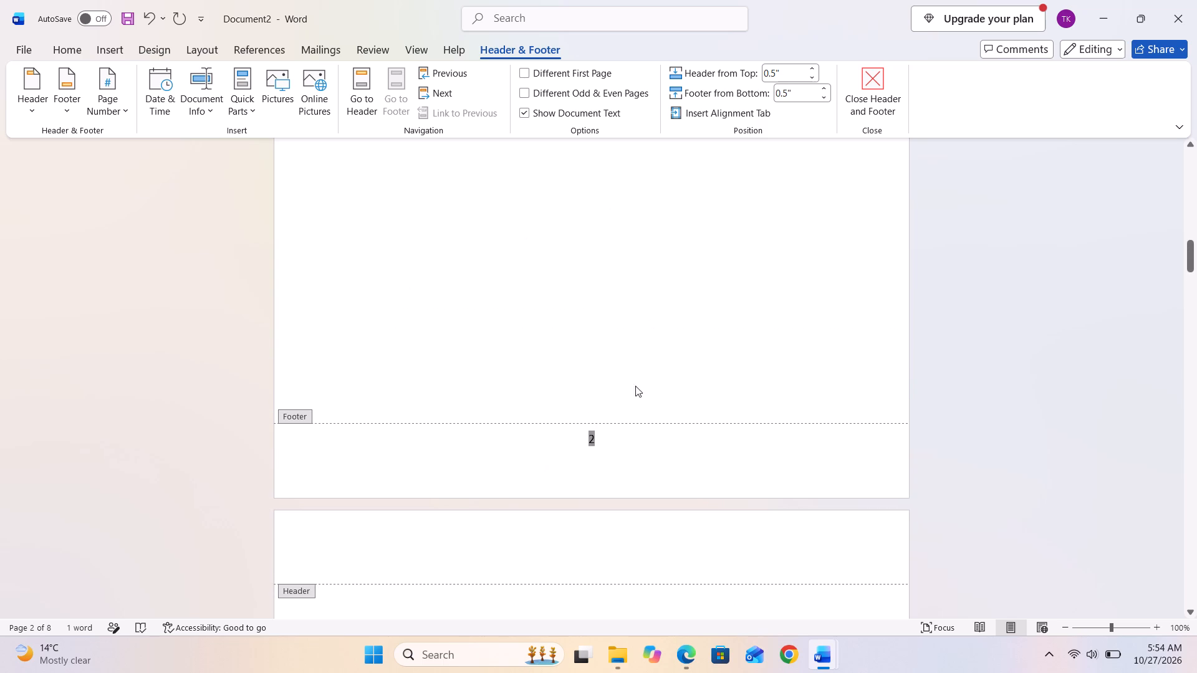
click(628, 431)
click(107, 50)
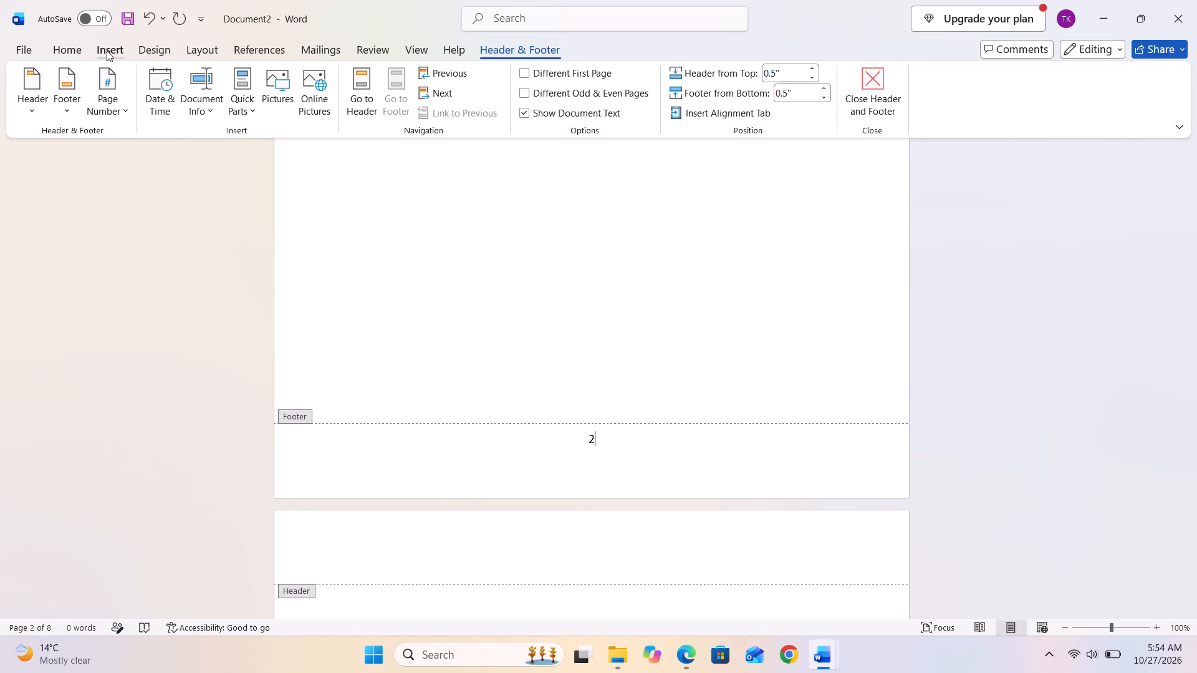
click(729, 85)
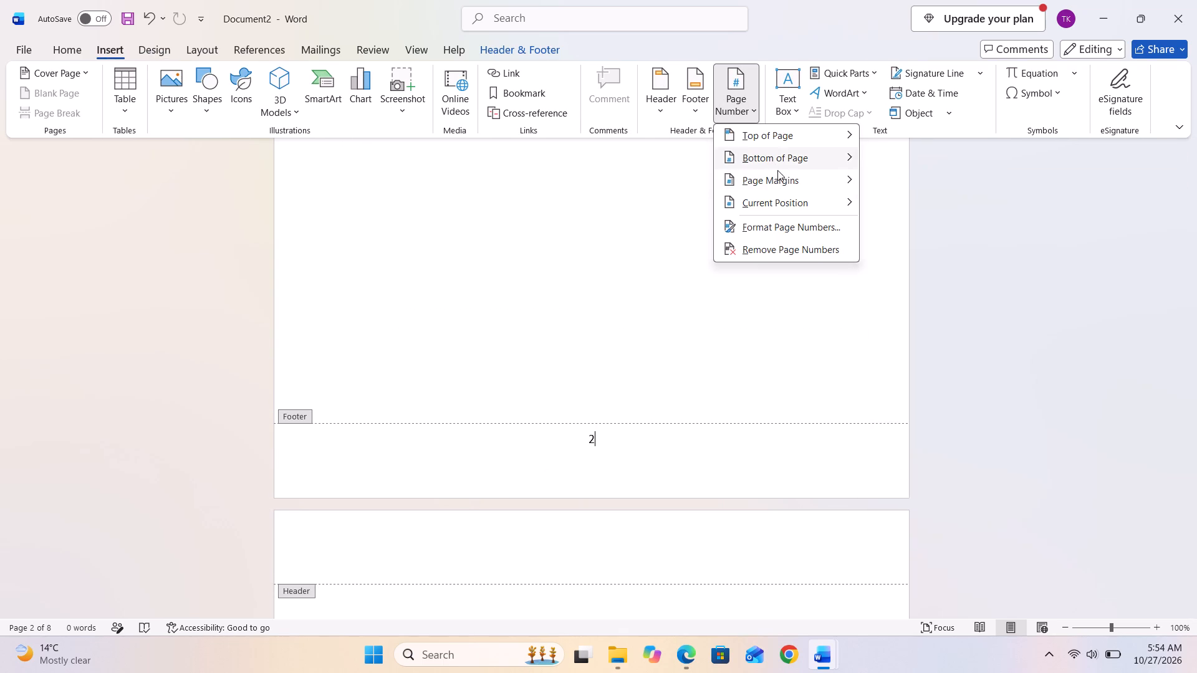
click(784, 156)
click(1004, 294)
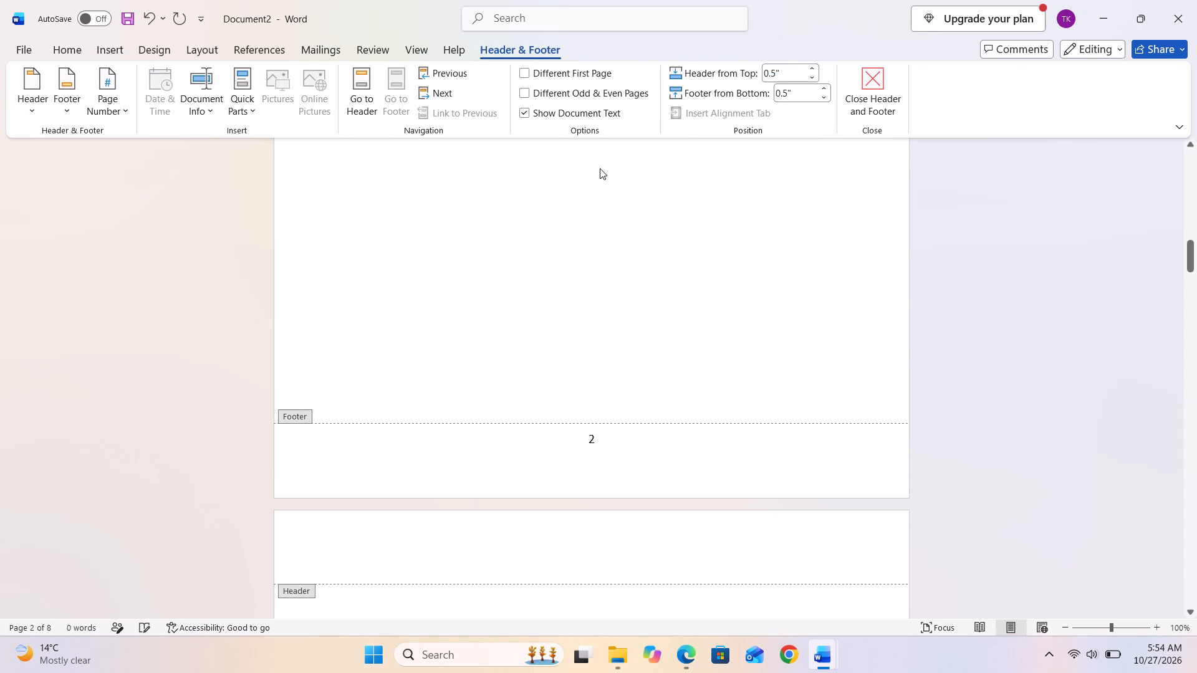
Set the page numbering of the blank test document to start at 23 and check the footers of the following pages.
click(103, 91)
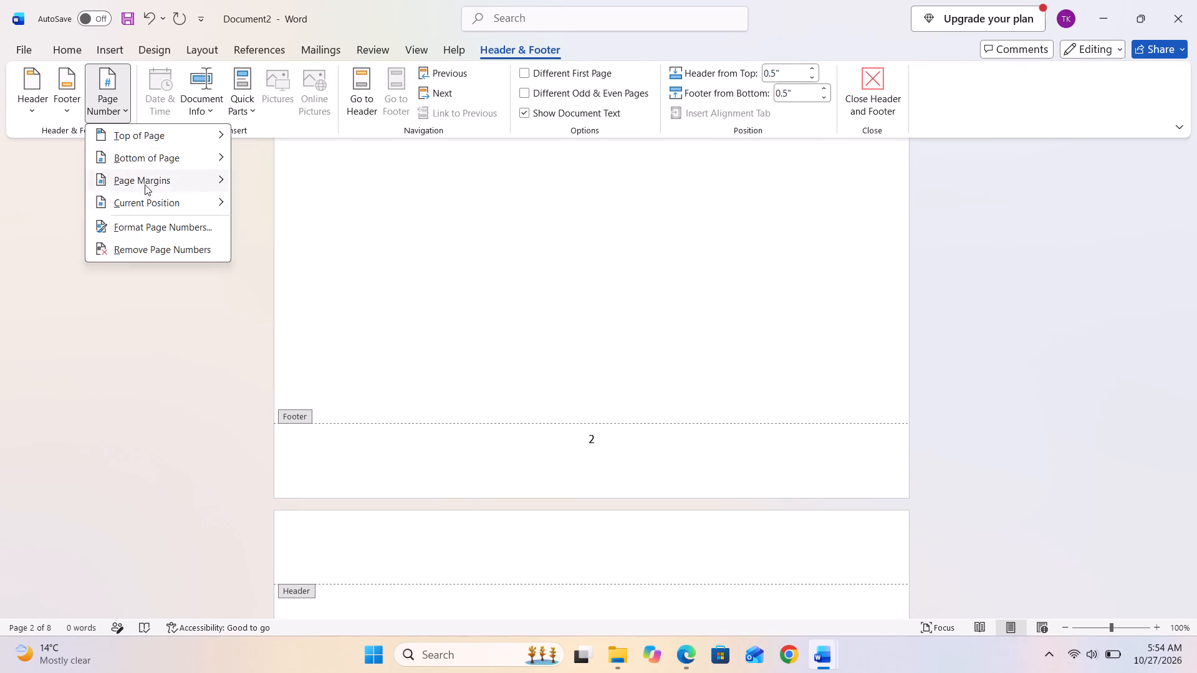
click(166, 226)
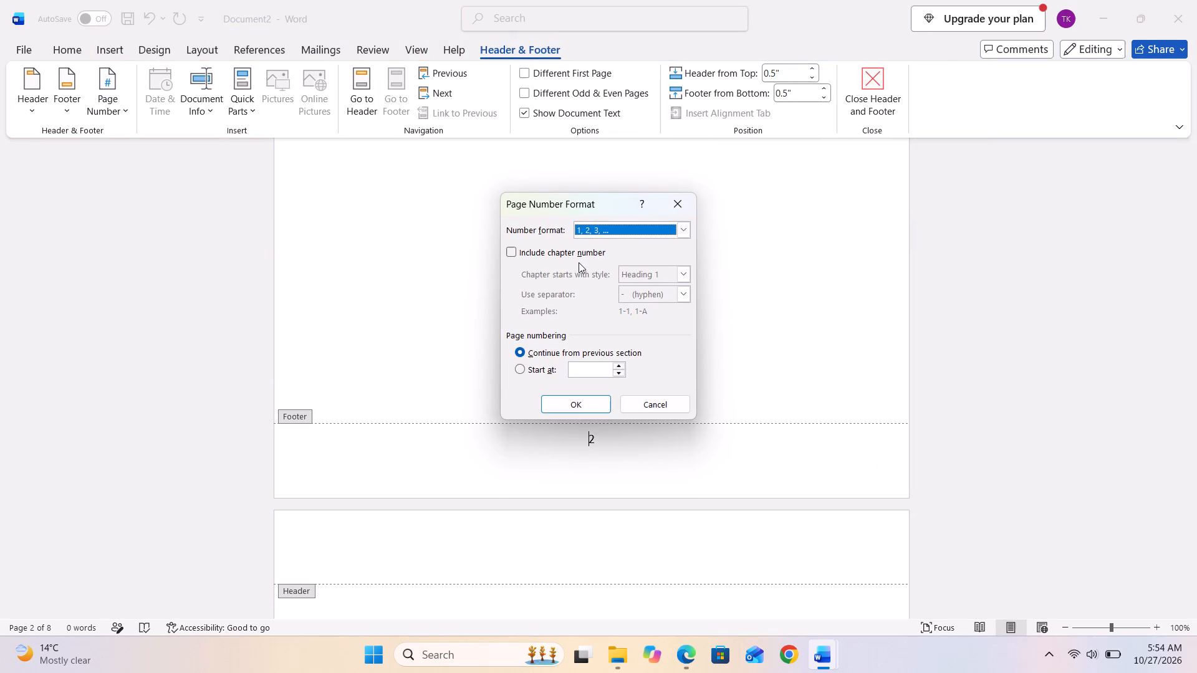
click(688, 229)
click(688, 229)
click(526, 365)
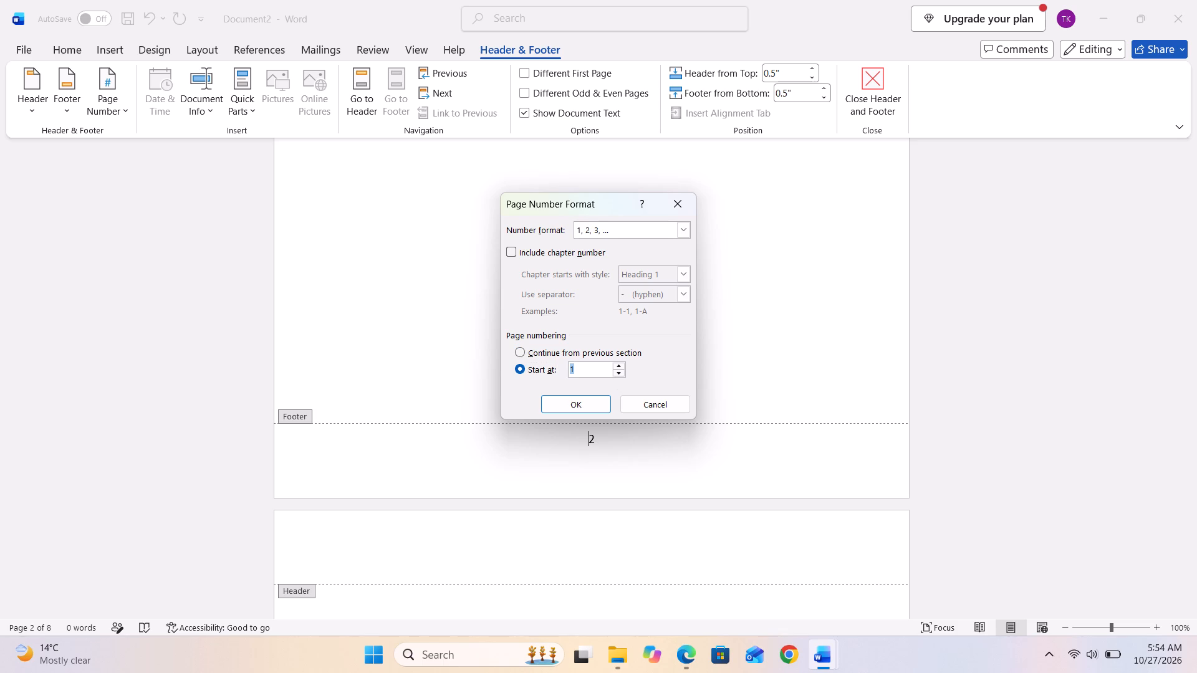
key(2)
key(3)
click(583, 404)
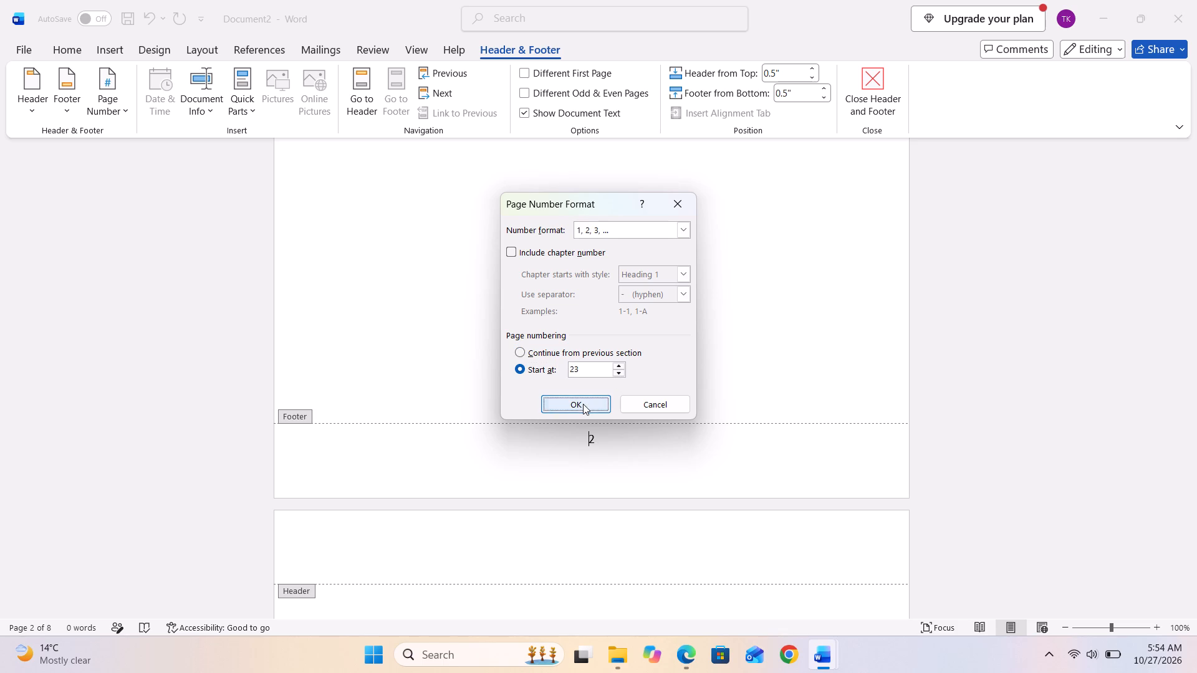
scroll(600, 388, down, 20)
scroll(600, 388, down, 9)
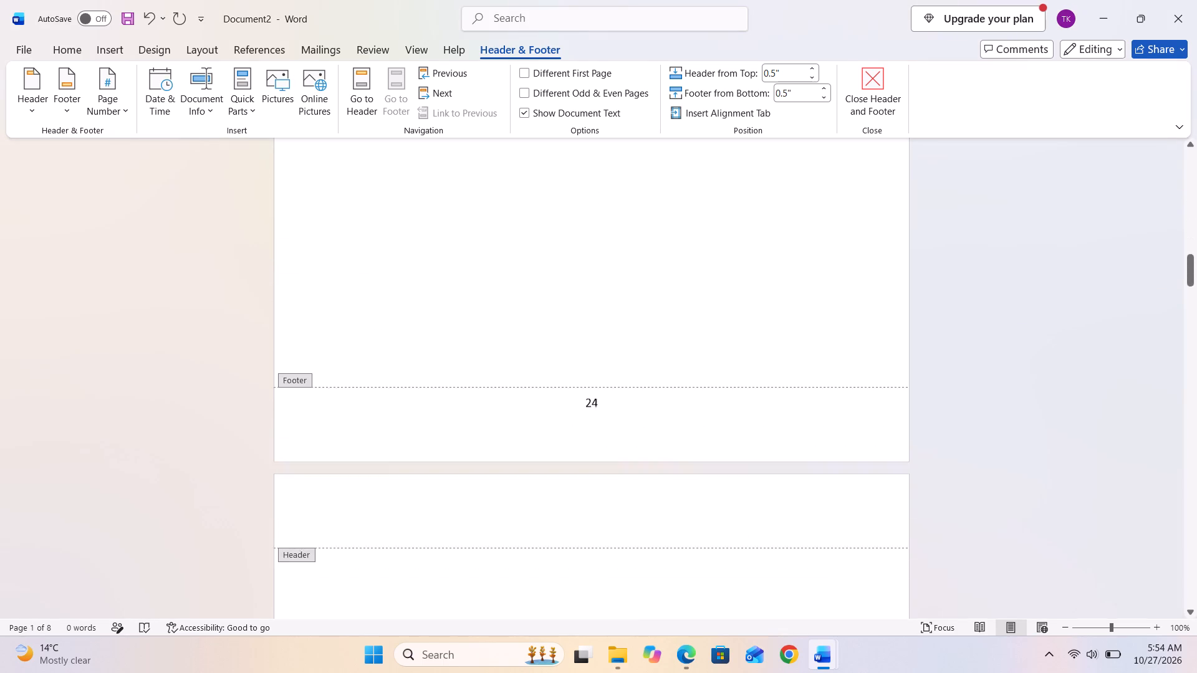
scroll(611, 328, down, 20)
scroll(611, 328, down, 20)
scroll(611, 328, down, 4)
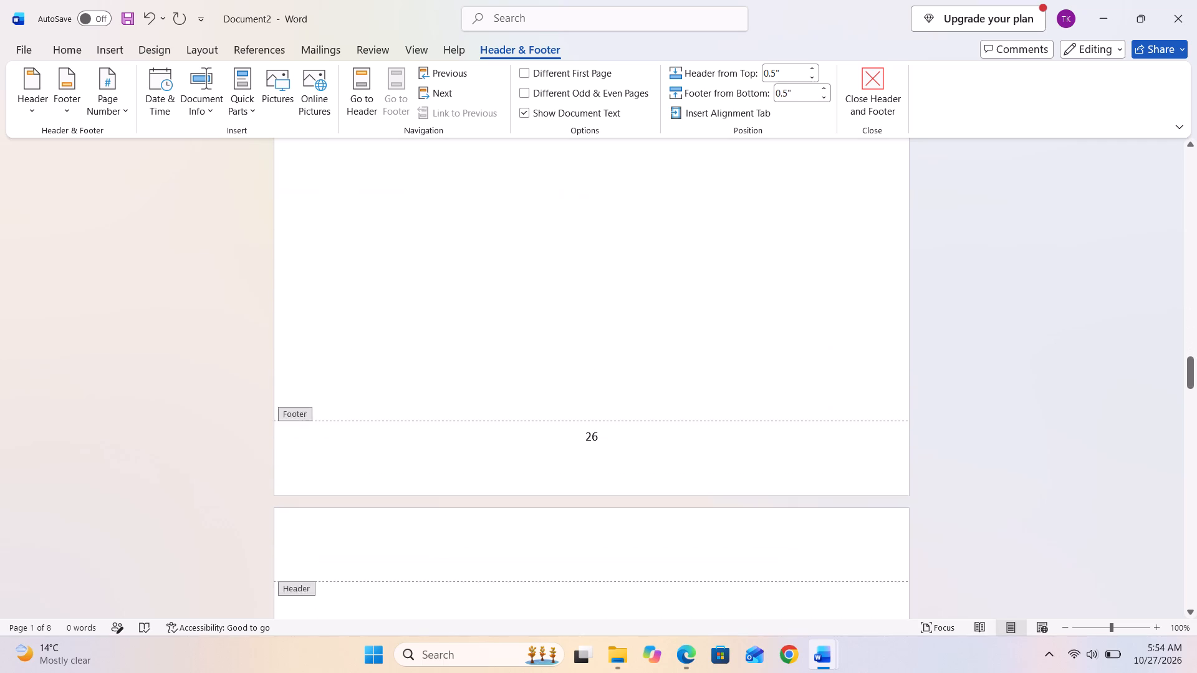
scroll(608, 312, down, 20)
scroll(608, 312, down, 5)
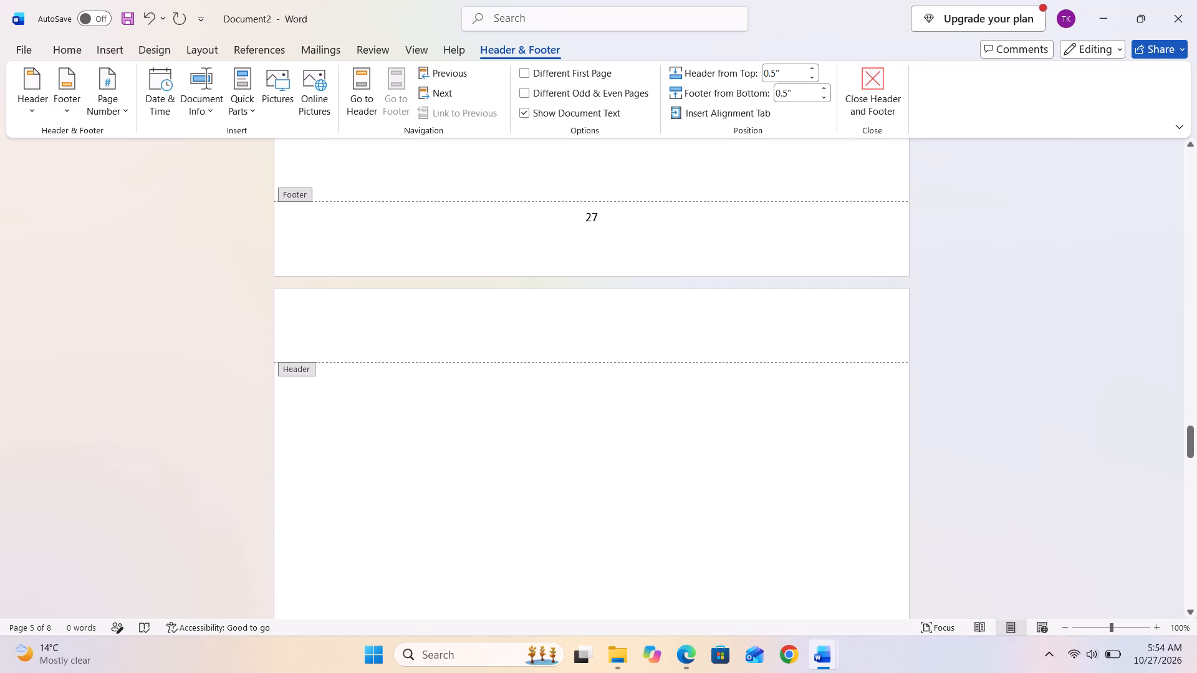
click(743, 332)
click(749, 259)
Close the test document Document2 without saving it.
click(1196, 0)
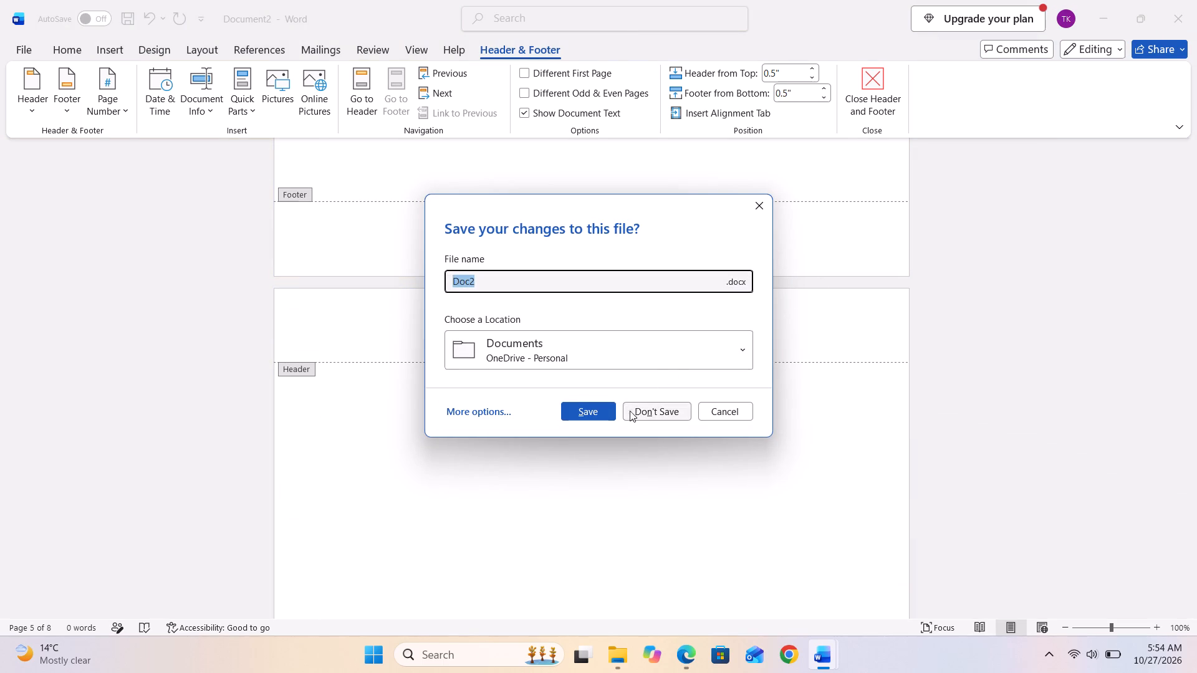
click(658, 416)
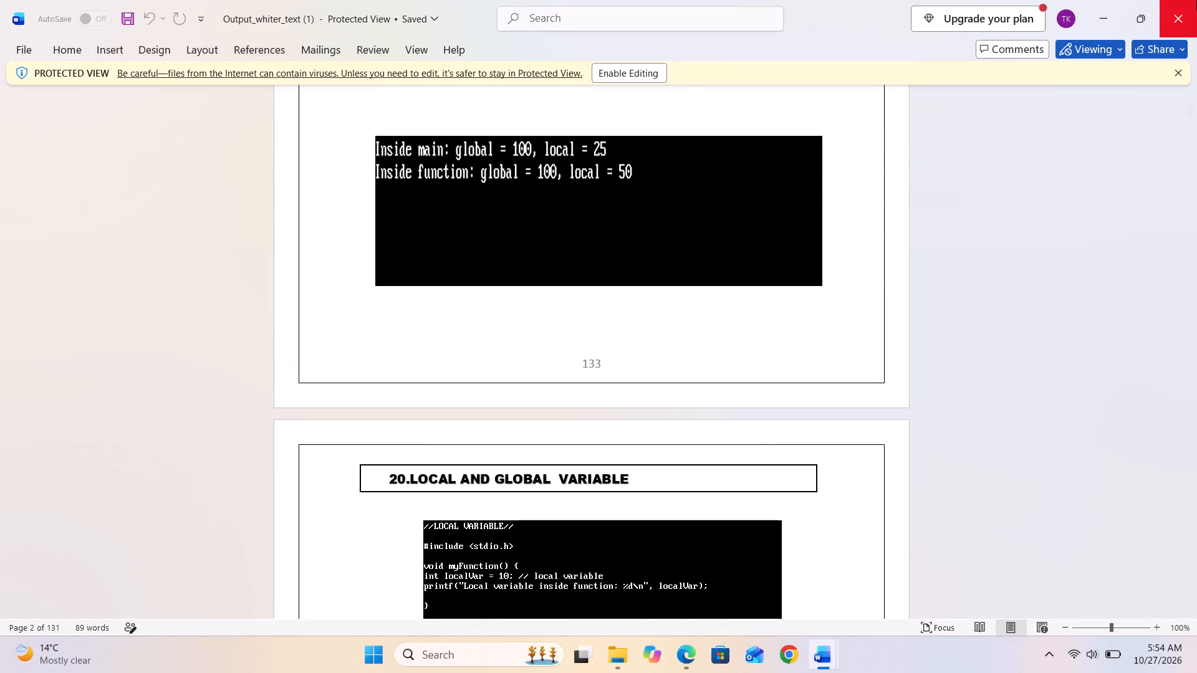
Close Output_whiter_text (1) and New_Microsoft_Word_Document (1), saving the latter's changes in Downloads.
click(1196, 0)
click(1193, 1)
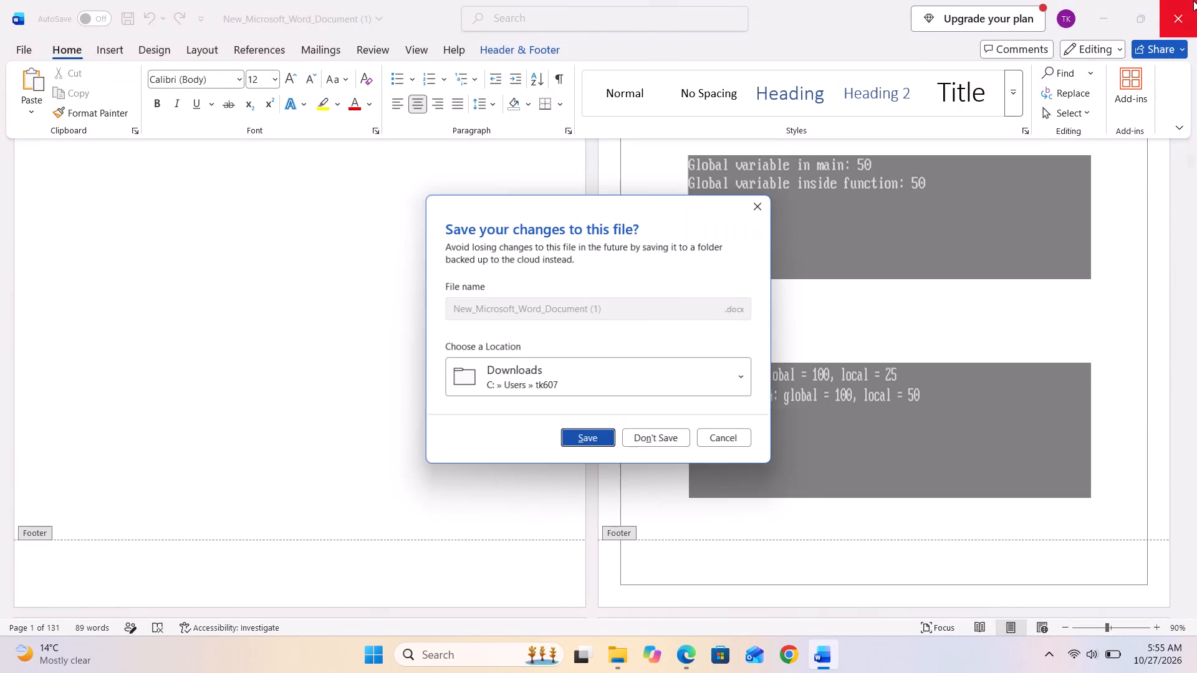
click(605, 444)
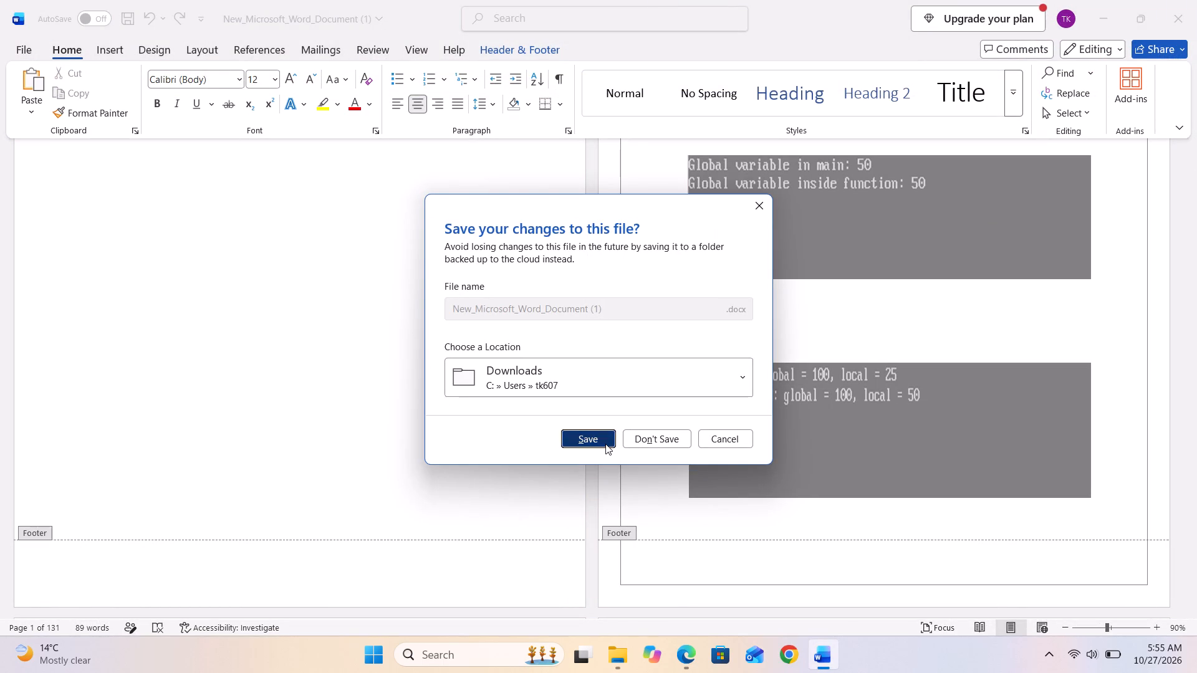
click(858, 12)
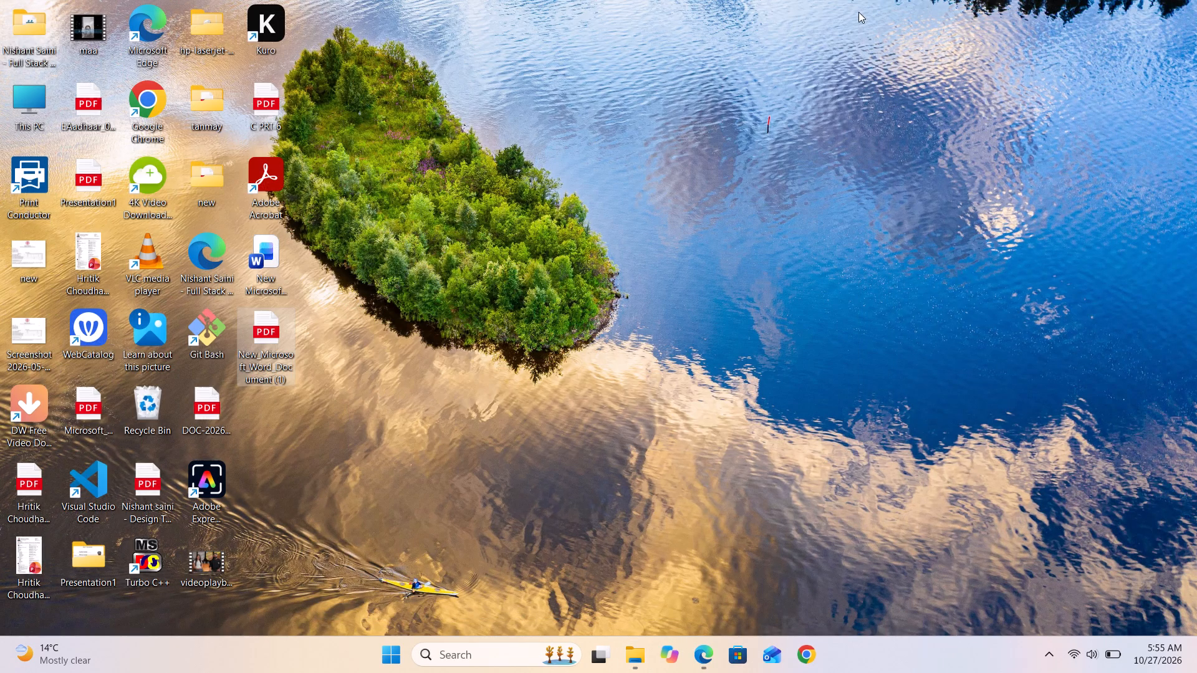